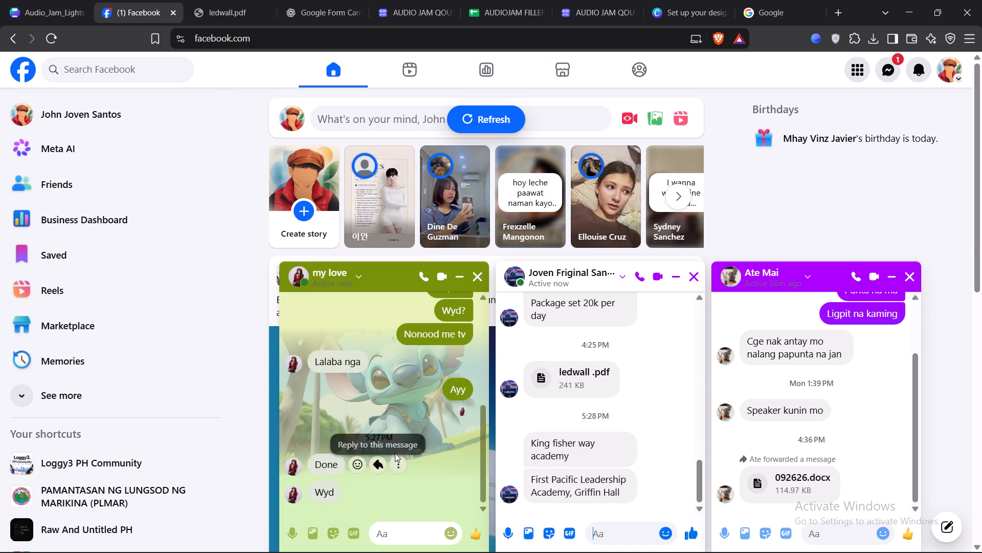
pyautogui.click(411, 531)
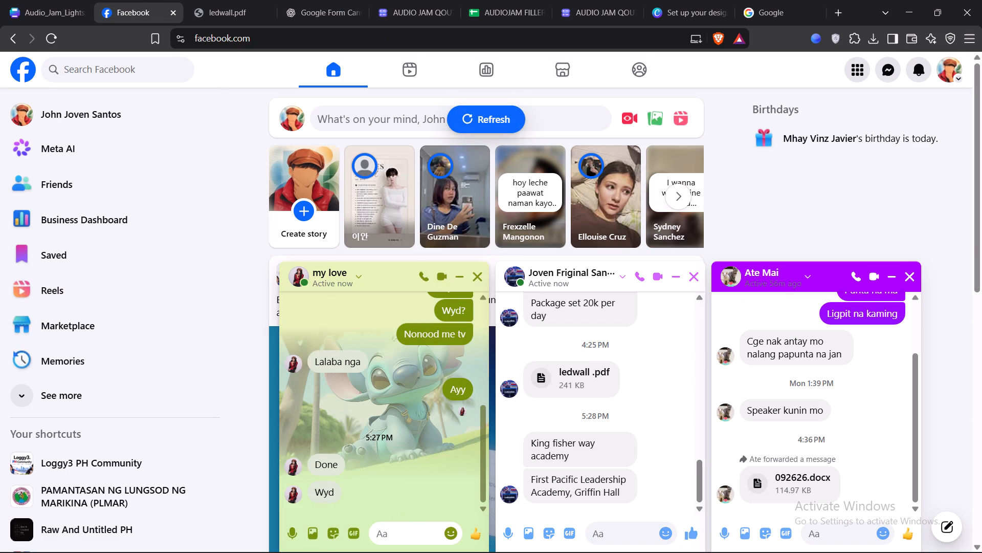
pyautogui.click(411, 531)
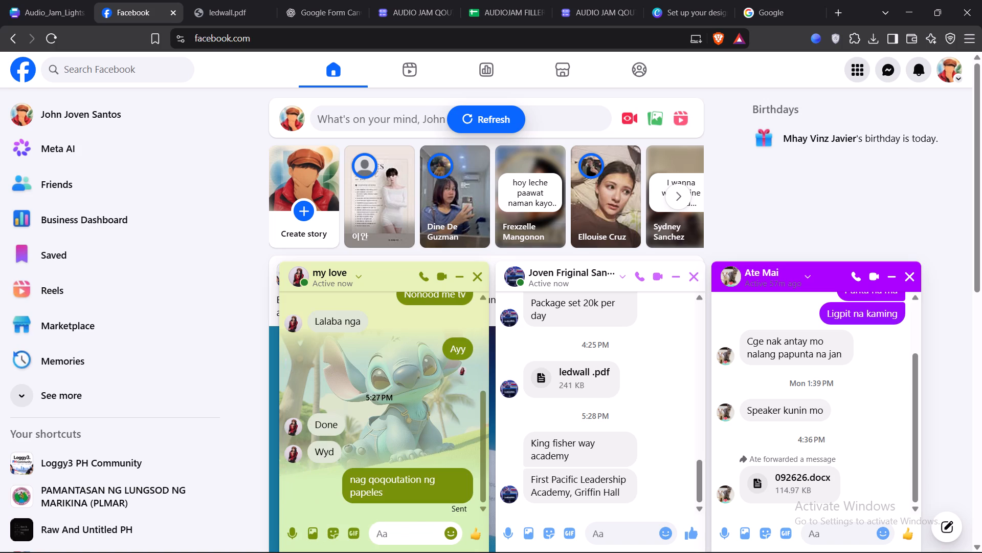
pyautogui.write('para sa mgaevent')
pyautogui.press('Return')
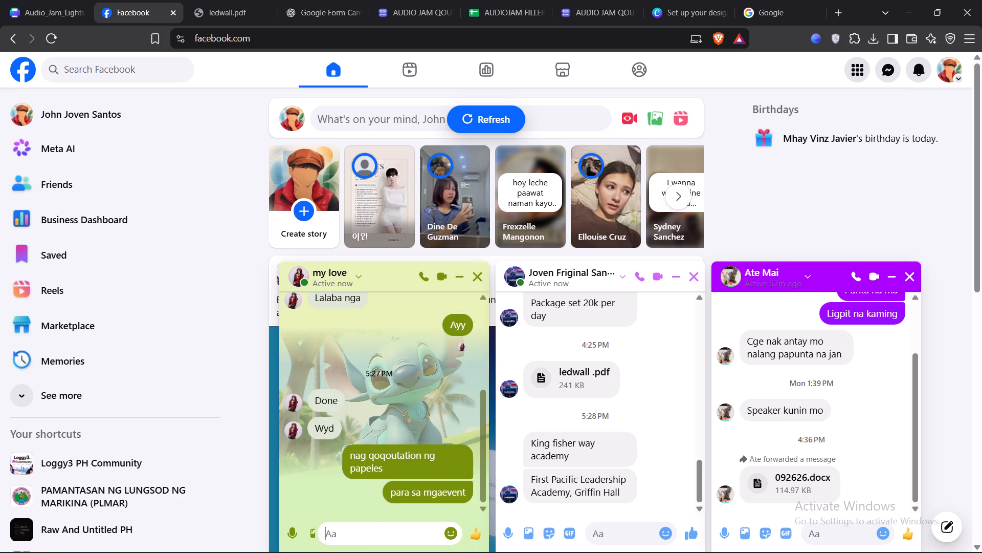
# Switch to the Canva quotation design and review its placeholder template page and the filled-in quotation page's equipment table.
pyautogui.click(401, 1)
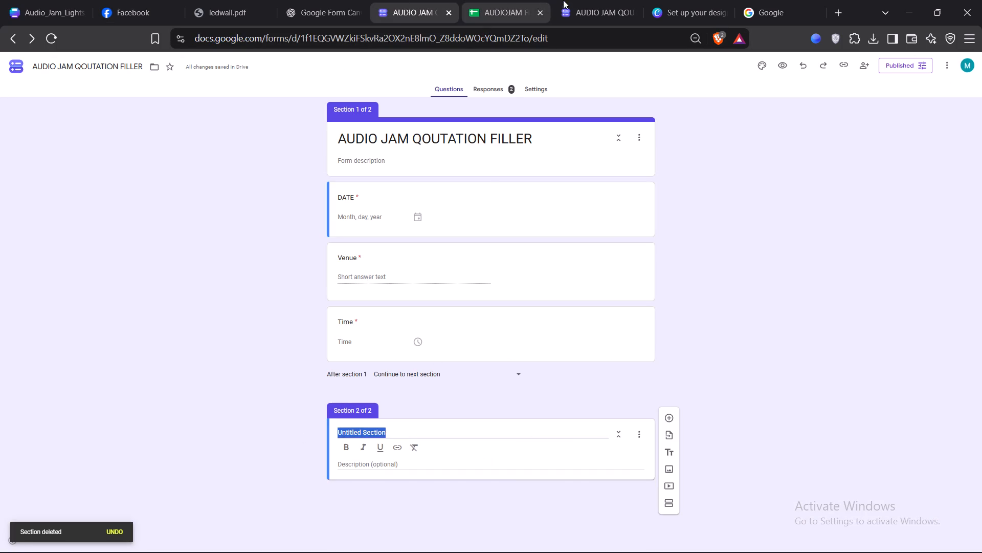
pyautogui.click(677, 22)
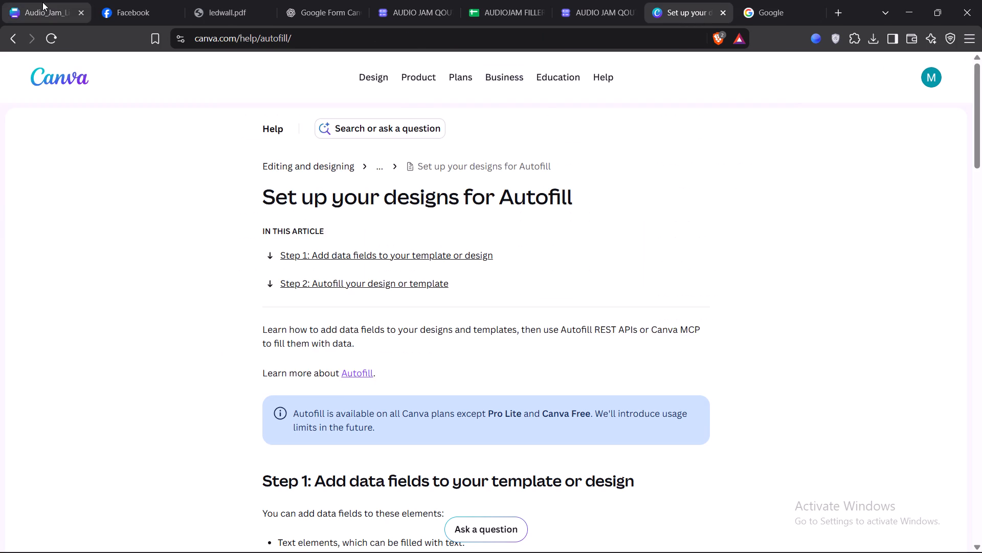
pyautogui.click(42, 2)
pyautogui.click(723, 260)
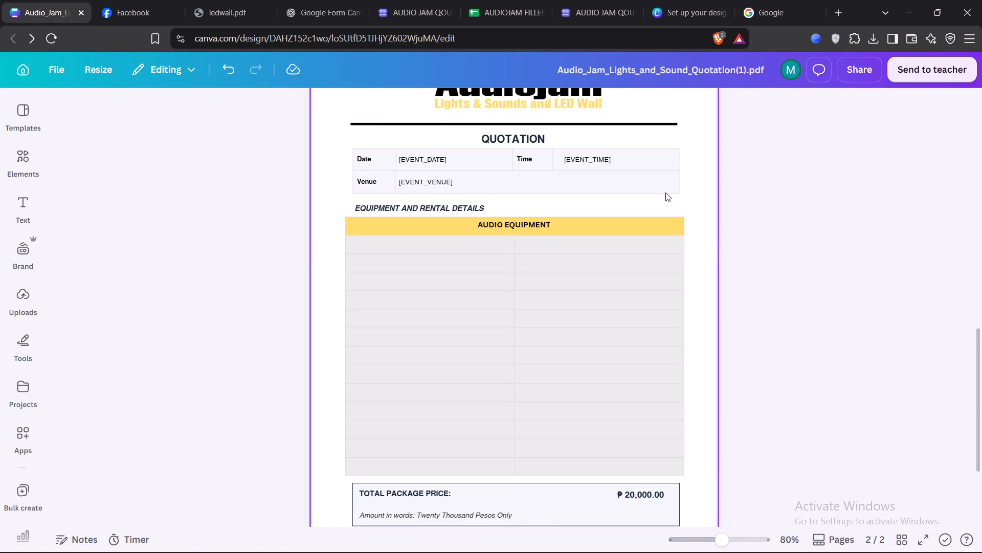
pyautogui.scroll(-1, 464, 239)
pyautogui.scroll(1, 479, 259)
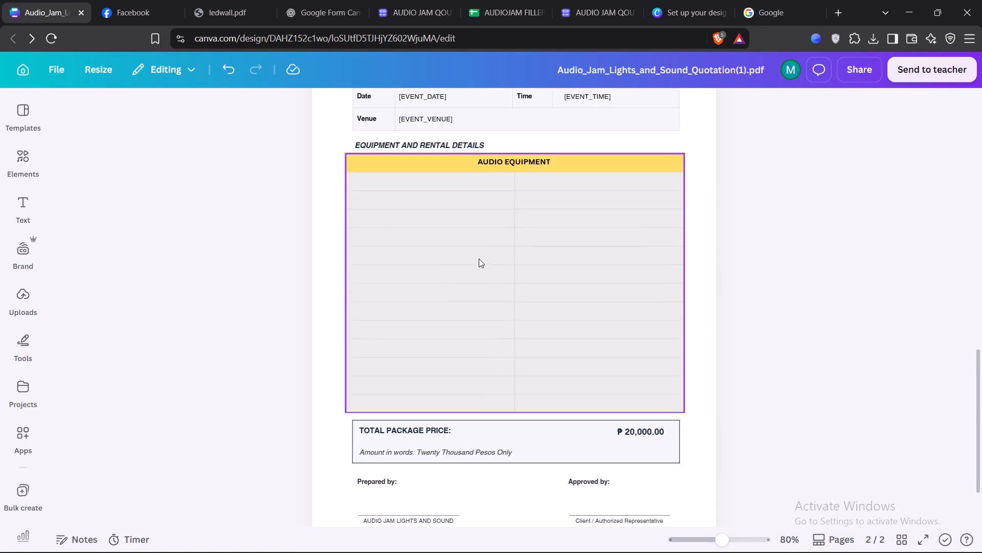
pyautogui.scroll(8, 472, 254)
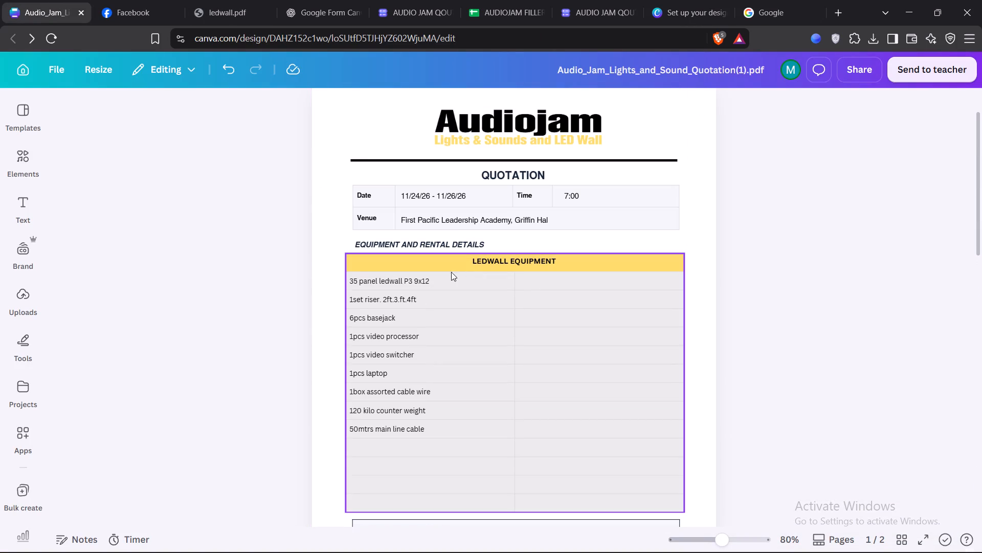
# In the Canva quotation, examine the first entry of the LEDWALL EQUIPMENT table and select its text.
pyautogui.click(428, 284)
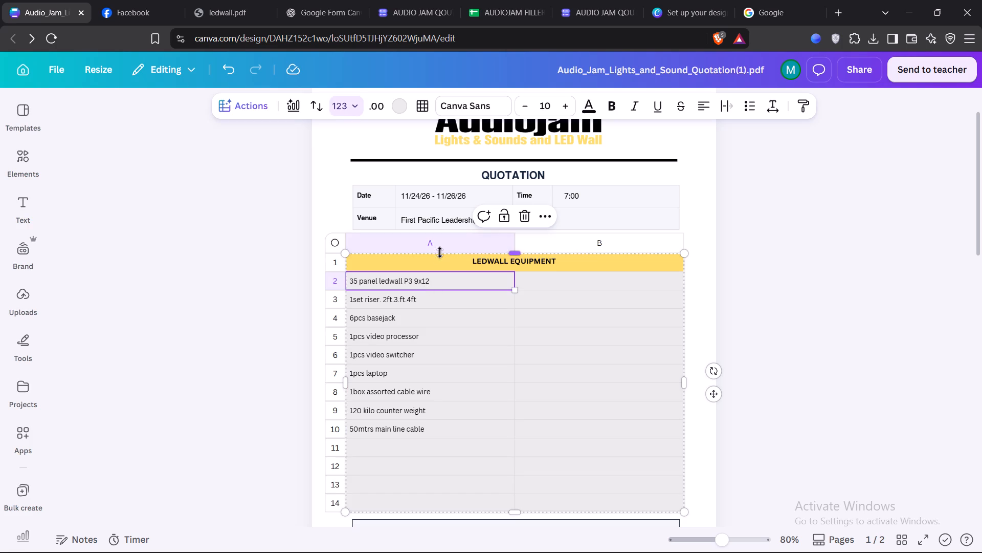
pyautogui.click(429, 279)
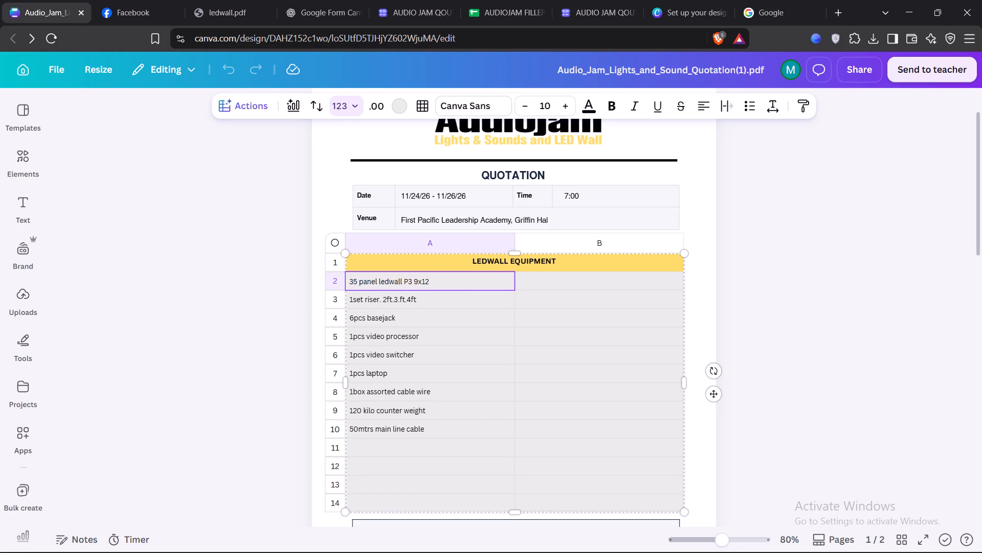
pyautogui.click(414, 282)
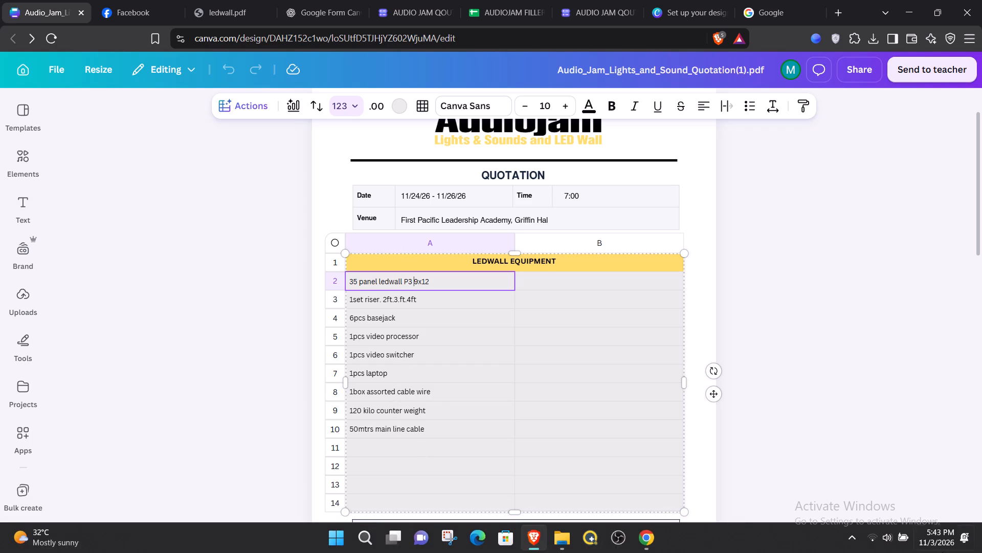
pyautogui.tripleClick(373, 282)
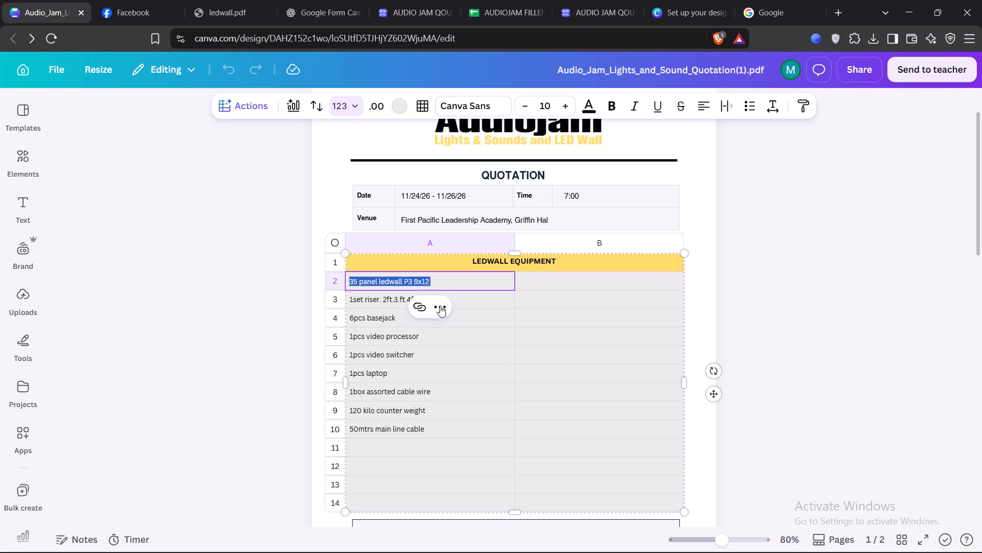
# Examine the first LEDWALL EQUIPMENT entry and the rest of the quotation's first page, down to the package price and signature lines.
pyautogui.click(449, 217)
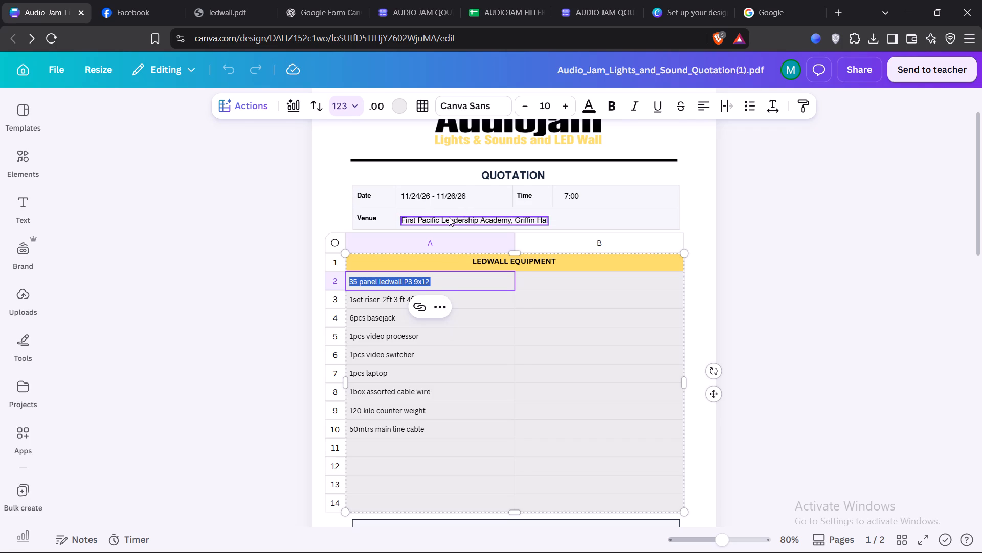
pyautogui.click(622, 240)
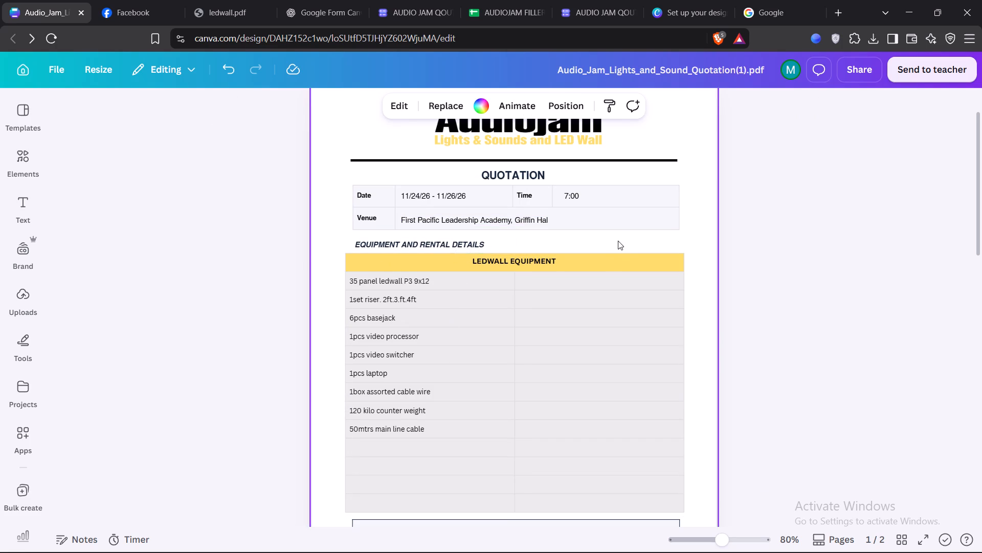
pyautogui.click(396, 283)
pyautogui.click(396, 283)
pyautogui.doubleClick(399, 279)
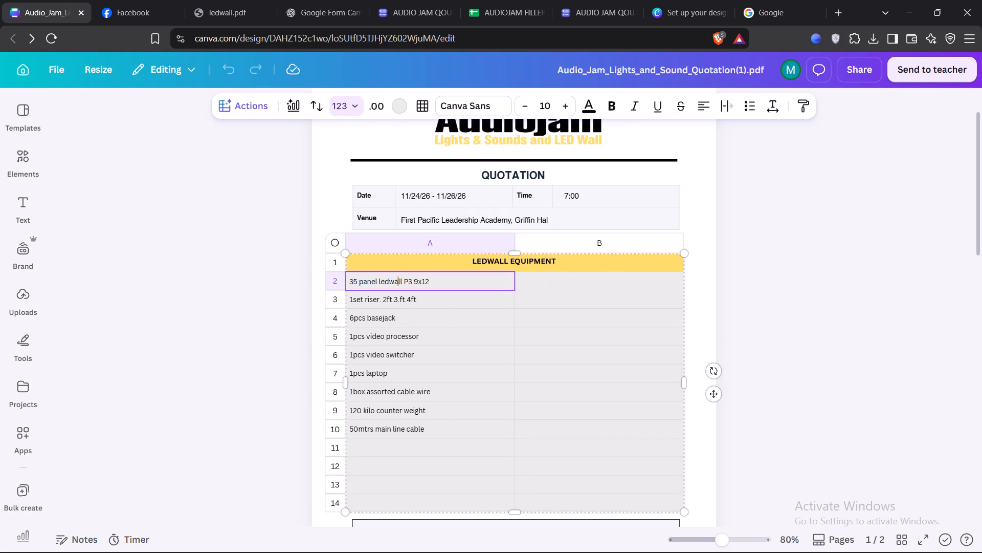
pyautogui.scroll(-2, 399, 374)
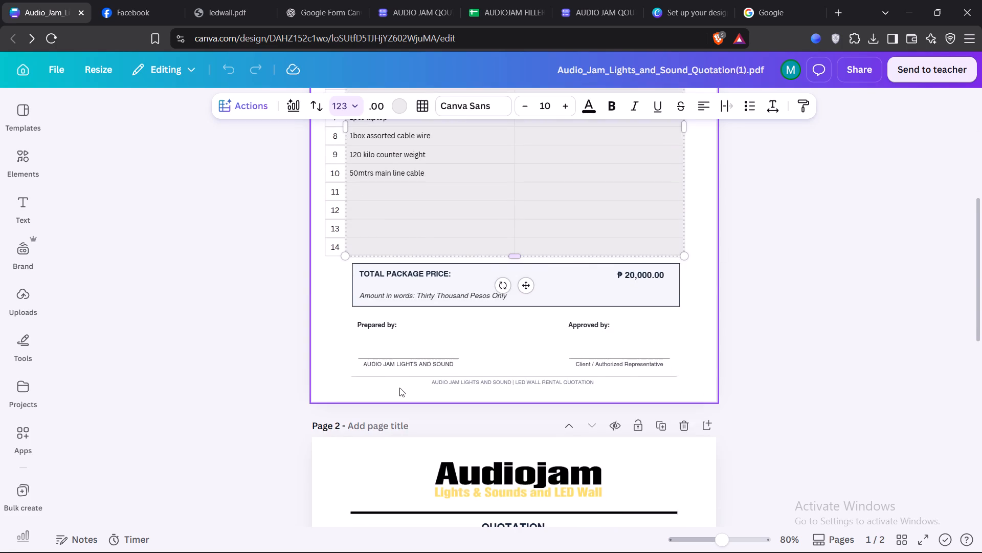
pyautogui.scroll(2, 399, 388)
pyautogui.scroll(2, 619, 419)
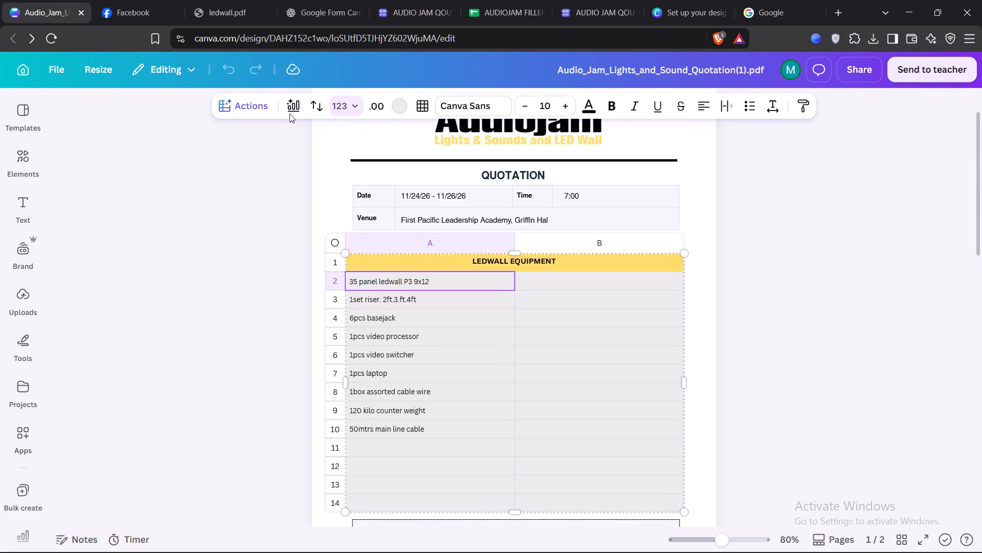
# Switch to the AUDIO JAM QOUTATION FILLER form and title its untitled second section "PANEL".
pyautogui.click(143, 11)
pyautogui.click(313, 8)
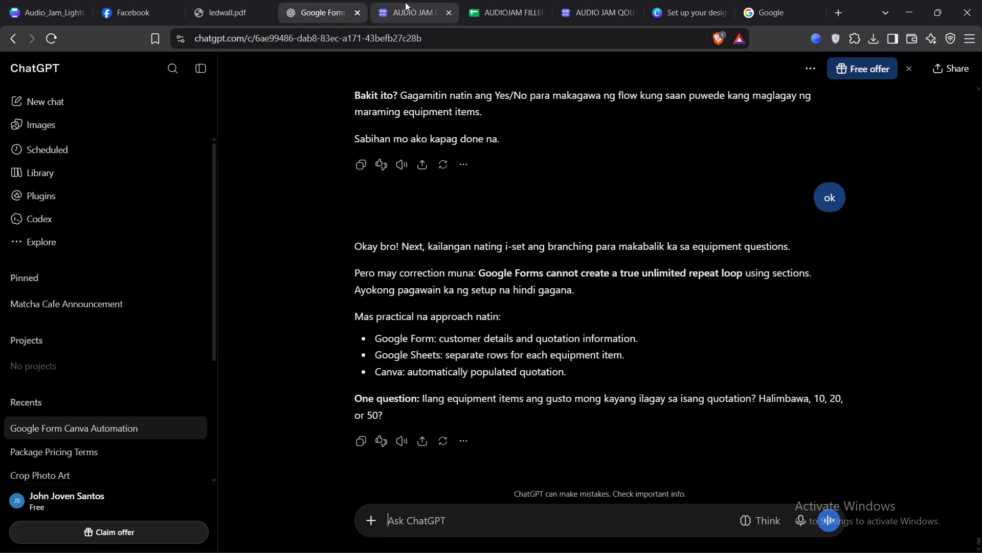
pyautogui.click(405, 2)
pyautogui.scroll(1, 344, 324)
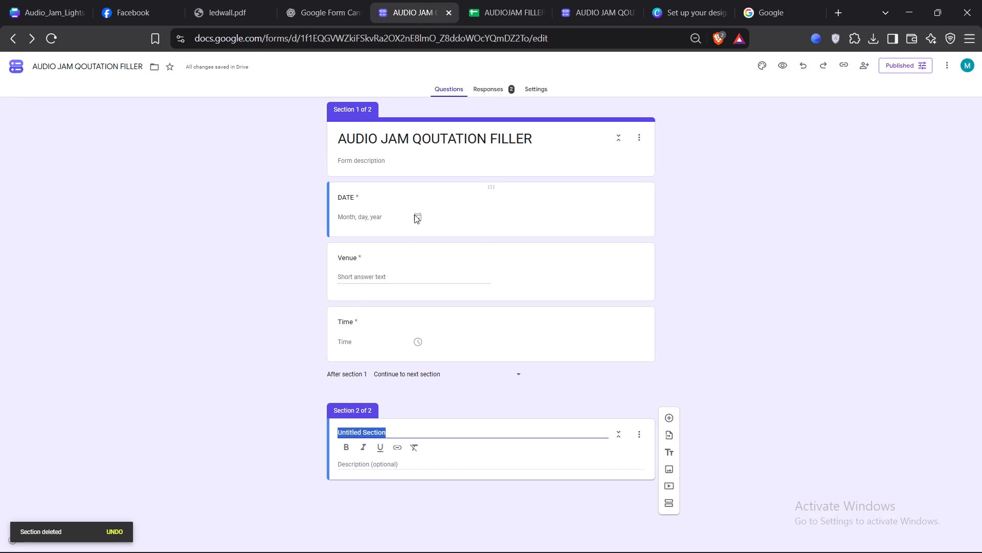
pyautogui.doubleClick(435, 428)
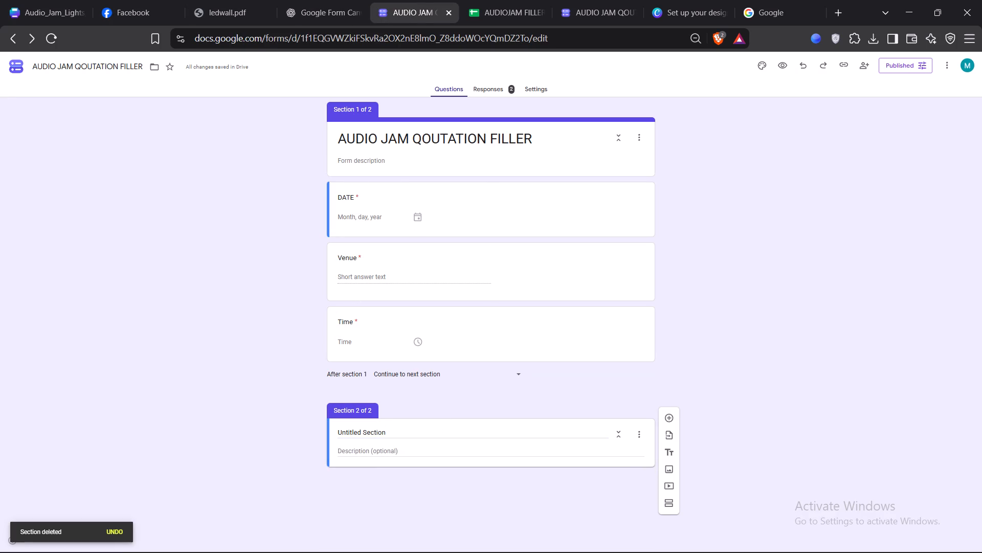
pyautogui.tripleClick(434, 432)
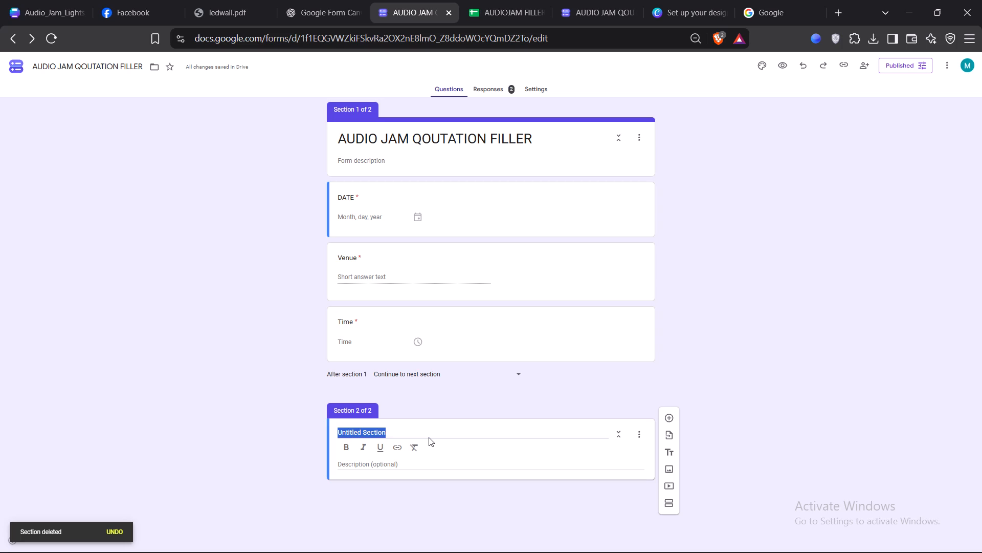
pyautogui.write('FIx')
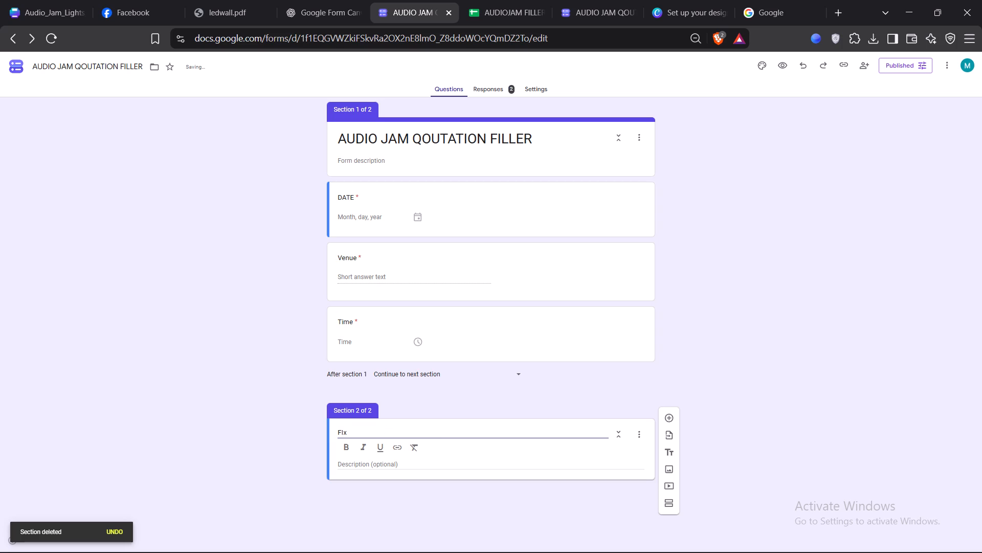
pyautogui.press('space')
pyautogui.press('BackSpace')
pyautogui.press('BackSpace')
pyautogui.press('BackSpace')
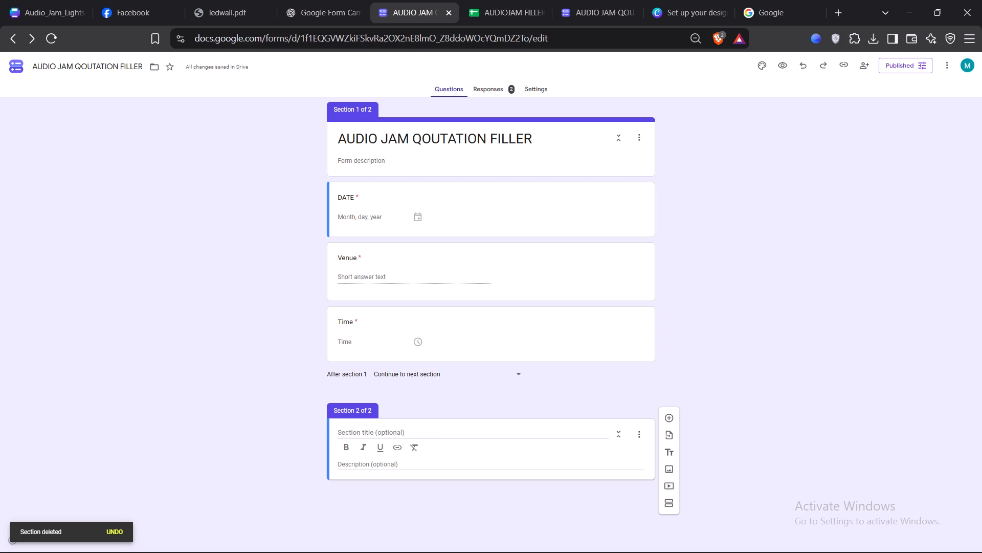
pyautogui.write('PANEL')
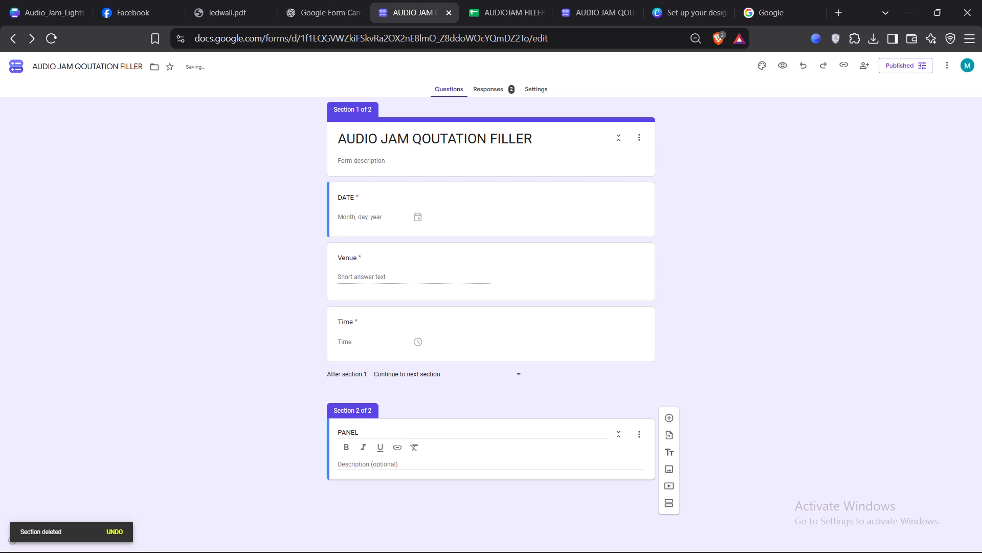
# In the Google Form, title the new second section LED WALL PANEL SIZE.
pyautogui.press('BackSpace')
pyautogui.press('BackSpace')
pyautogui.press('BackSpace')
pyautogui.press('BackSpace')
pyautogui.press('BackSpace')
pyautogui.write('LED WALL PANEL SI')
pyautogui.press('e')
pyautogui.press('BackSpace')
pyautogui.write('XE')
pyautogui.press('BackSpace')
pyautogui.press('BackSpace')
pyautogui.write('ZE')
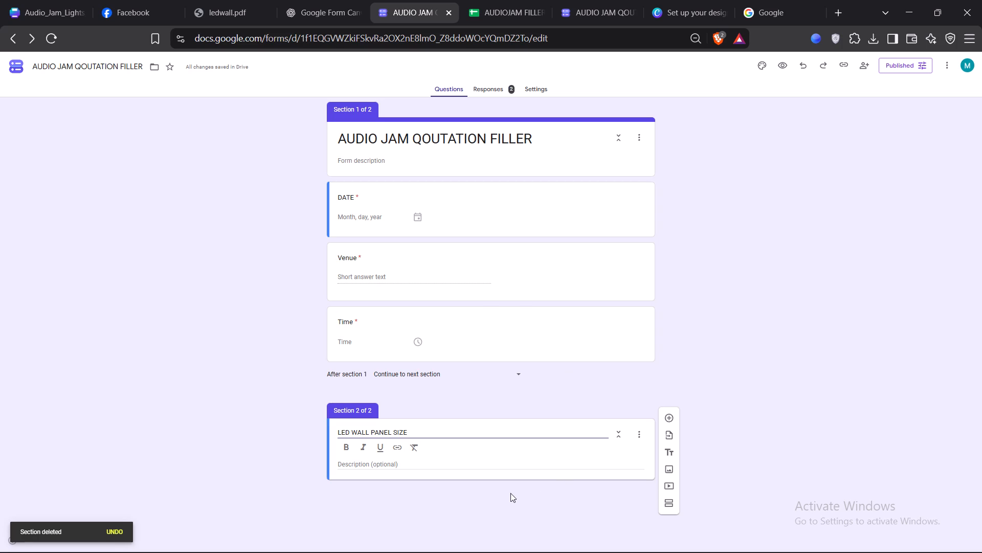
# Shorten the second section's title to LED WALL and make it bold.
pyautogui.click(343, 444)
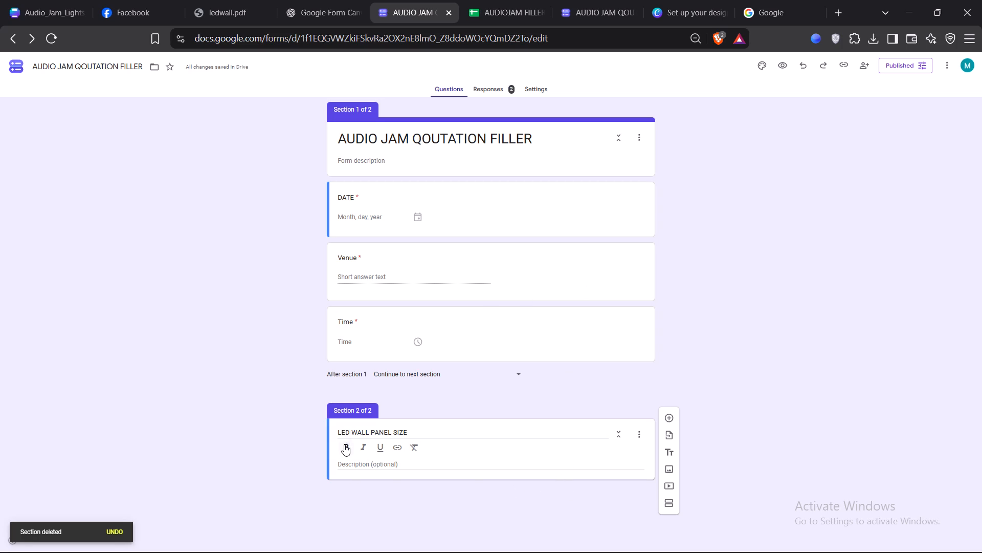
pyautogui.click(351, 450)
pyautogui.click(638, 433)
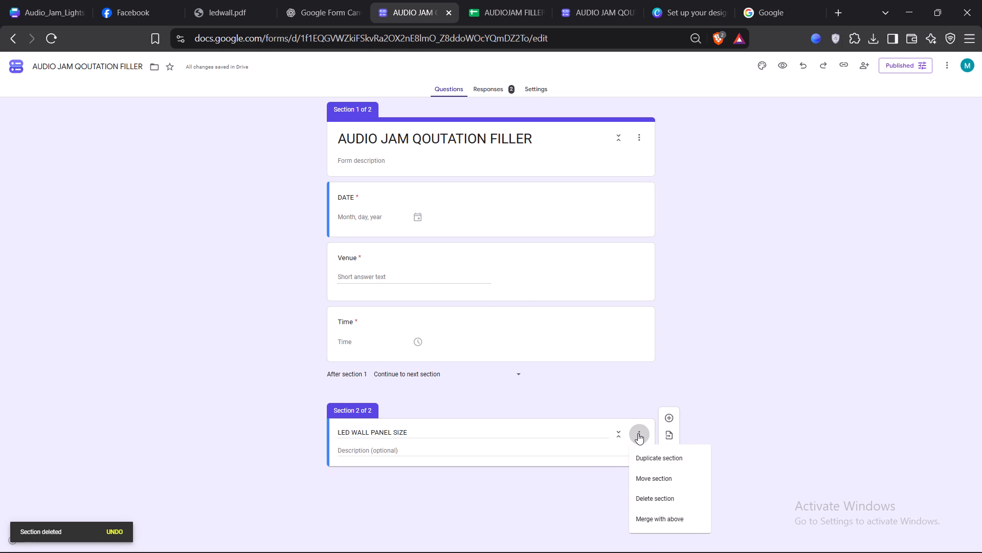
pyautogui.click(450, 433)
pyautogui.click(450, 432)
pyautogui.click(450, 432)
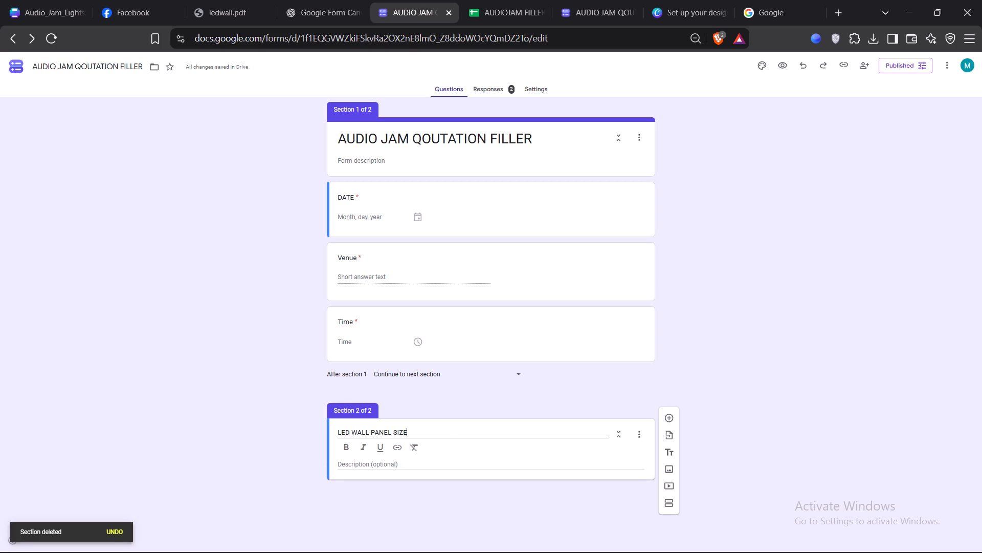
pyautogui.moveTo(368, 431); pyautogui.dragTo(436, 427)
pyautogui.press('BackSpace')
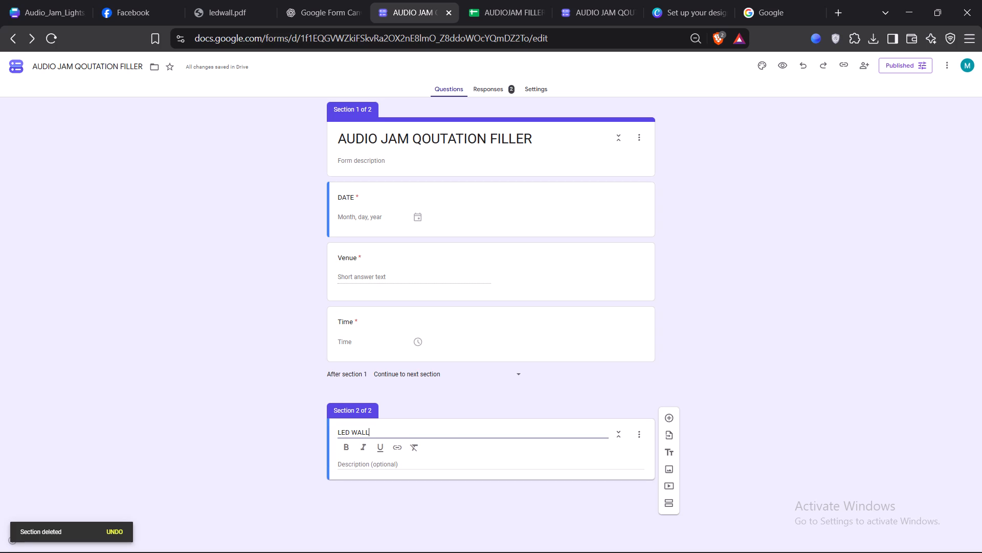
pyautogui.click(355, 435)
pyautogui.hotkey('ctrl', 'a')
pyautogui.click(347, 443)
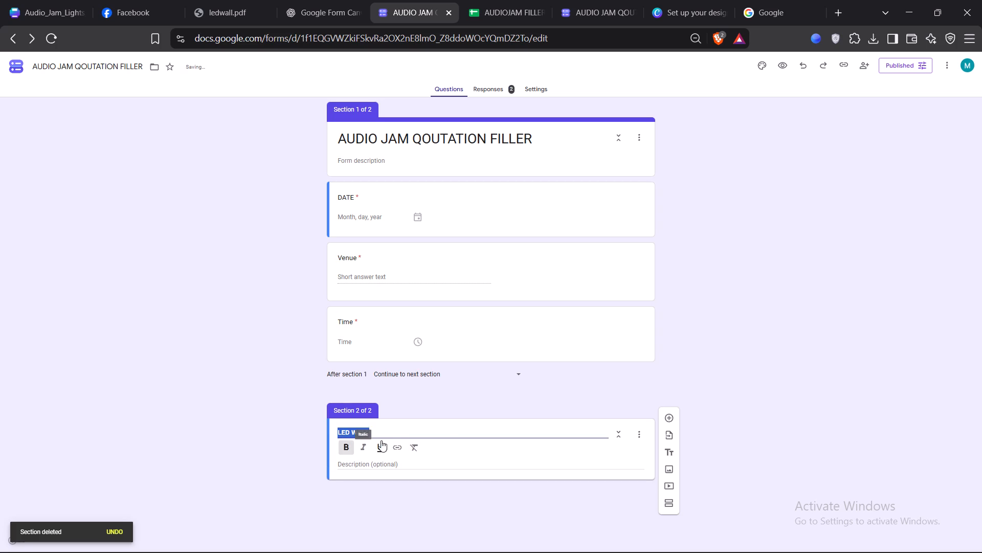
pyautogui.click(620, 508)
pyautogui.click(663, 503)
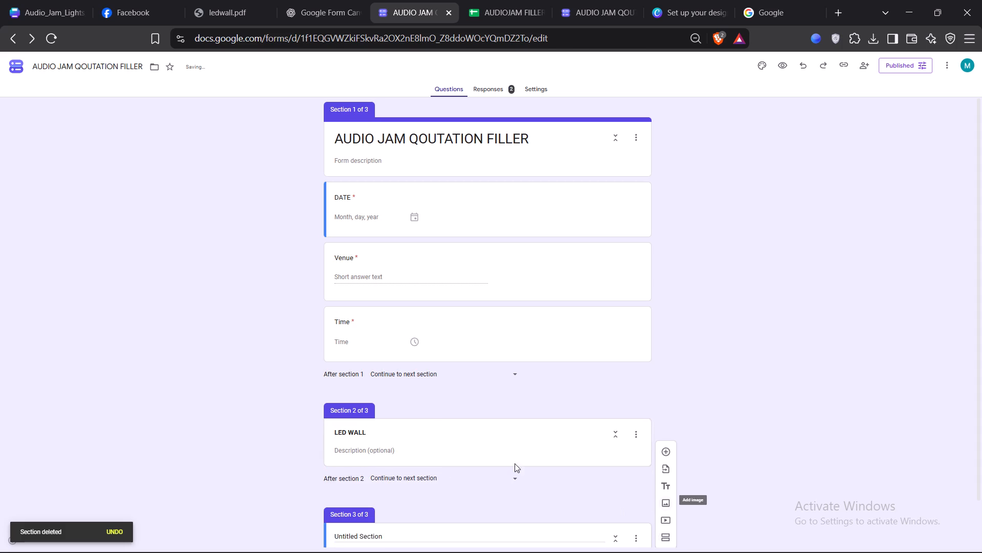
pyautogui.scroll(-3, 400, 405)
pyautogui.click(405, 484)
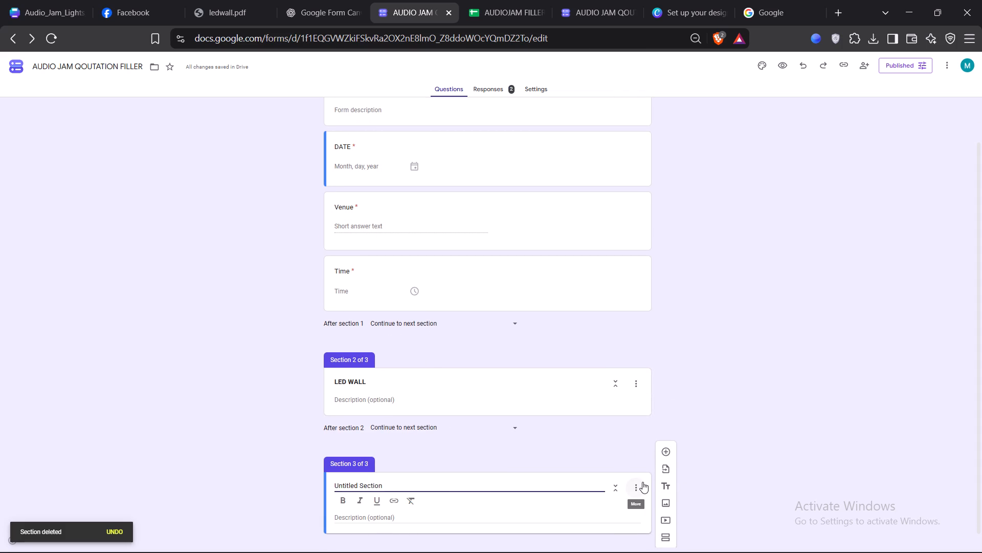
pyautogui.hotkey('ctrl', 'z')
# Add a question to the LED WALL section and set its type to Dropdown.
pyautogui.click(667, 417)
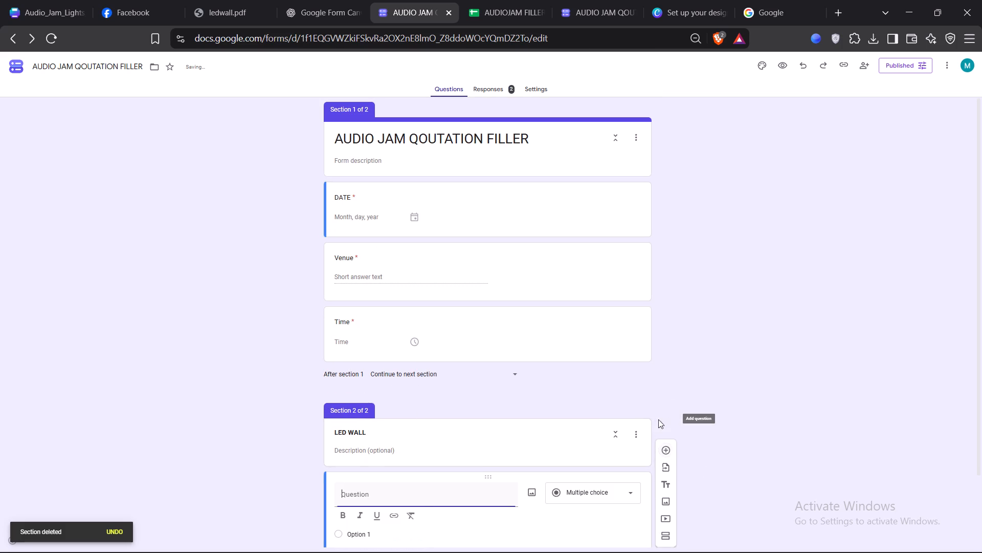
pyautogui.scroll(-4, 456, 434)
pyautogui.click(593, 407)
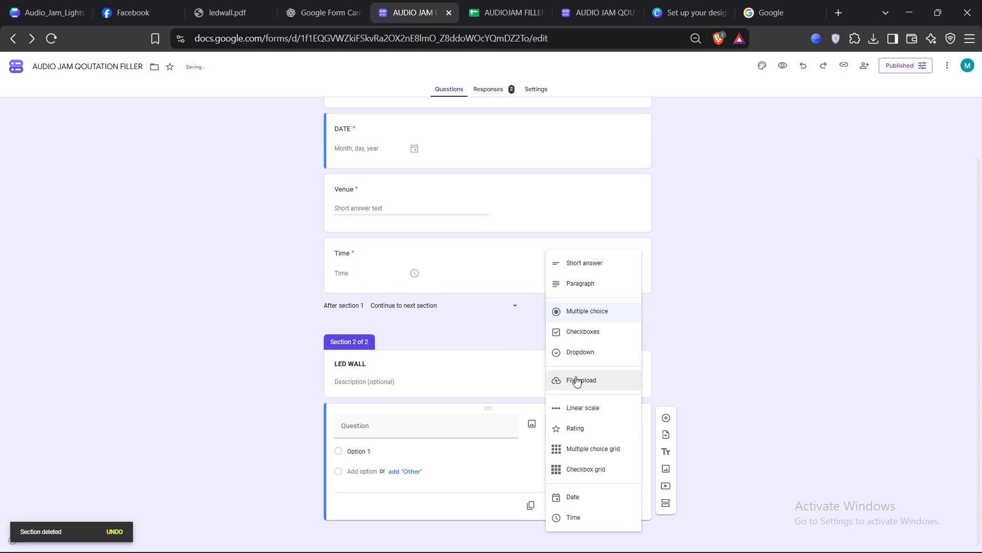
pyautogui.click(600, 350)
pyautogui.scroll(-1, 432, 408)
pyautogui.click(386, 431)
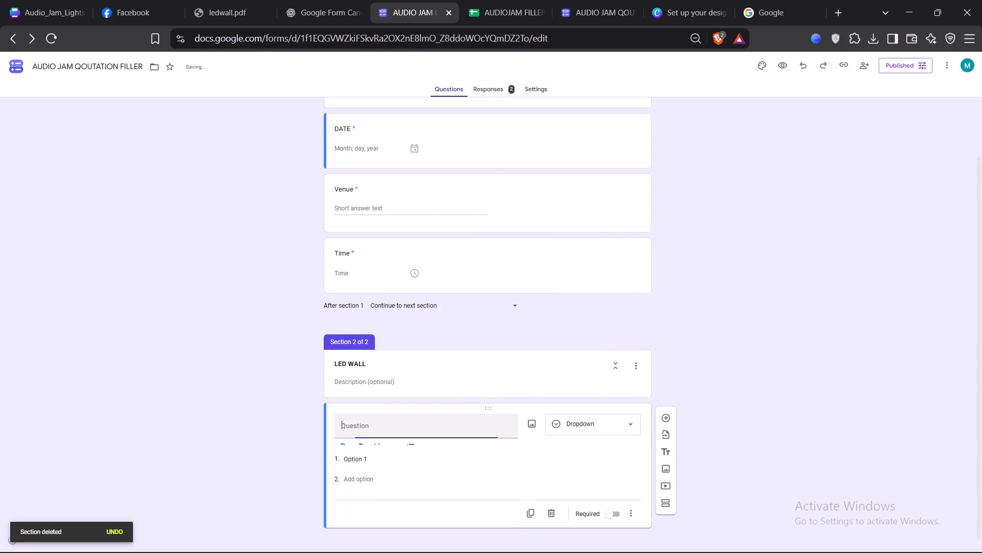
pyautogui.hotkey('shift', 'l')
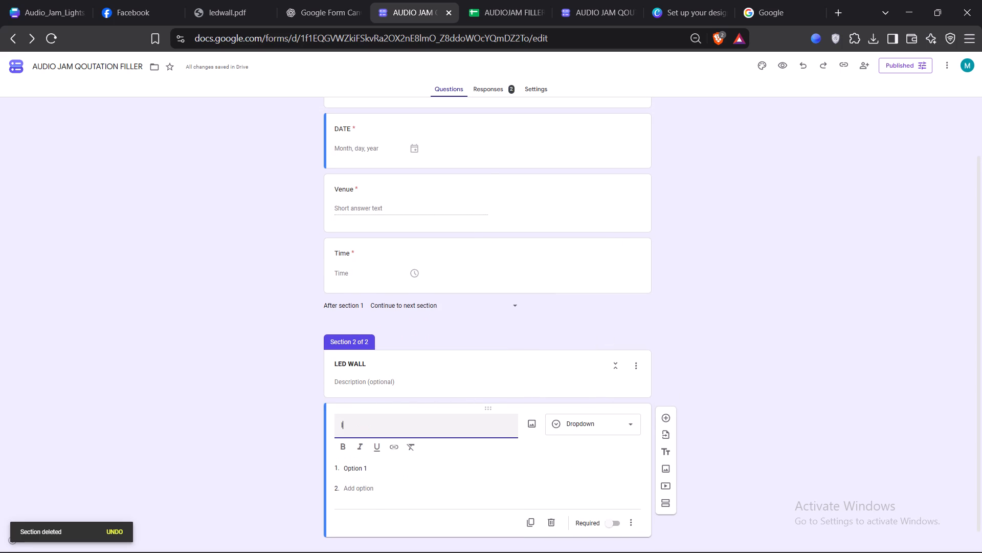
pyautogui.press('BackSpace')
pyautogui.write('LEDW')
pyautogui.press('BackSpace')
pyautogui.press('space')
pyautogui.write('WALL')
pyautogui.press('space')
pyautogui.write('SIX')
pyautogui.press('BackSpace')
pyautogui.press('z')
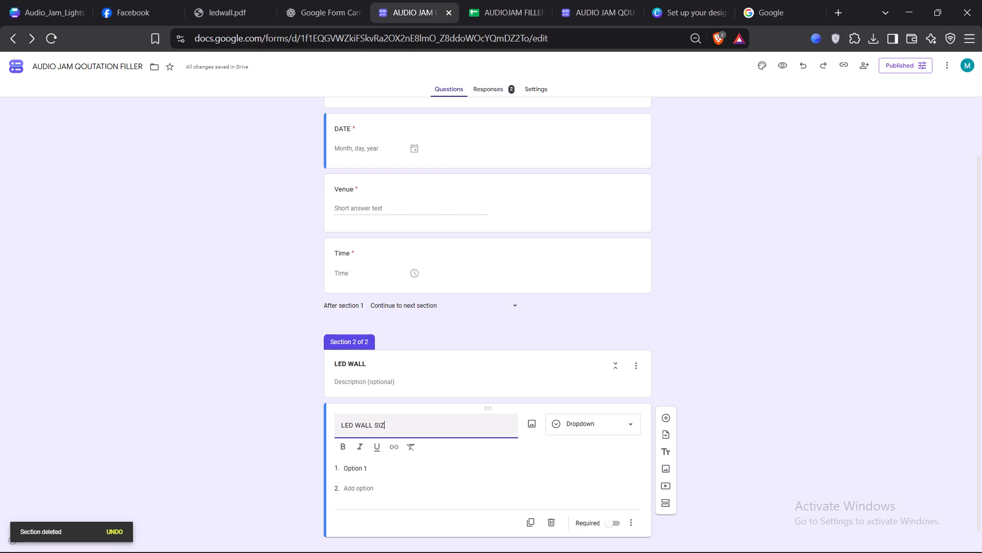
pyautogui.press('BackSpace')
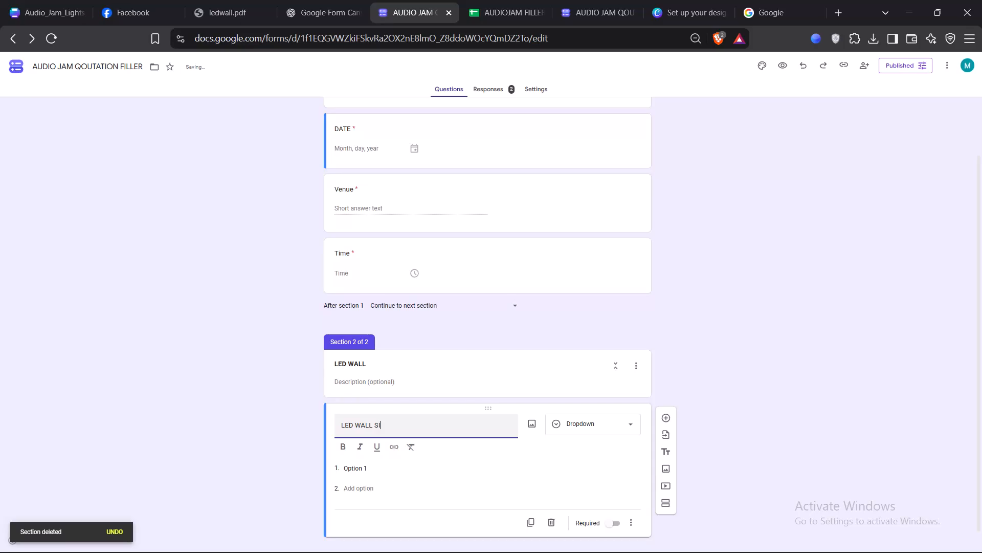
pyautogui.press('BackSpace')
pyautogui.press('BackSpace')
pyautogui.write('PANEL SIX')
pyautogui.press('BackSpace')
pyautogui.write('ZE')
pyautogui.press('space')
pyautogui.write('SELECTION')
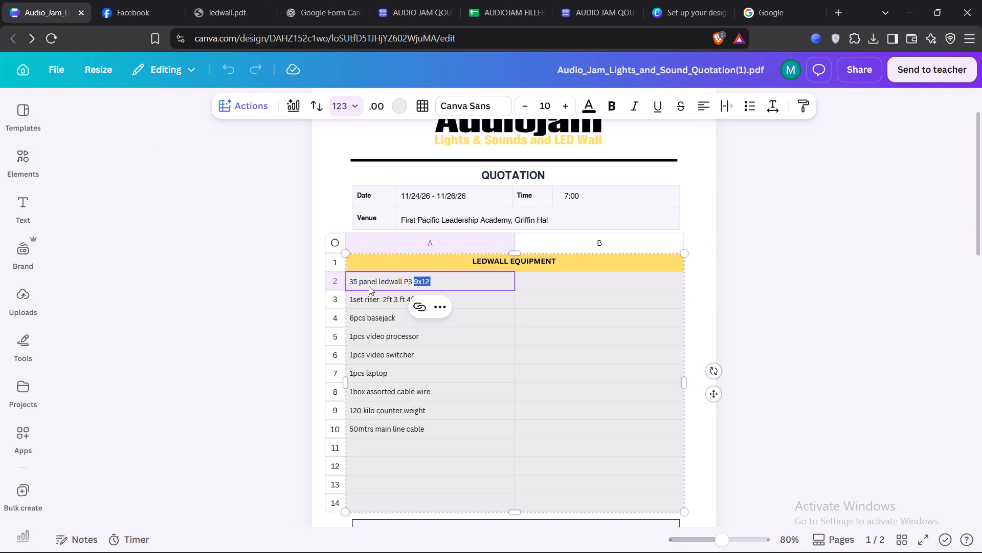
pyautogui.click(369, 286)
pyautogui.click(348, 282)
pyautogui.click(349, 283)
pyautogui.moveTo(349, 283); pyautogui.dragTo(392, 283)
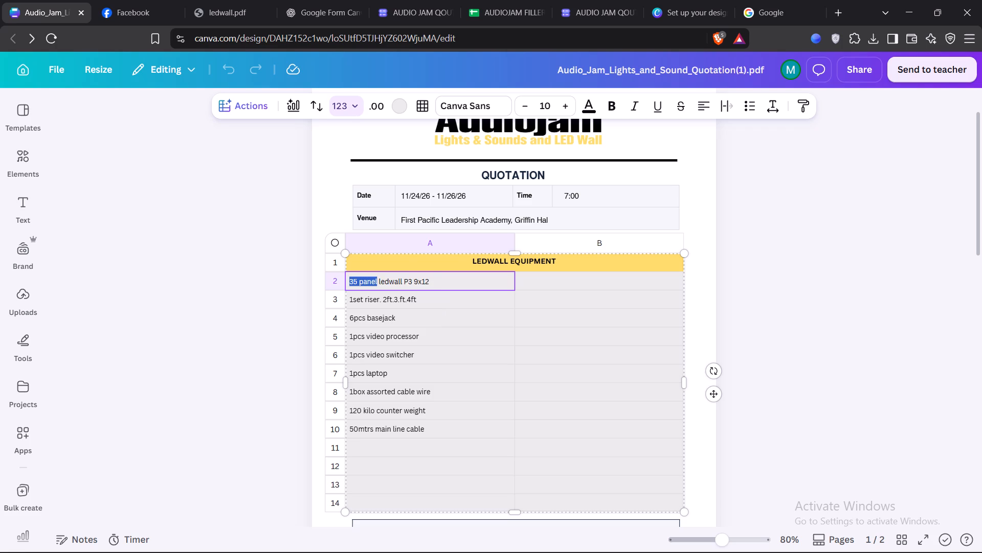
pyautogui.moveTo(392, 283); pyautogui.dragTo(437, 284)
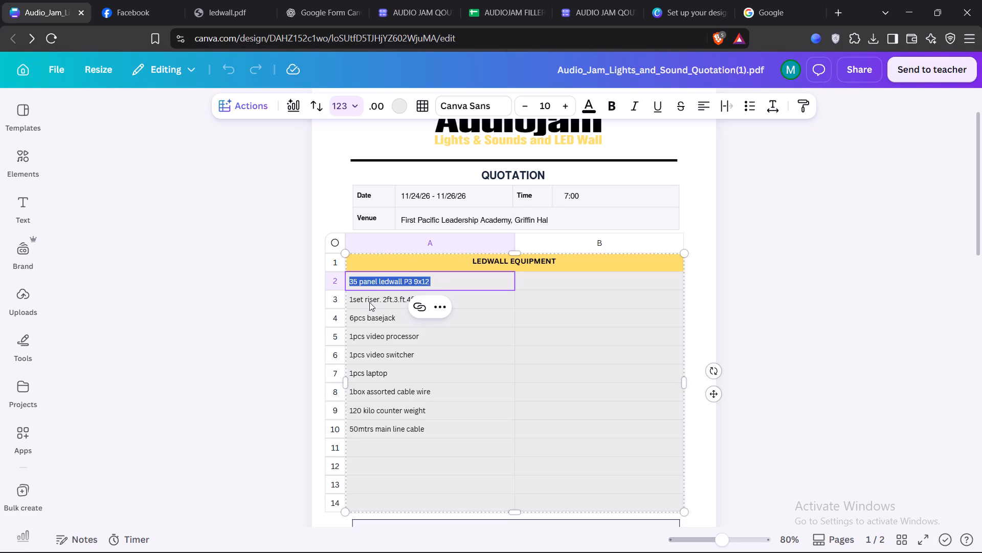
# In the riser entry of the LEDWALL EQUIPMENT table, insert a space after the quantity so it reads "1 set riser".
pyautogui.click(369, 302)
pyautogui.click(353, 301)
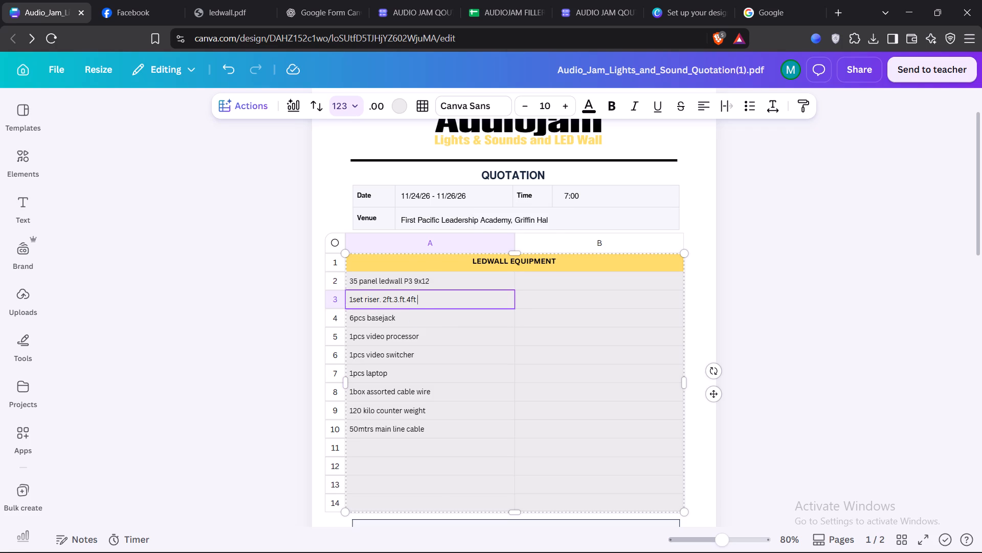
pyautogui.click(353, 301)
pyautogui.click(354, 300)
pyautogui.click(354, 300)
pyautogui.press('space')
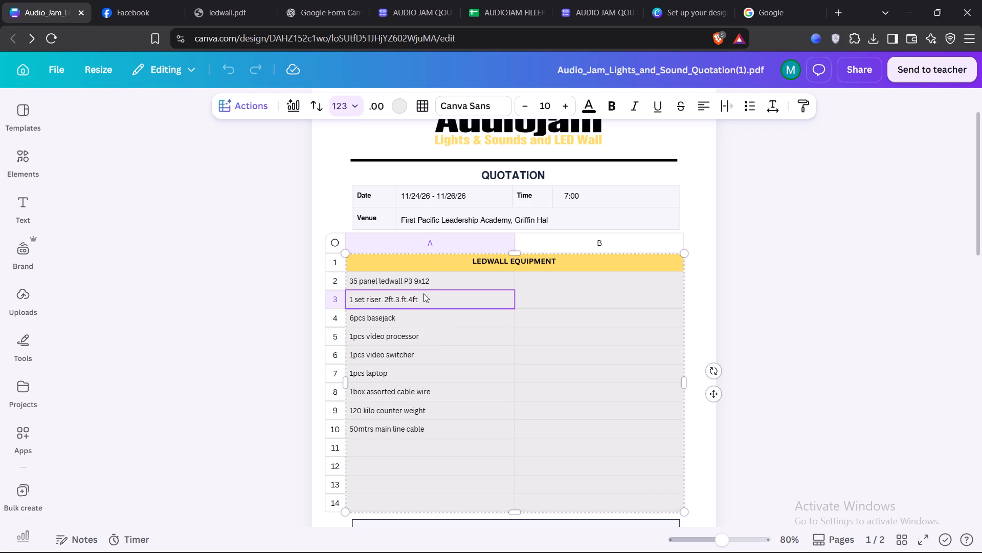
pyautogui.click(632, 268)
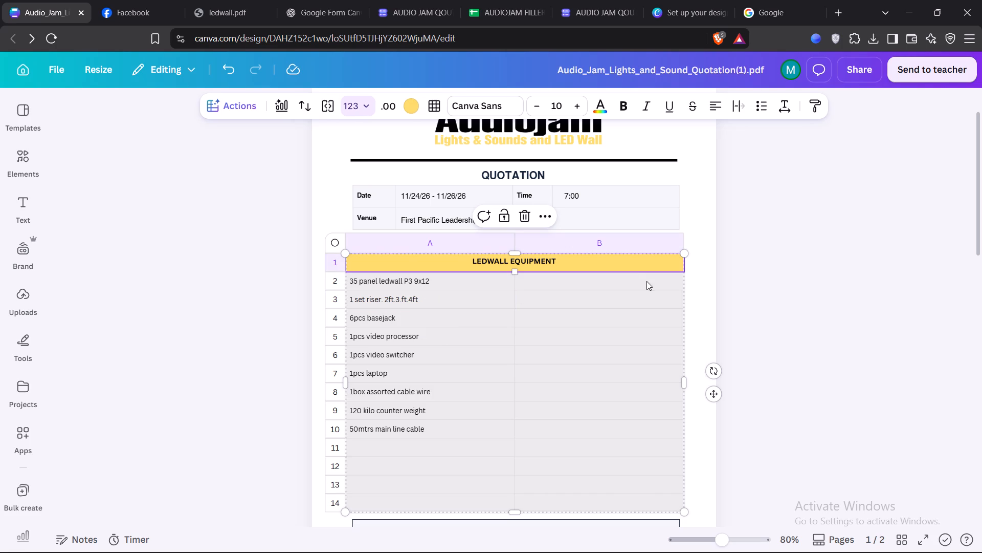
pyautogui.click(694, 286)
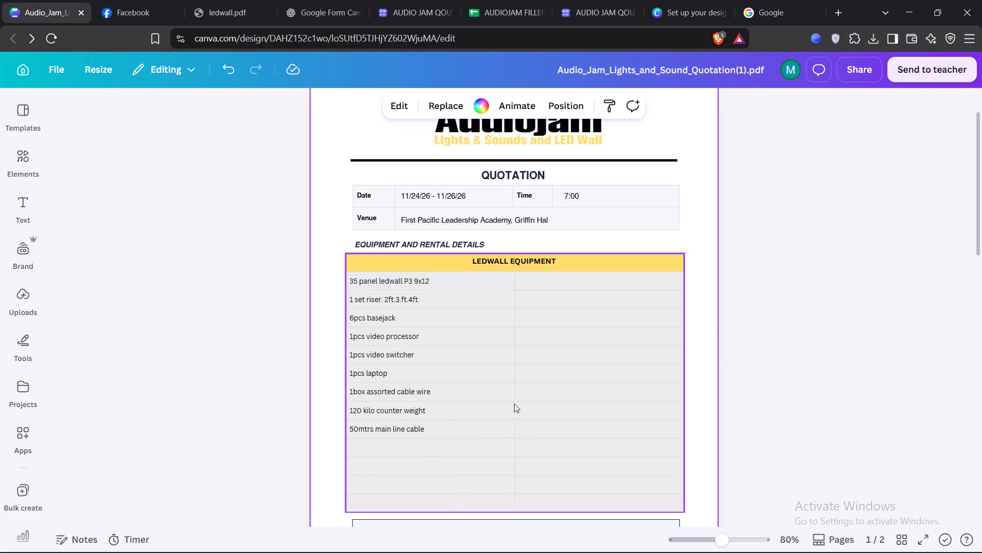
# Add two columns to the right of column B in the LEDWALL EQUIPMENT table.
pyautogui.rightClick(609, 264)
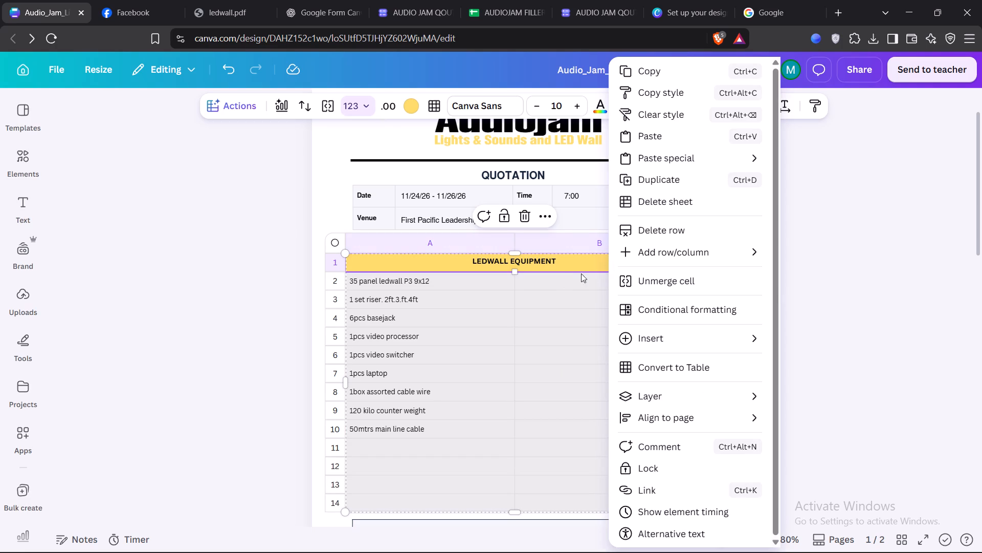
pyautogui.click(572, 263)
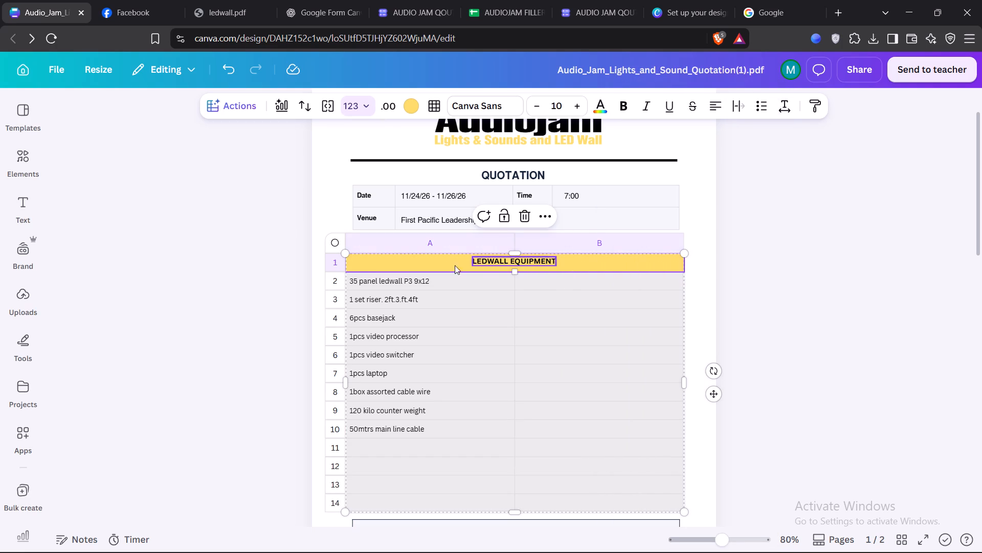
pyautogui.click(636, 245)
pyautogui.rightClick(667, 246)
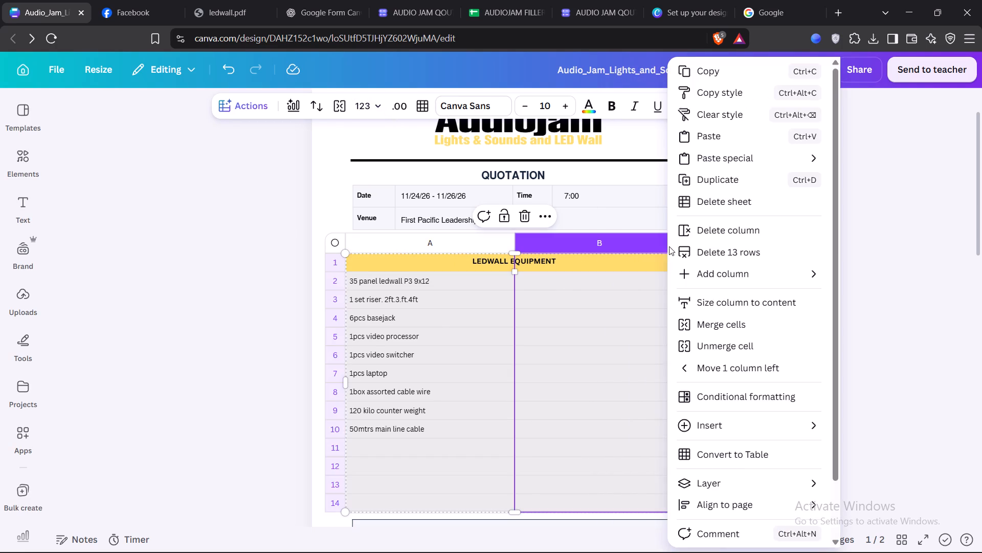
pyautogui.click(650, 248)
pyautogui.rightClick(639, 249)
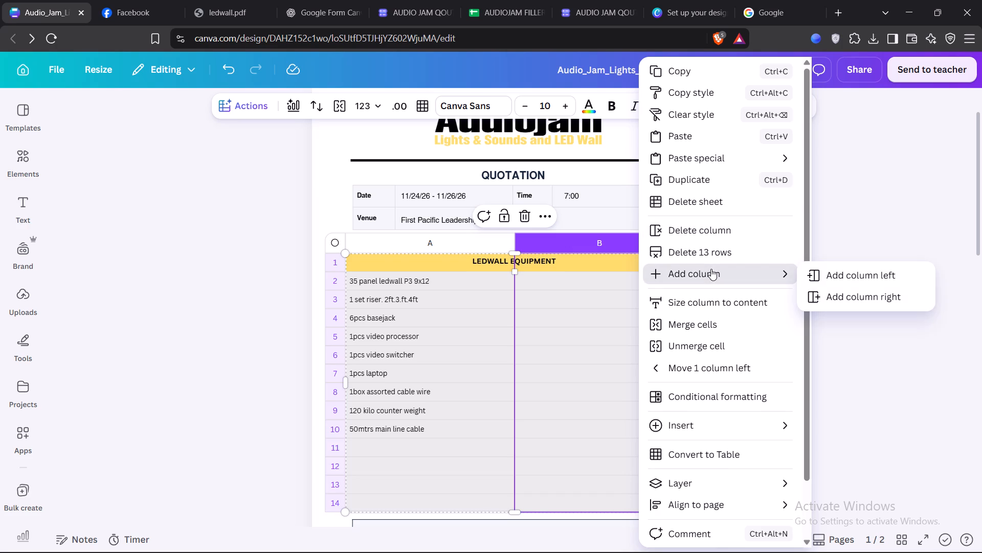
pyautogui.click(859, 301)
pyautogui.rightClick(645, 240)
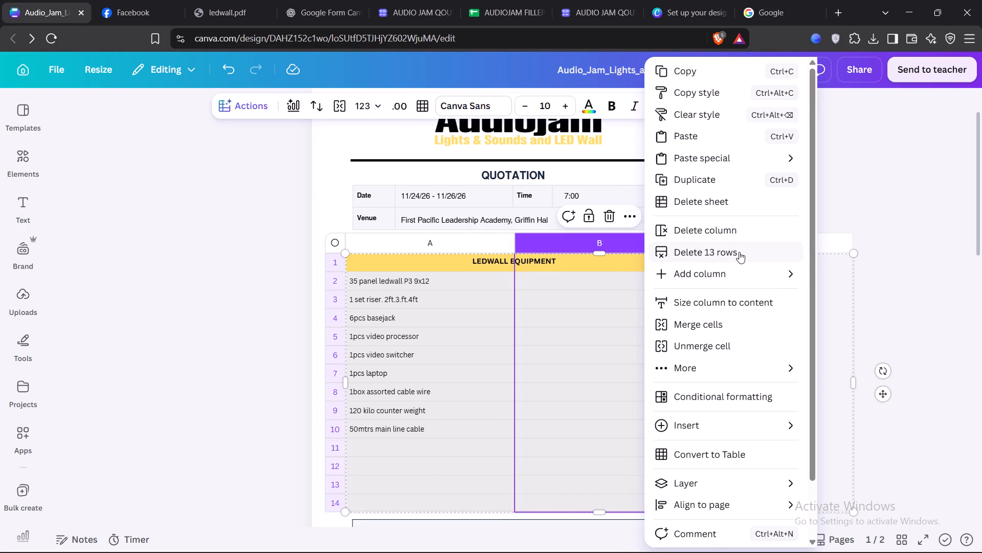
pyautogui.click(738, 272)
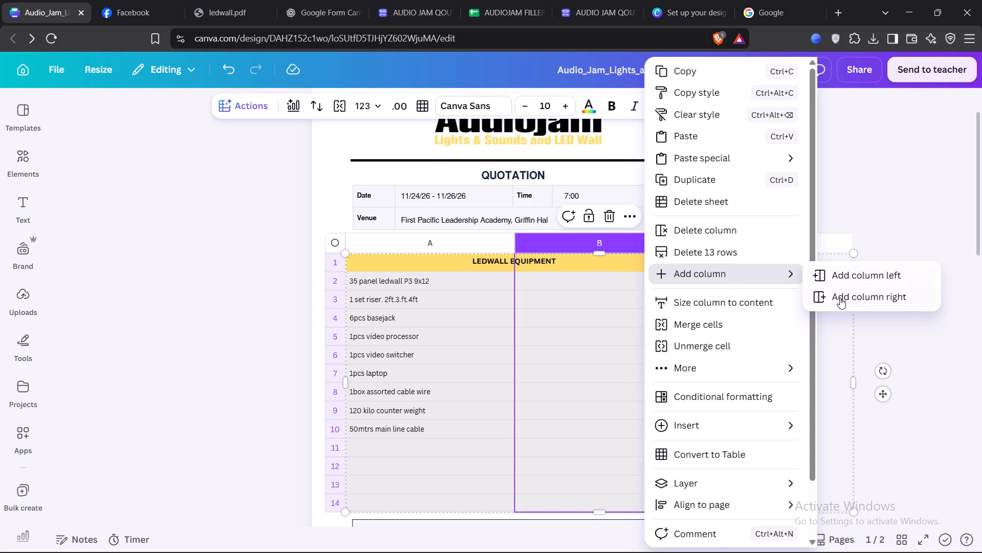
pyautogui.click(840, 297)
# Narrow columns A, B, C and D so the LEDWALL EQUIPMENT table fits within the page width.
pyautogui.click(514, 245)
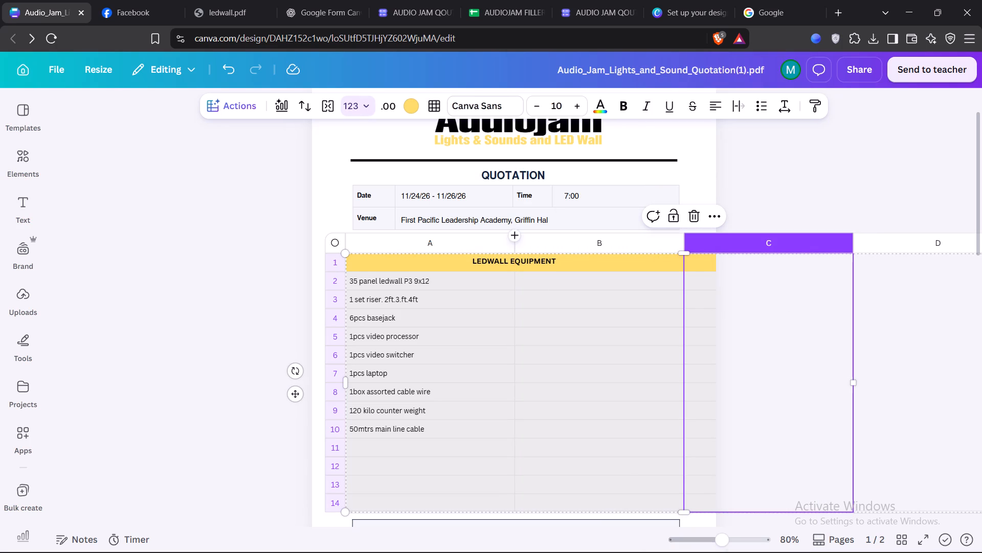
pyautogui.moveTo(514, 245); pyautogui.dragTo(506, 248)
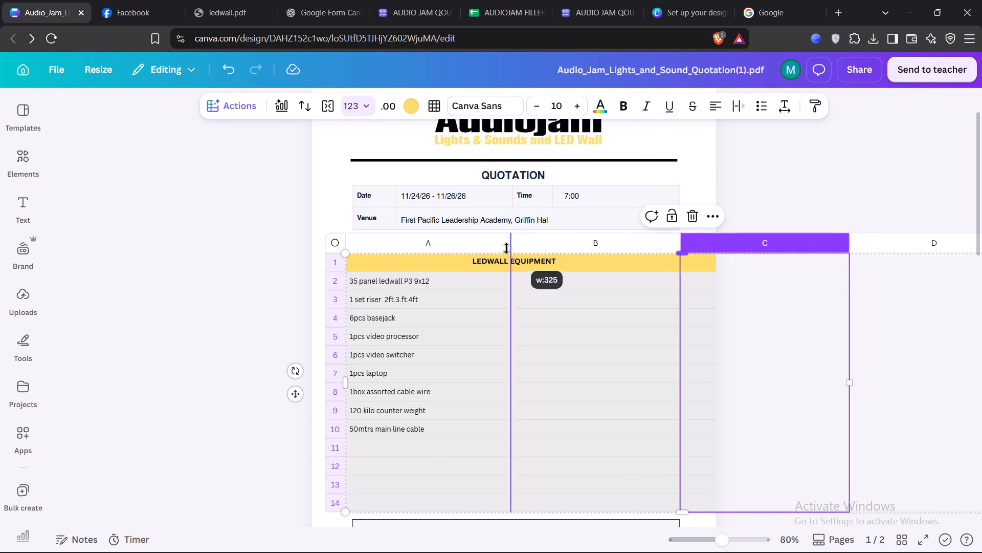
pyautogui.moveTo(506, 248); pyautogui.dragTo(471, 249)
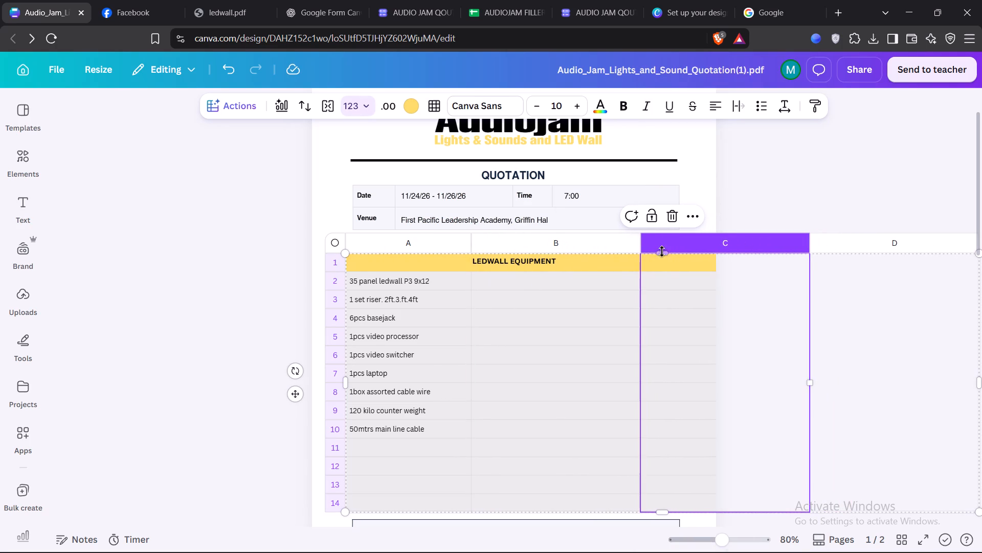
pyautogui.moveTo(640, 245); pyautogui.dragTo(567, 254)
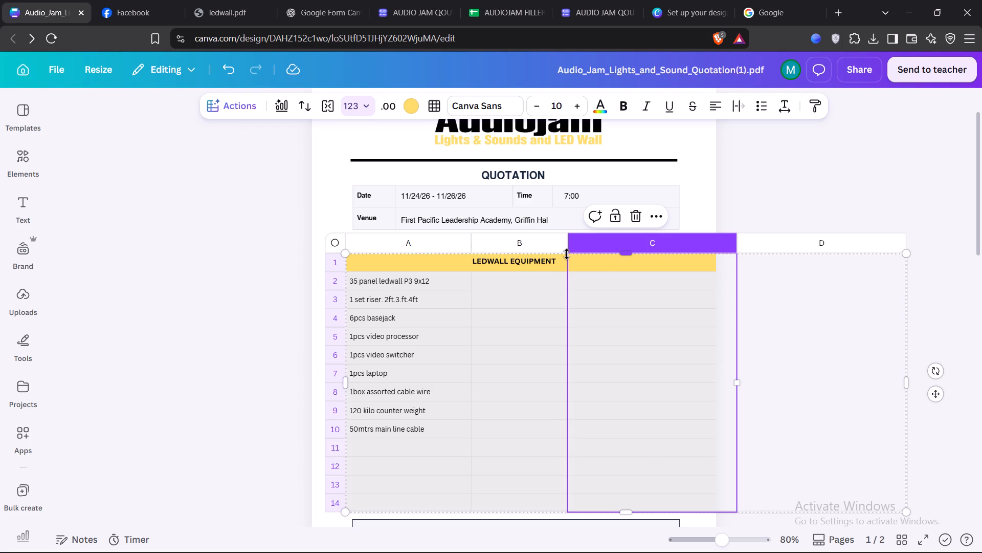
pyautogui.moveTo(567, 254); pyautogui.dragTo(571, 253)
pyautogui.moveTo(741, 246); pyautogui.dragTo(637, 248)
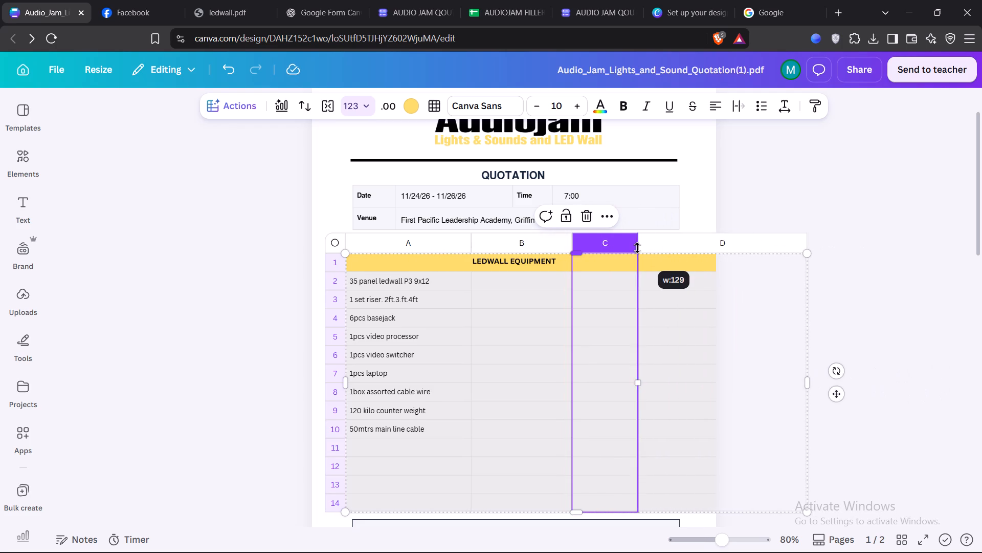
pyautogui.moveTo(637, 248); pyautogui.dragTo(651, 248)
pyautogui.moveTo(819, 244); pyautogui.dragTo(803, 248)
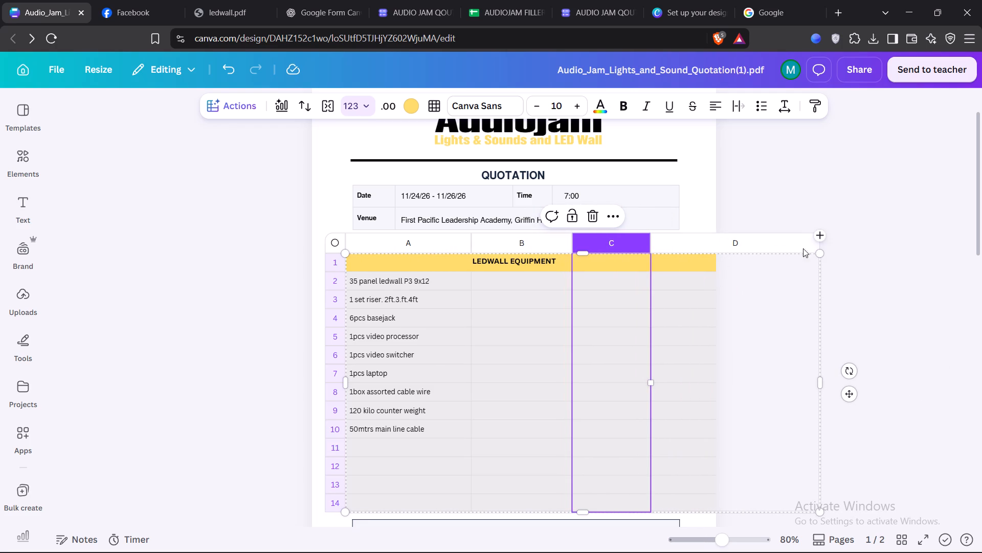
pyautogui.moveTo(803, 248); pyautogui.dragTo(717, 252)
# Delete column D from the LEDWALL EQUIPMENT table.
pyautogui.click(699, 247)
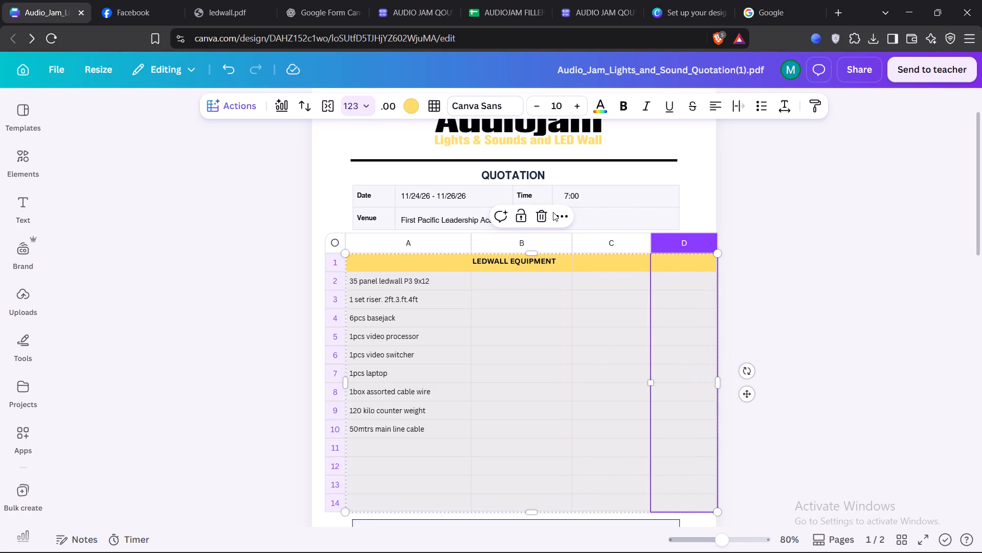
pyautogui.press('Delete')
pyautogui.press('Delete')
pyautogui.rightClick(684, 244)
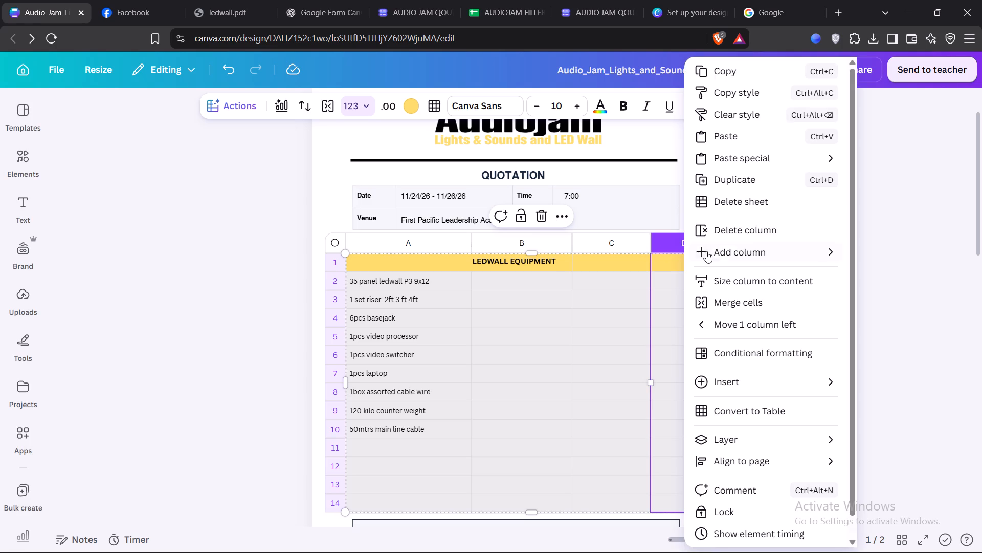
pyautogui.click(735, 227)
# Widen the three-column equipment table to line up with the TOTAL PACKAGE PRICE box below it.
pyautogui.scroll(-1, 722, 306)
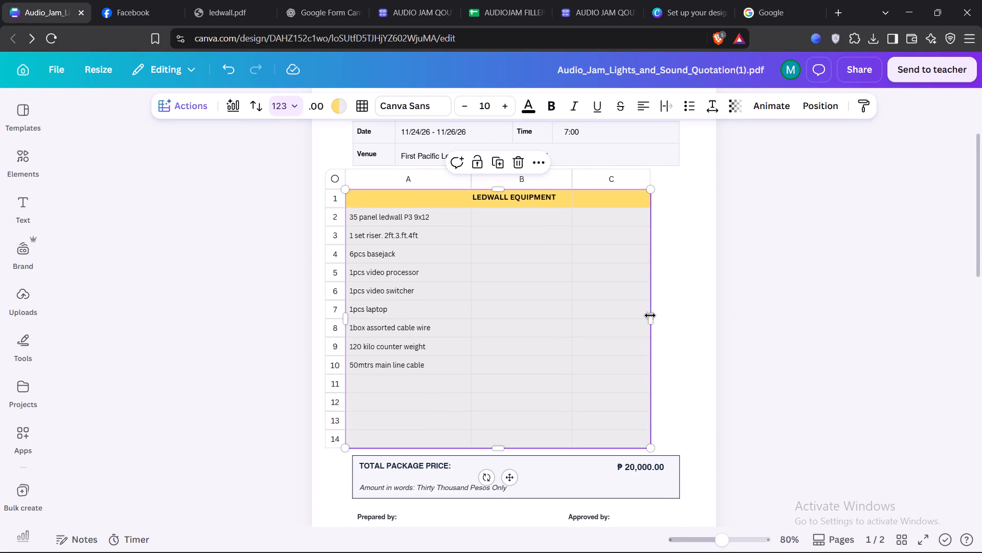
pyautogui.moveTo(652, 315); pyautogui.dragTo(678, 315)
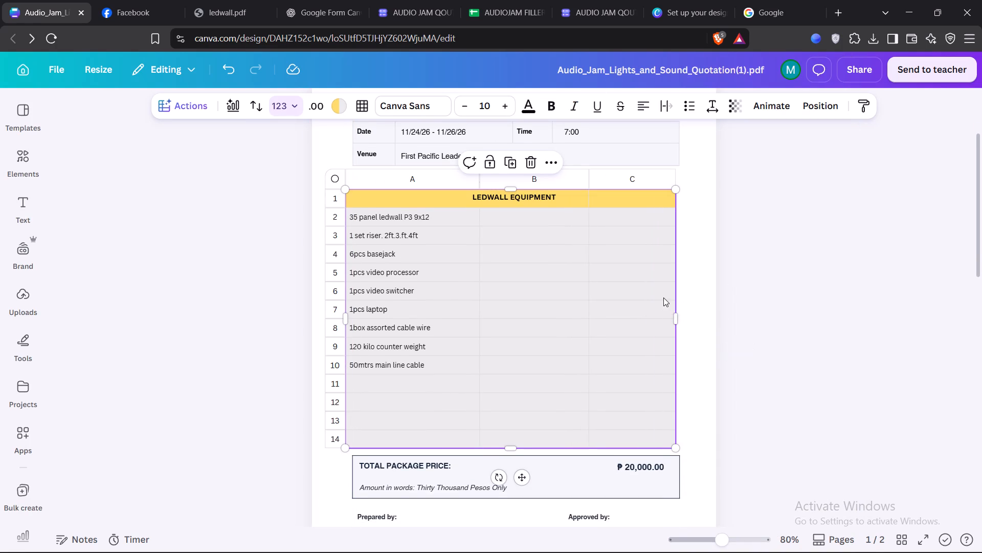
pyautogui.moveTo(677, 315); pyautogui.dragTo(686, 316)
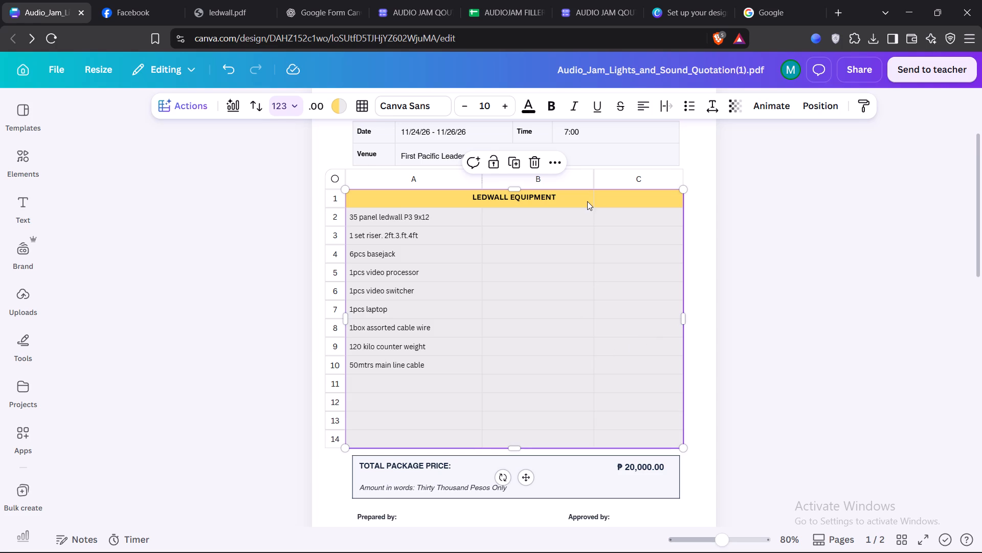
# Move the LEDWALL EQUIPMENT heading text off the yellow header row and delete it.
pyautogui.click(529, 197)
pyautogui.scroll(1, 551, 271)
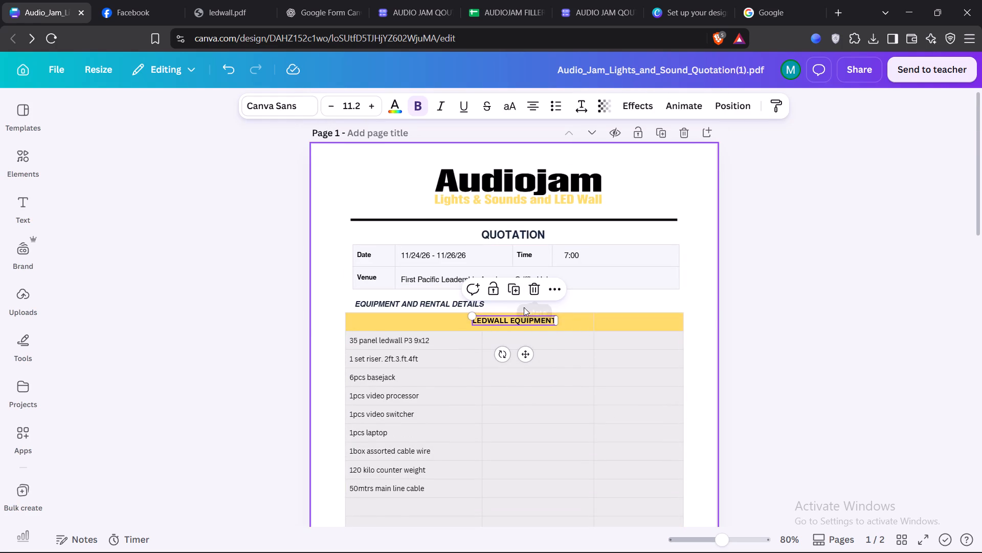
pyautogui.moveTo(519, 321); pyautogui.dragTo(396, 322)
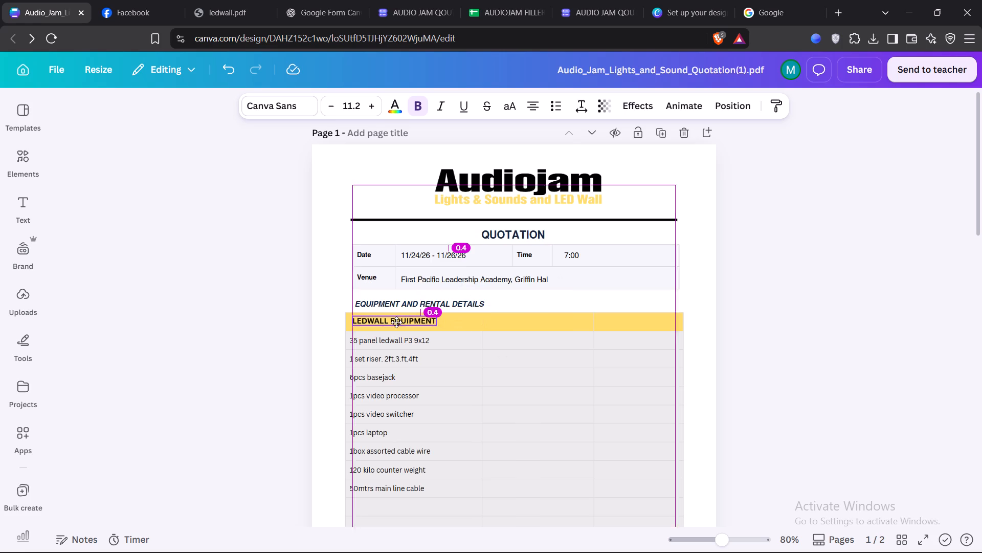
pyautogui.moveTo(396, 322); pyautogui.dragTo(487, 321)
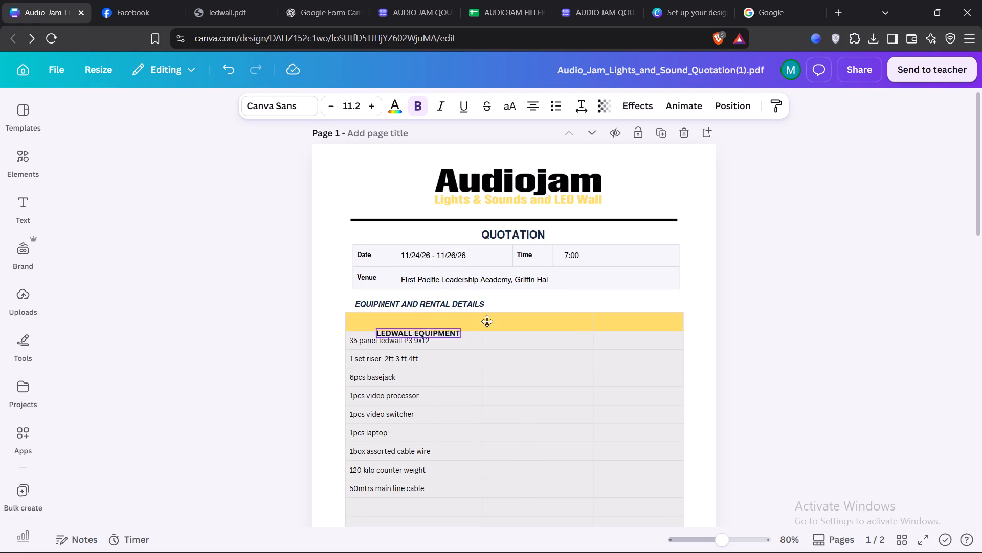
pyautogui.moveTo(487, 321); pyautogui.dragTo(643, 304)
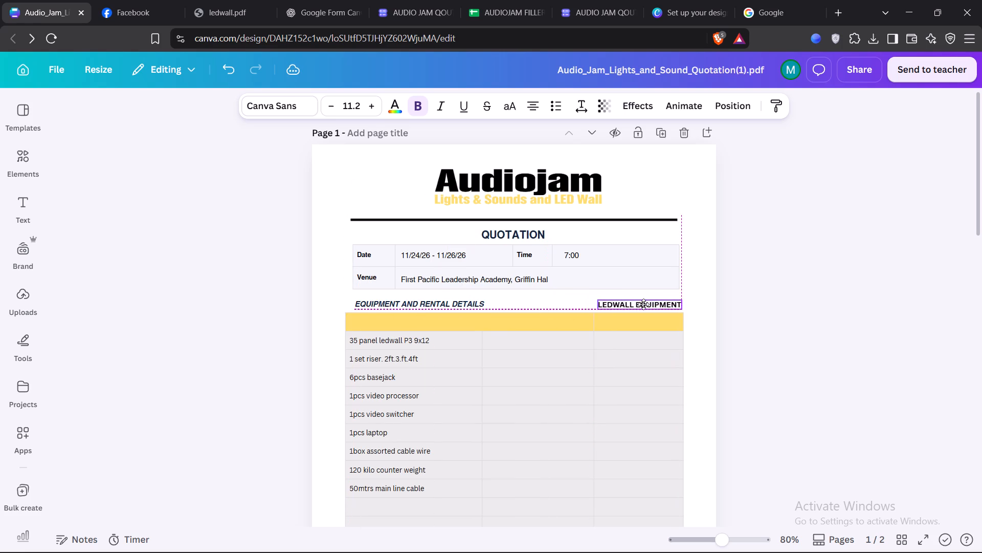
pyautogui.moveTo(643, 304); pyautogui.dragTo(468, 505)
pyautogui.scroll(-1, 468, 505)
pyautogui.moveTo(468, 505); pyautogui.dragTo(401, 330)
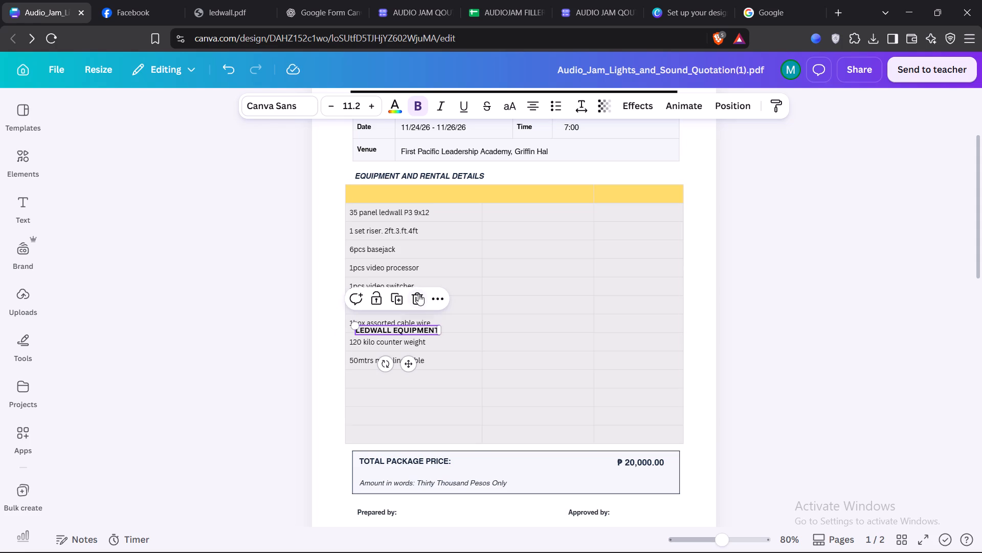
pyautogui.click(418, 294)
# Delete the empty yellow header row from the equipment table.
pyautogui.scroll(1, 395, 251)
pyautogui.click(406, 326)
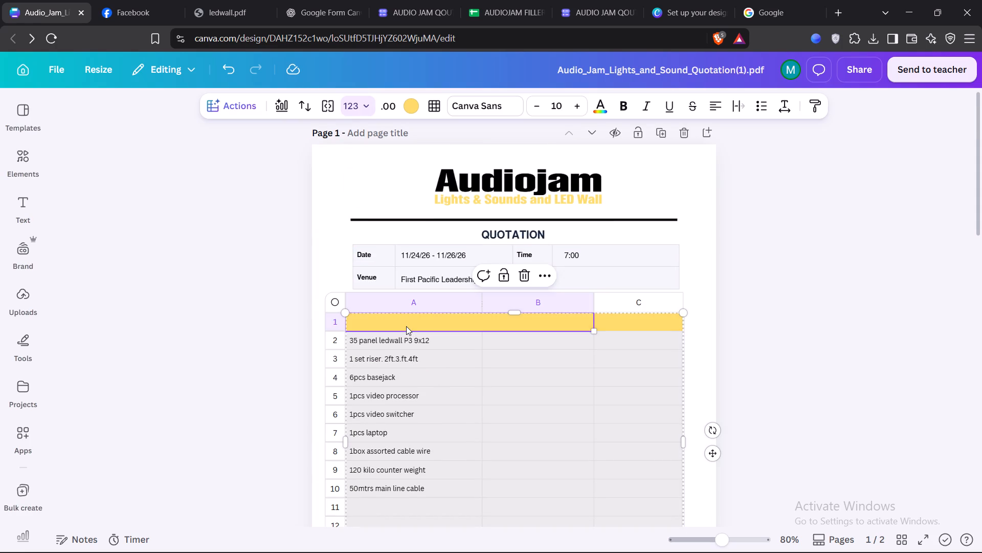
pyautogui.click(406, 326)
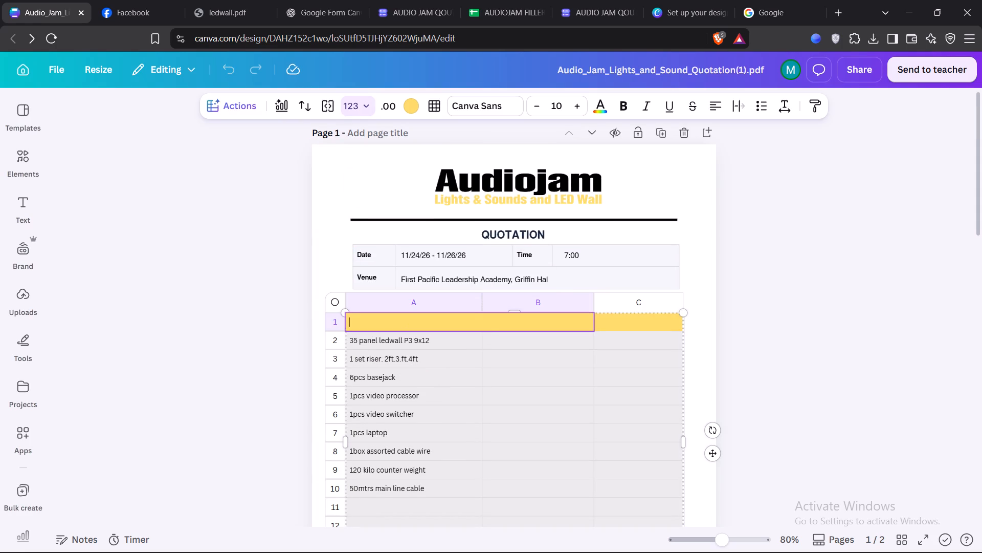
pyautogui.rightClick(543, 325)
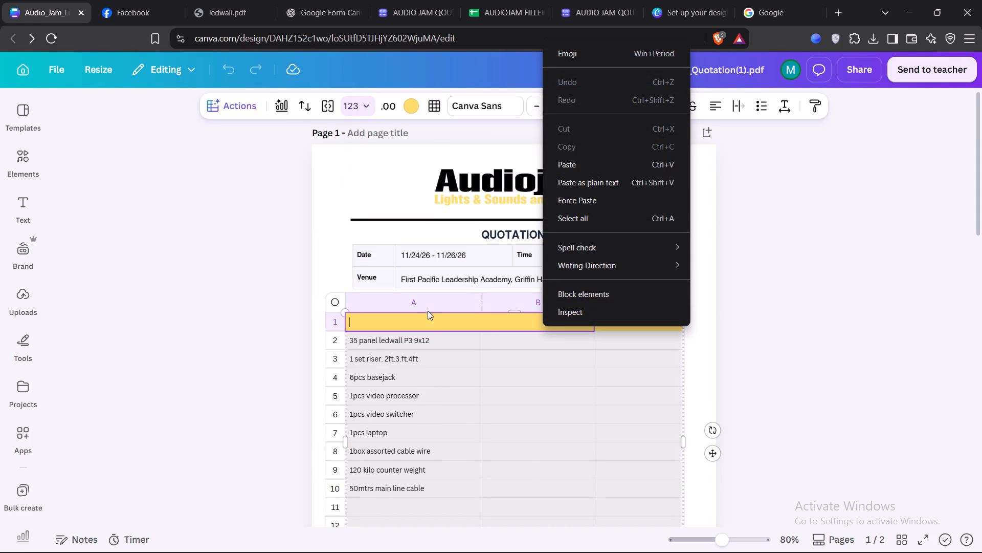
pyautogui.click(442, 318)
pyautogui.rightClick(442, 318)
pyautogui.doubleClick(434, 323)
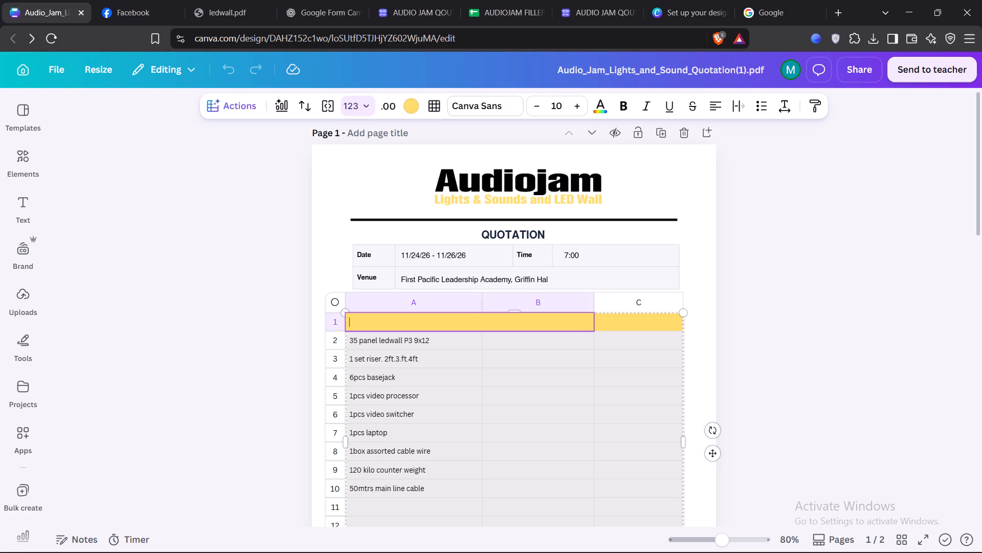
pyautogui.click(620, 325)
pyautogui.click(561, 318)
pyautogui.rightClick(561, 318)
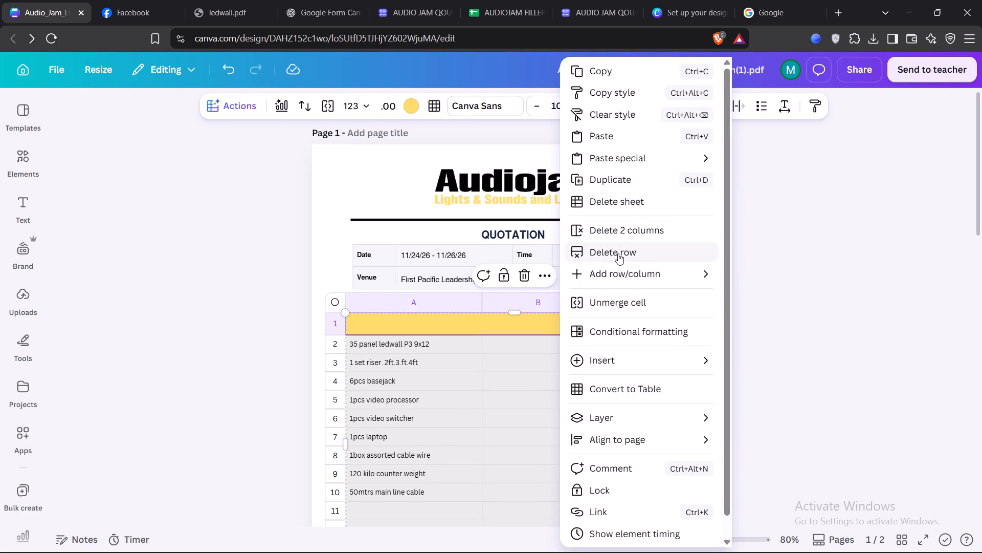
pyautogui.click(976, 389)
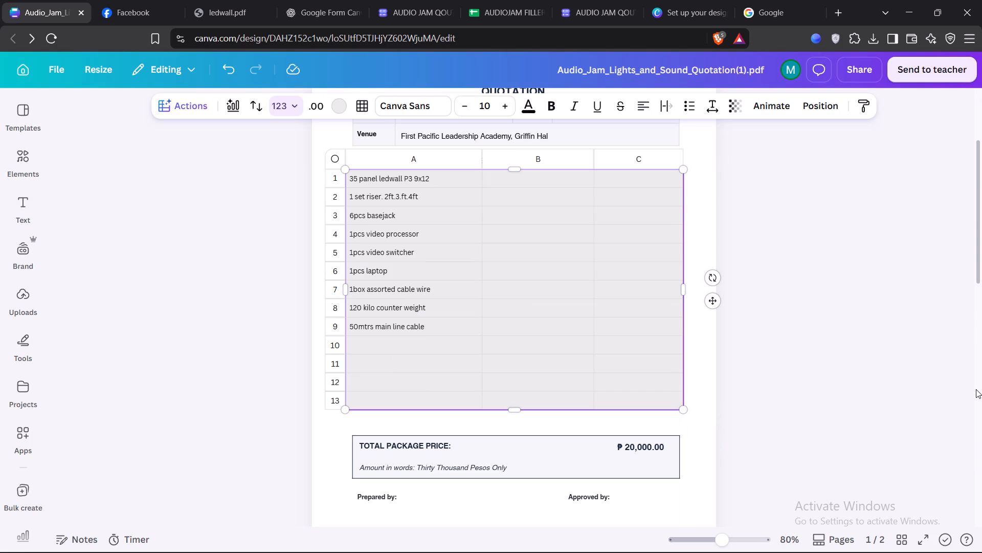
pyautogui.moveTo(920, 394); pyautogui.dragTo(910, 394)
pyautogui.scroll(1, 739, 386)
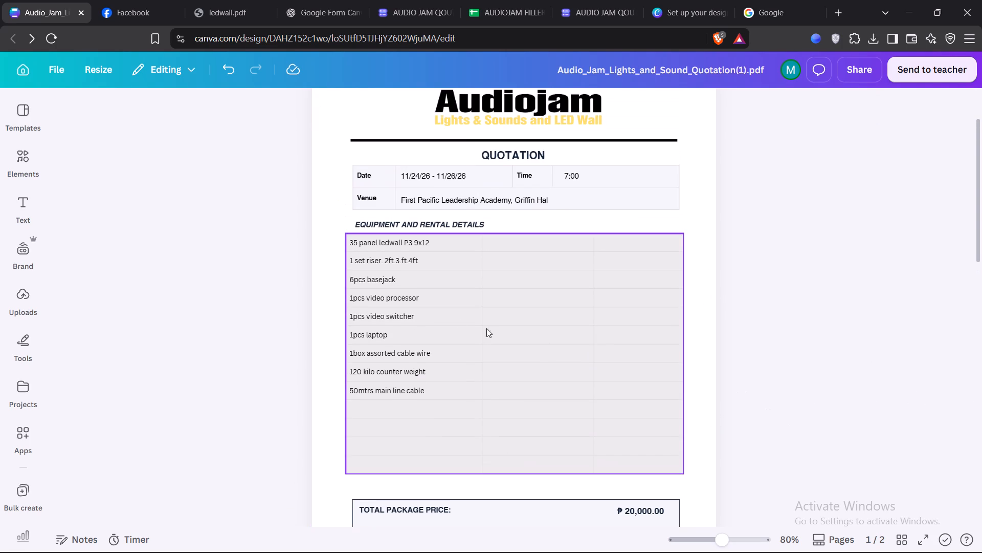
# Set the font size of the whole equipment table to 11.
pyautogui.click(498, 297)
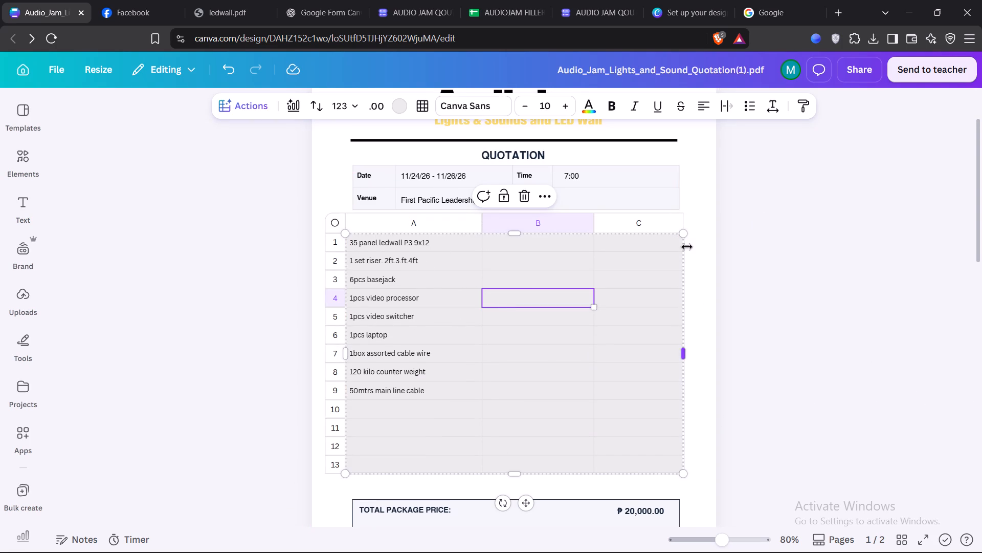
pyautogui.click(687, 247)
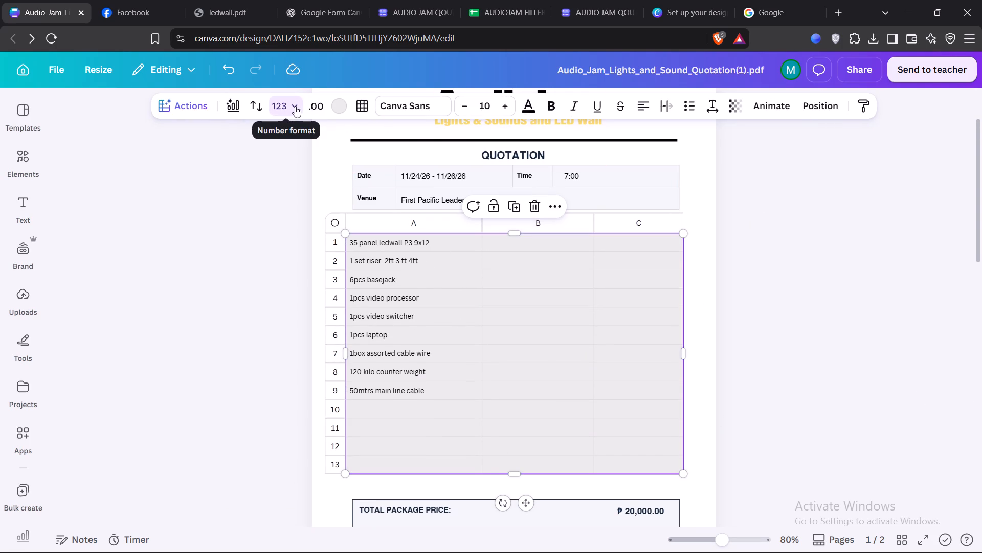
pyautogui.click(507, 104)
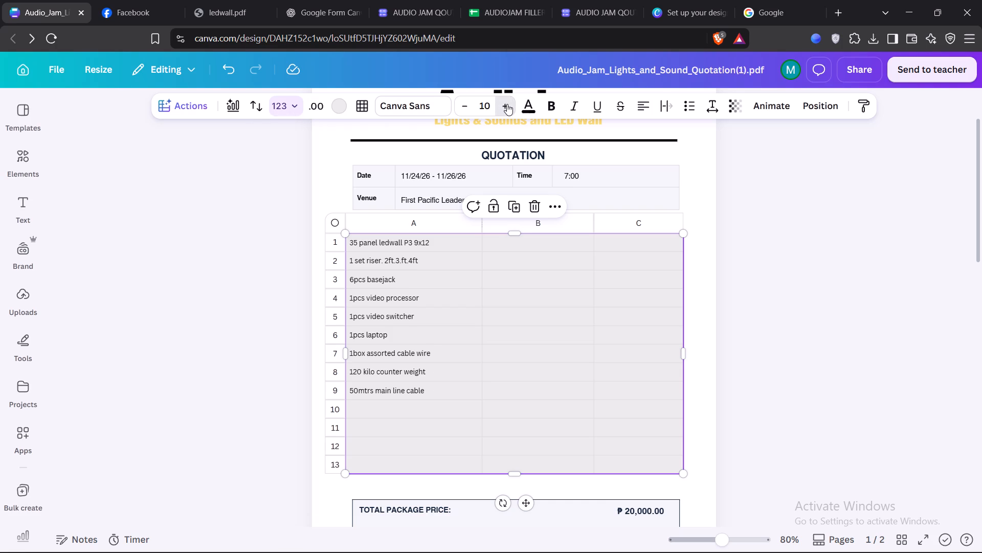
pyautogui.click(507, 104)
pyautogui.click(462, 108)
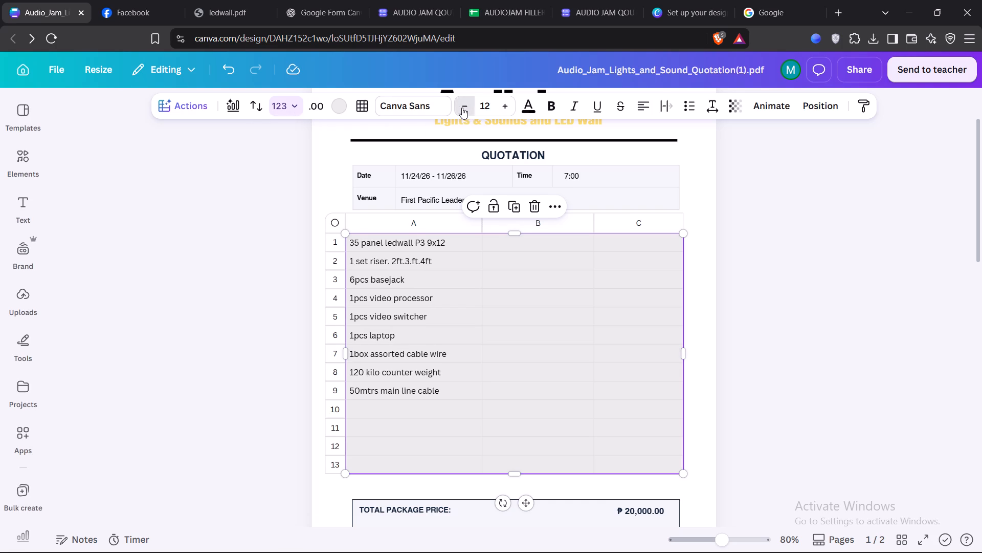
pyautogui.click(704, 337)
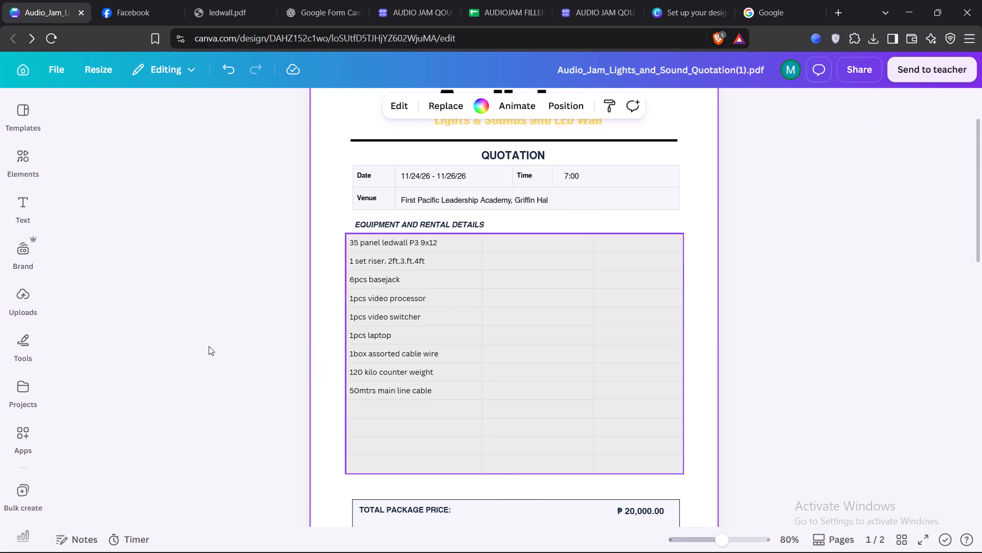
# Change the laptop entry in row 6 of the equipment table to read ASUS laptop.
pyautogui.click(368, 337)
pyautogui.click(368, 337)
pyautogui.click(368, 337)
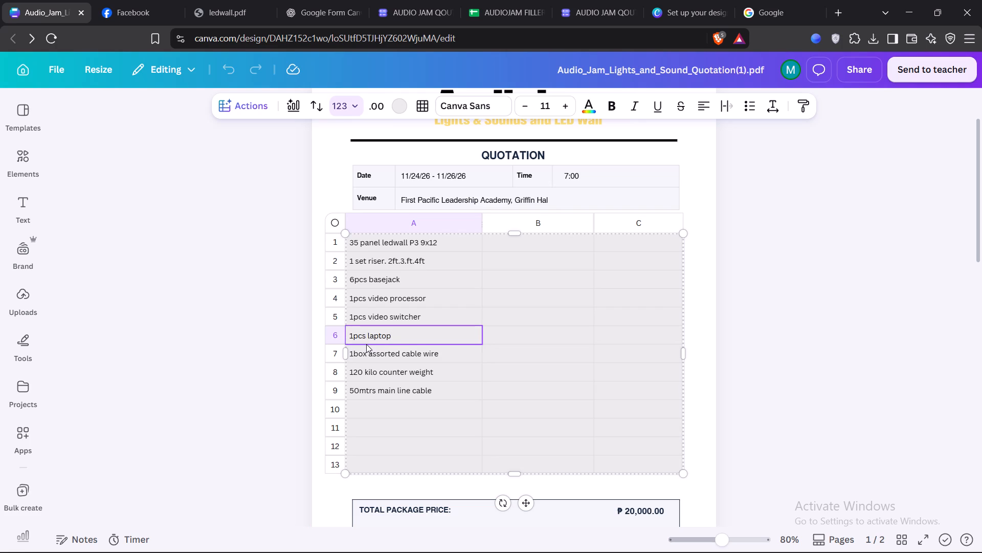
pyautogui.moveTo(367, 333); pyautogui.dragTo(341, 342)
pyautogui.moveTo(341, 342); pyautogui.dragTo(343, 342)
pyautogui.hotkey('shift', 'a')
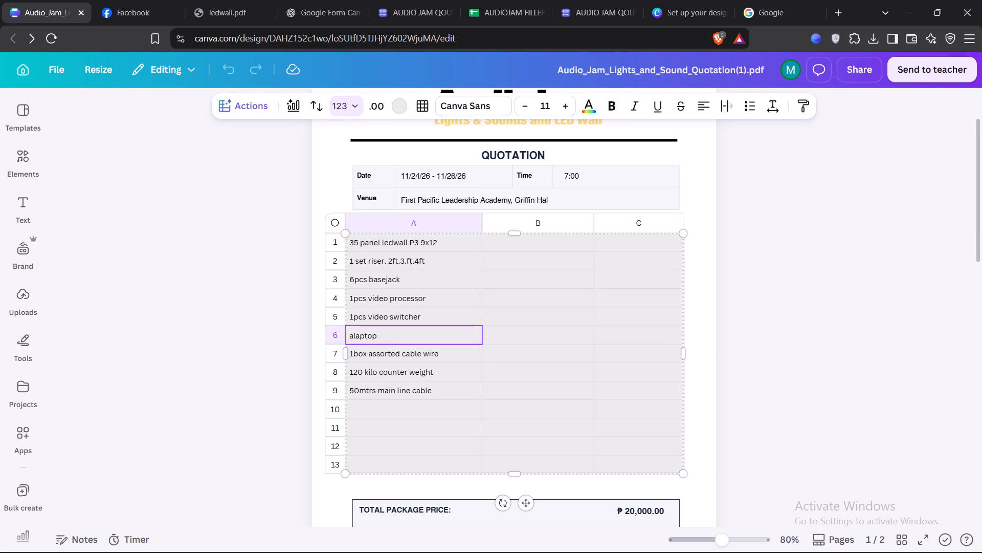
pyautogui.press('BackSpace')
pyautogui.press('a')
pyautogui.write('SUS')
pyautogui.press('space')
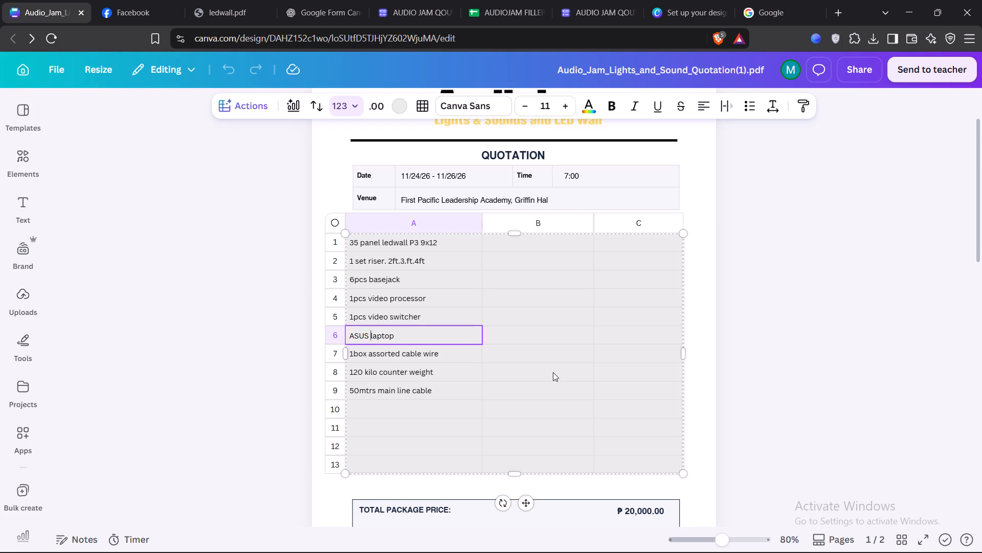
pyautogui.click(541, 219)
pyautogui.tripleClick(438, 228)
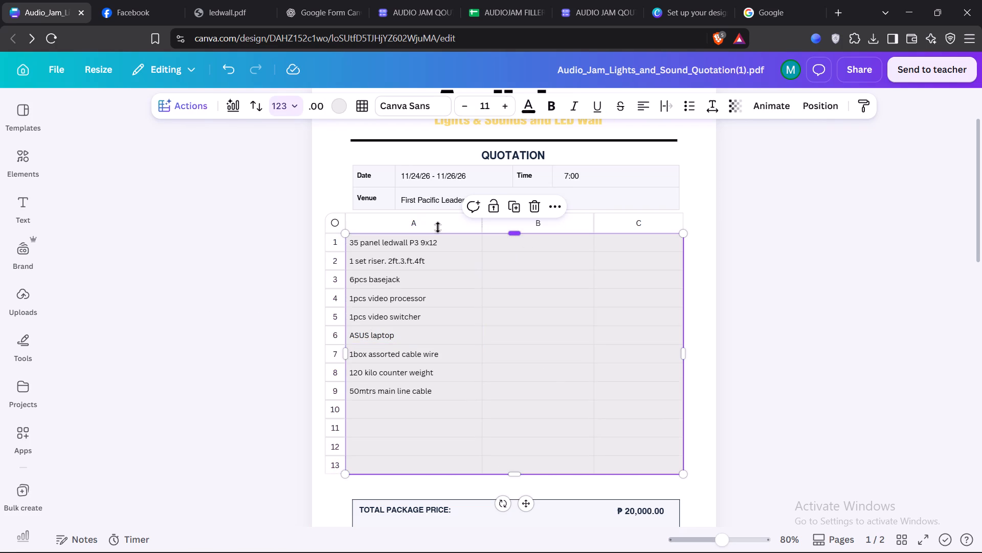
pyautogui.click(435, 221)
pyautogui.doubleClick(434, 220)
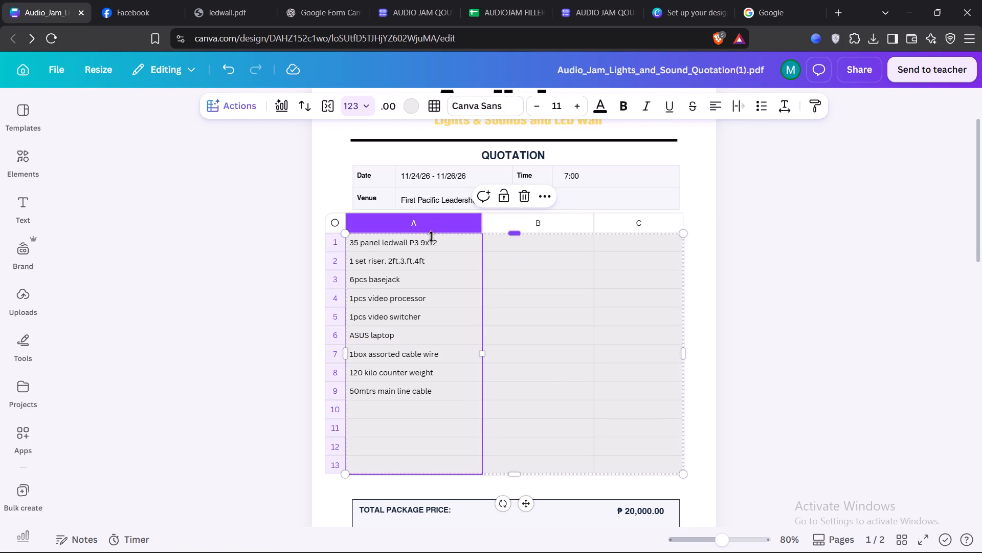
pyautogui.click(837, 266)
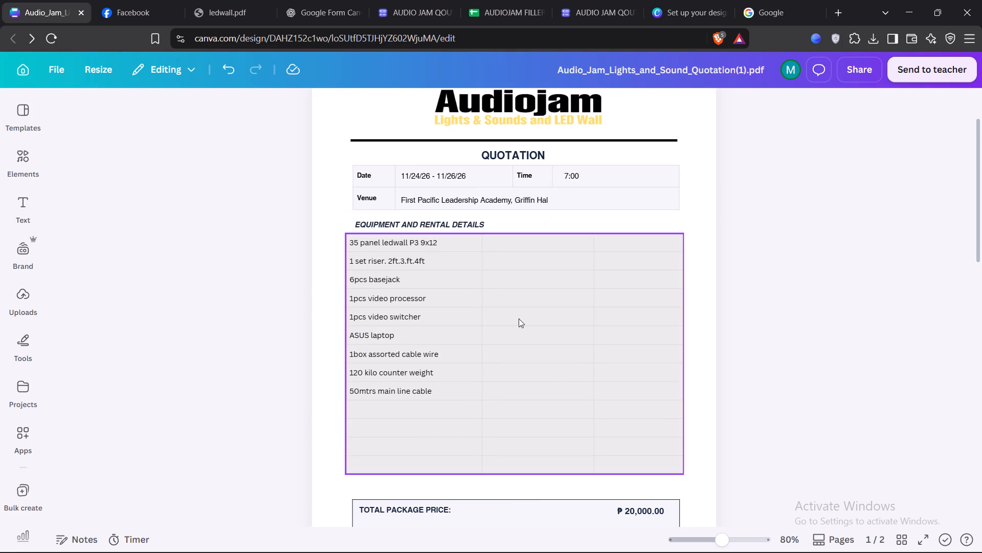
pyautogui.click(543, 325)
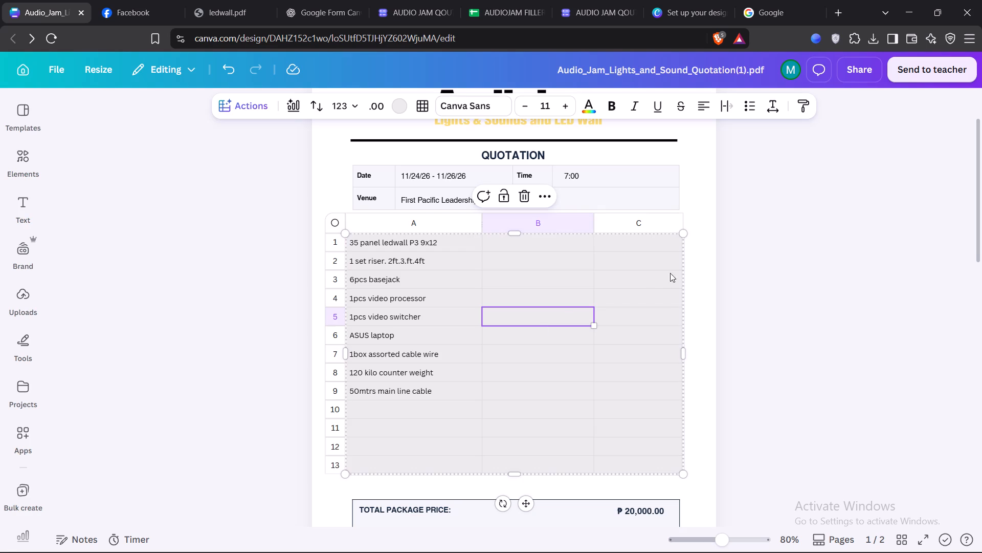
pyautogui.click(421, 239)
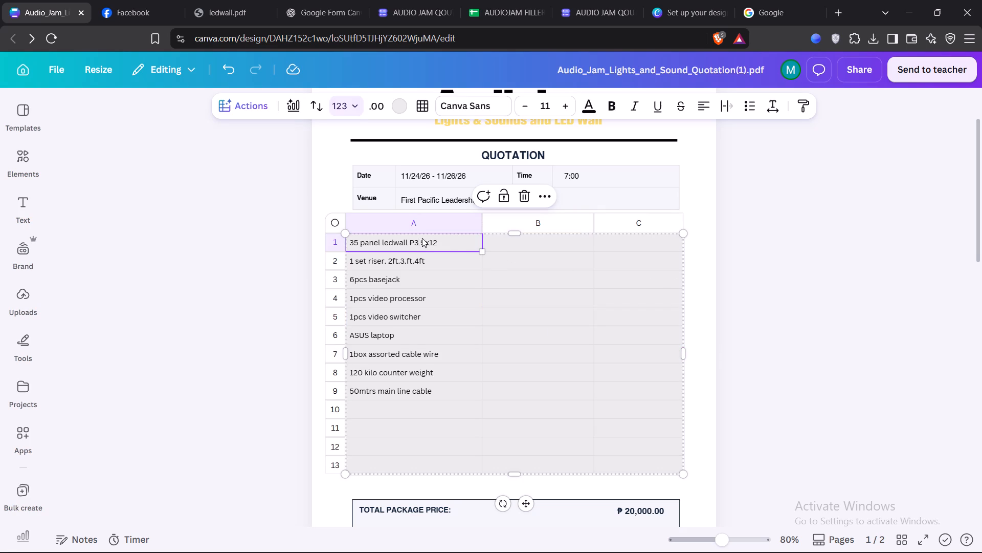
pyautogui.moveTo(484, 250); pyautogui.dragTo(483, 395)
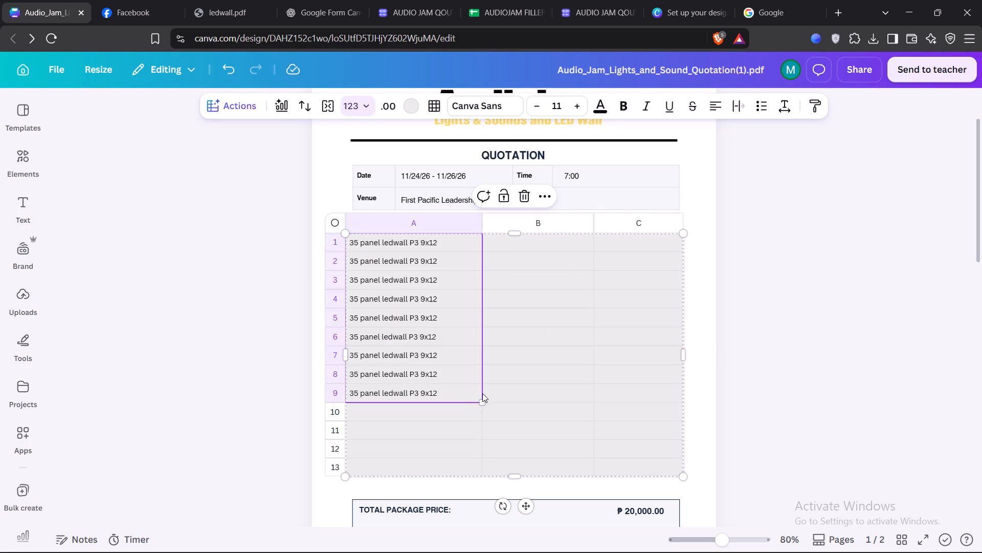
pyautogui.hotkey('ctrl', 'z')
# Move the nine equipment entries in column A down one row, leaving the first row free for headers.
pyautogui.click(415, 275)
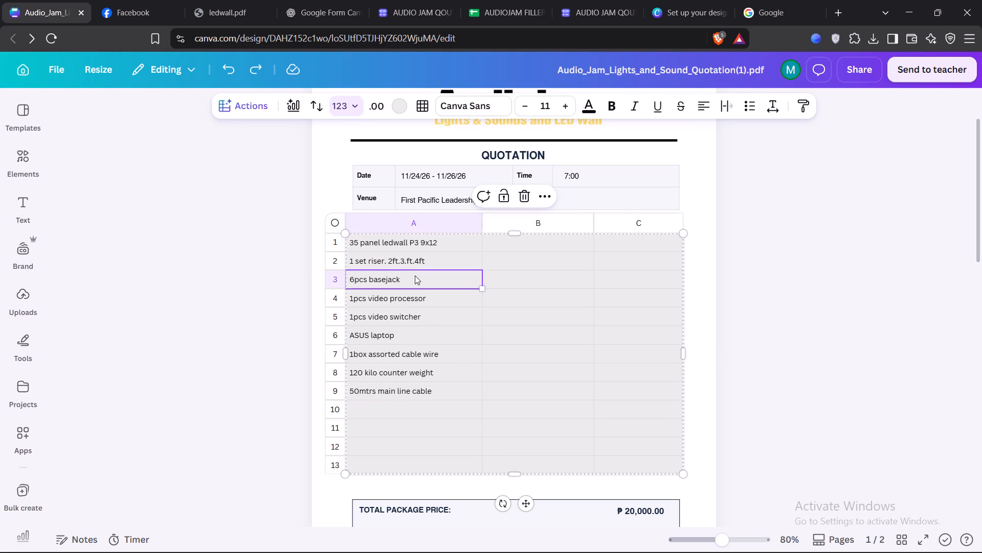
pyautogui.moveTo(366, 237); pyautogui.dragTo(386, 260)
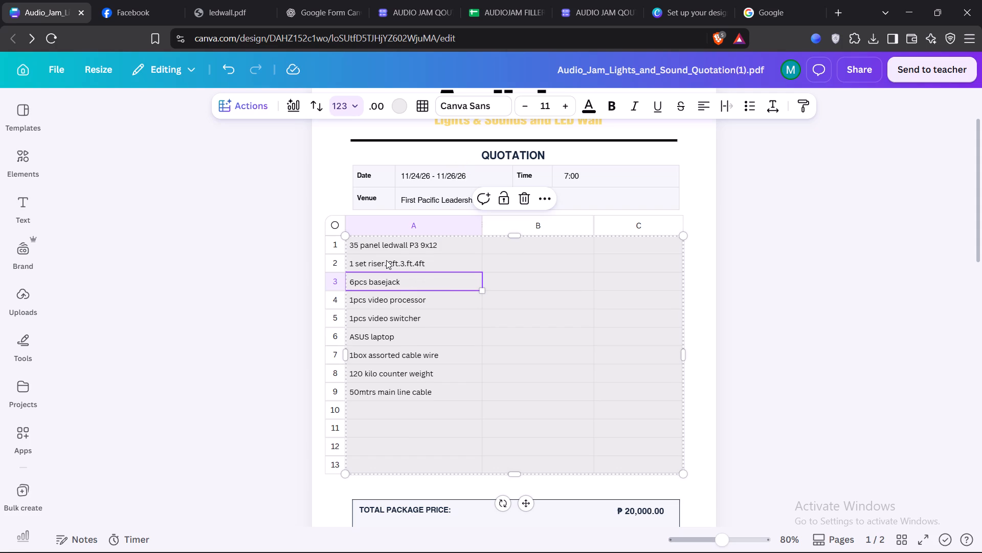
pyautogui.moveTo(384, 245); pyautogui.dragTo(432, 392)
pyautogui.moveTo(416, 347); pyautogui.dragTo(419, 370)
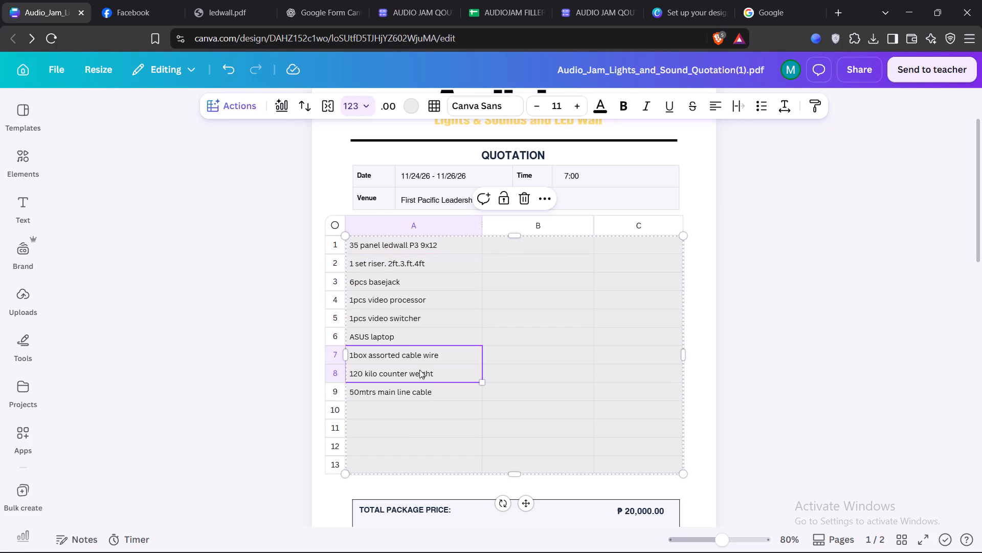
pyautogui.moveTo(419, 370); pyautogui.dragTo(420, 372)
pyautogui.moveTo(350, 242); pyautogui.dragTo(441, 388)
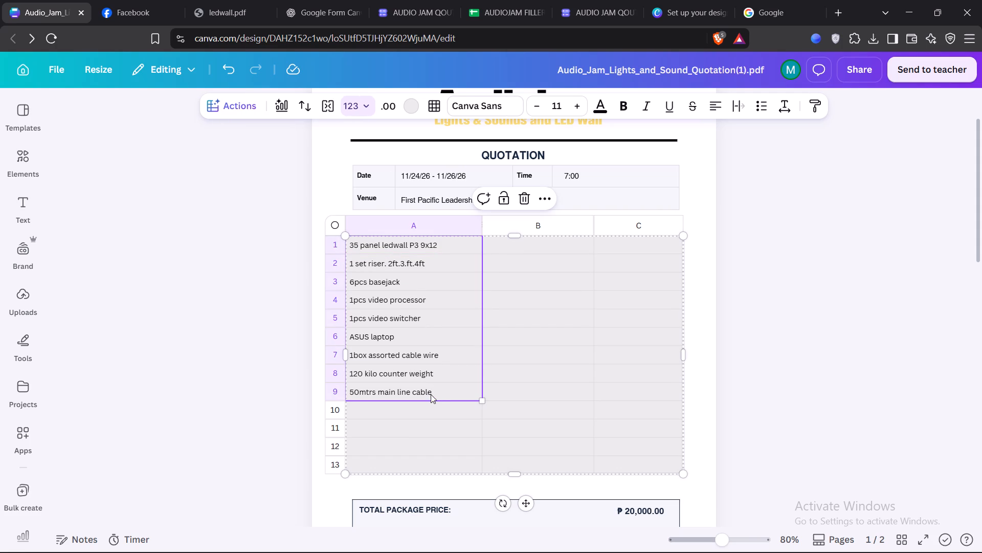
pyautogui.moveTo(430, 401); pyautogui.dragTo(431, 415)
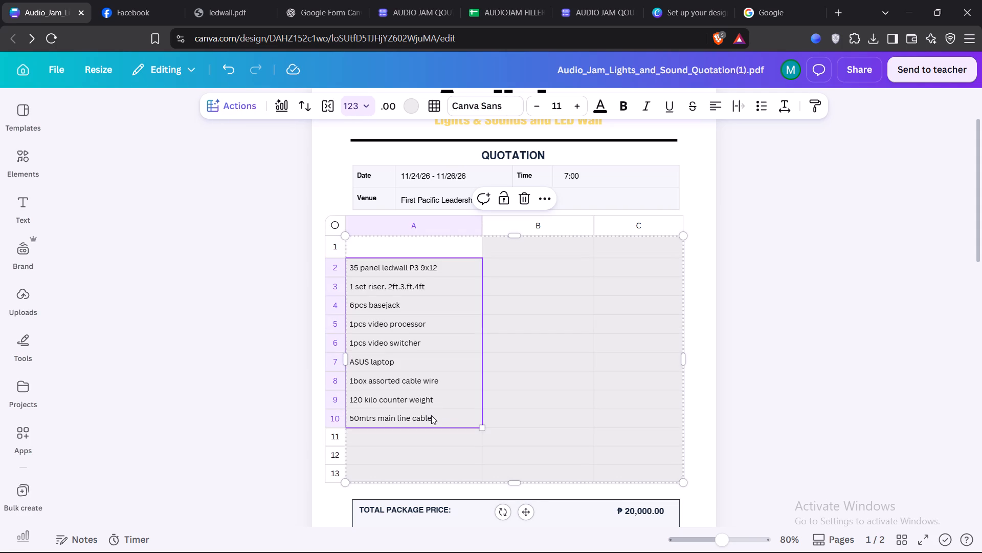
# Extend the grey formatting of the empty first cell in column B over the white first cell in column A.
pyautogui.click(519, 251)
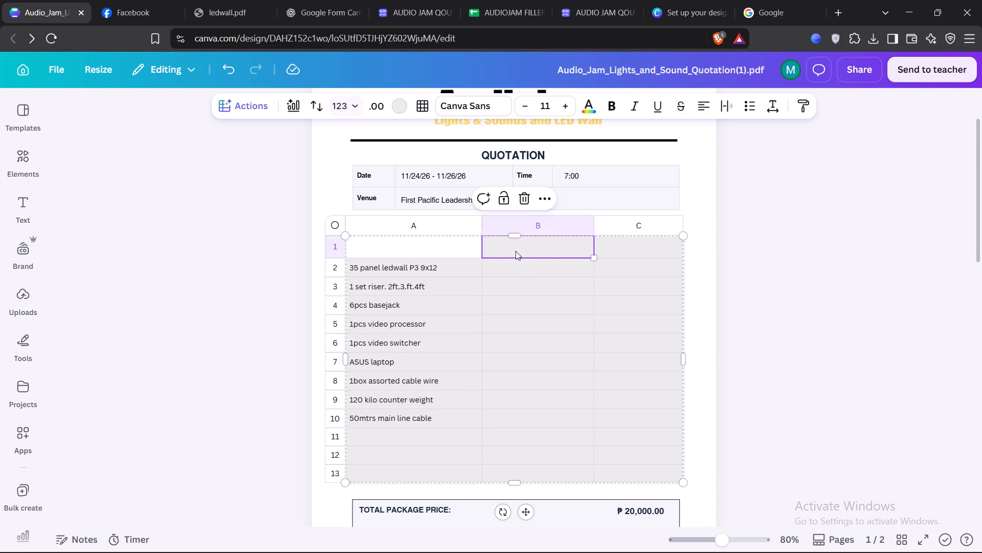
pyautogui.hotkey('ctrl', 'c')
pyautogui.hotkey('ctrl', 'v')
pyautogui.moveTo(524, 251); pyautogui.dragTo(502, 251)
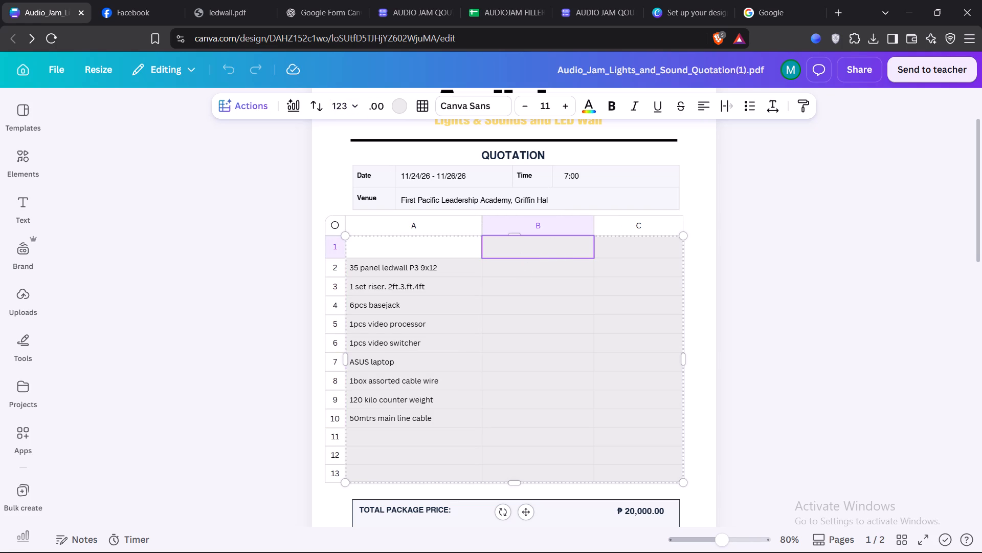
pyautogui.click(556, 251)
pyautogui.click(592, 255)
pyautogui.click(603, 259)
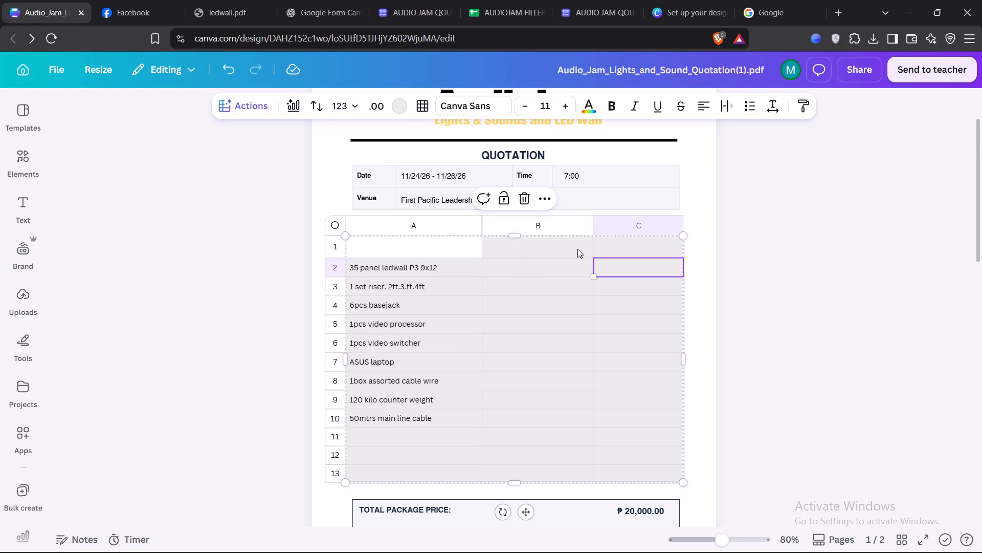
pyautogui.click(577, 248)
pyautogui.moveTo(591, 257); pyautogui.dragTo(422, 246)
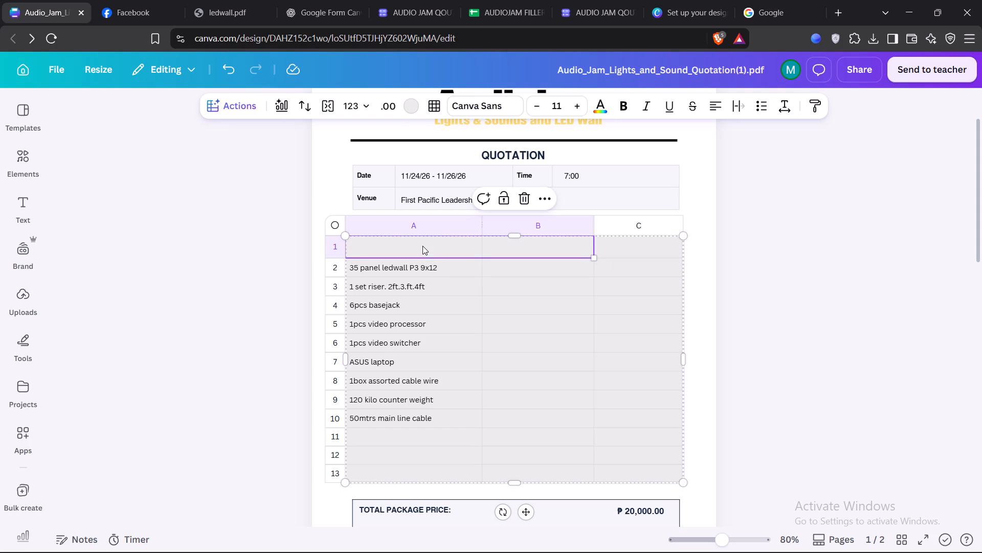
# Enter NAME as the header in the first cell of column A.
pyautogui.click(528, 269)
pyautogui.click(417, 239)
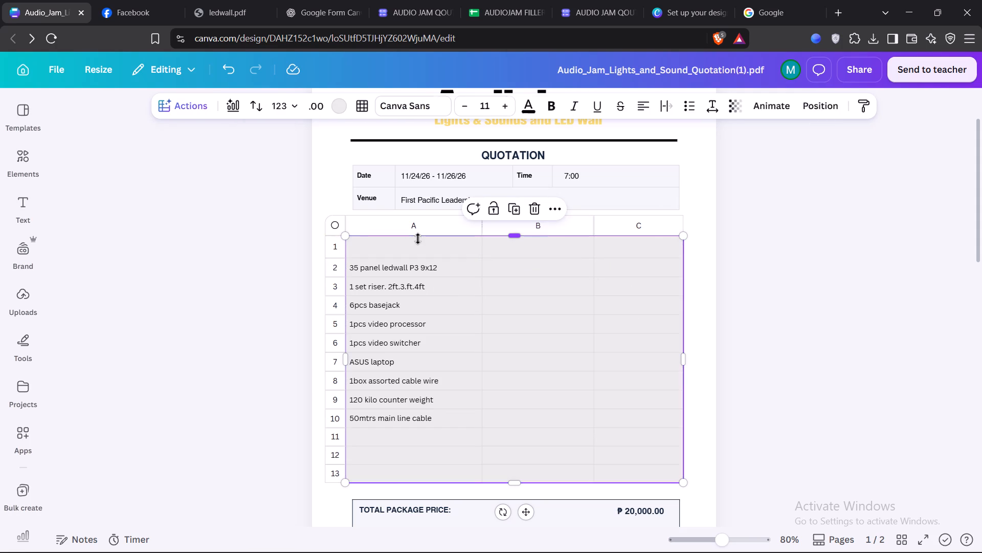
pyautogui.doubleClick(417, 240)
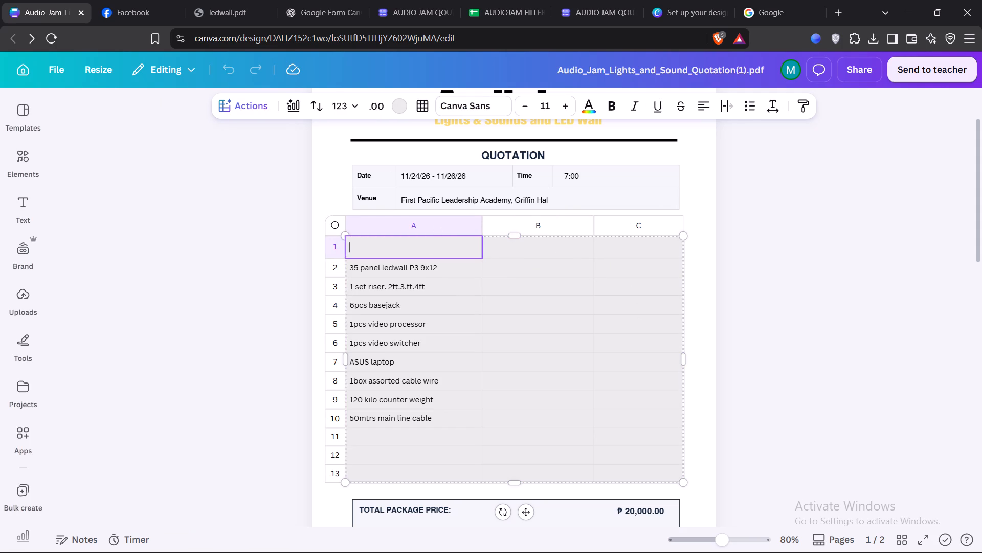
pyautogui.hotkey('shift', 'i')
pyautogui.press('BackSpace')
pyautogui.write('ITEM')
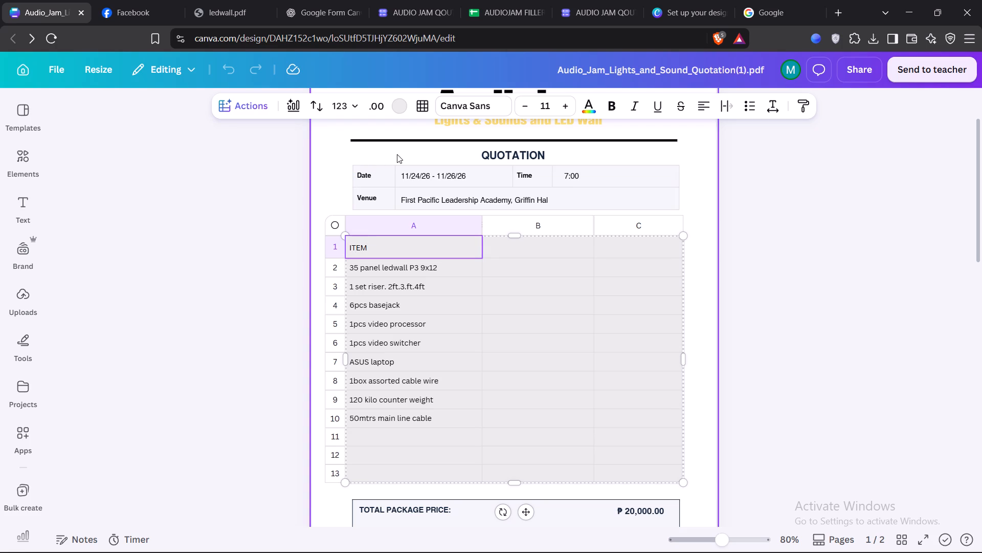
pyautogui.tripleClick(364, 249)
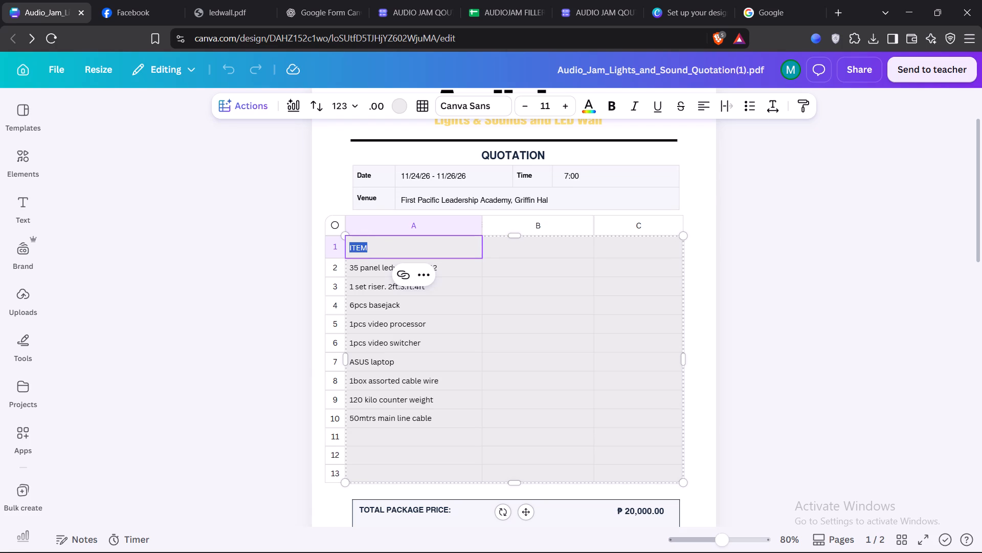
pyautogui.write('NAMR')
pyautogui.press('BackSpace')
pyautogui.press('e')
# Center the NAME header and make it bold.
pyautogui.click(700, 108)
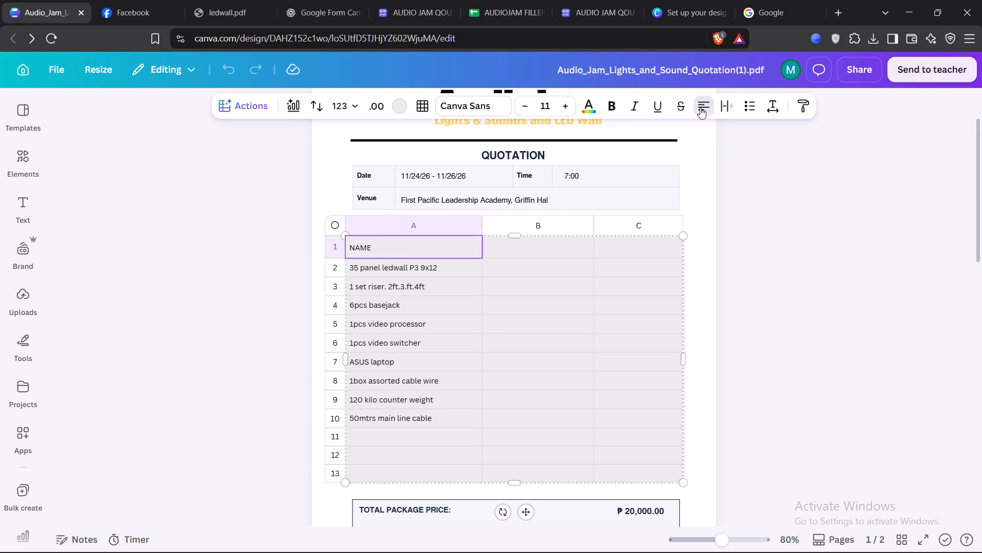
pyautogui.click(614, 107)
pyautogui.click(611, 110)
pyautogui.doubleClick(422, 246)
pyautogui.click(610, 111)
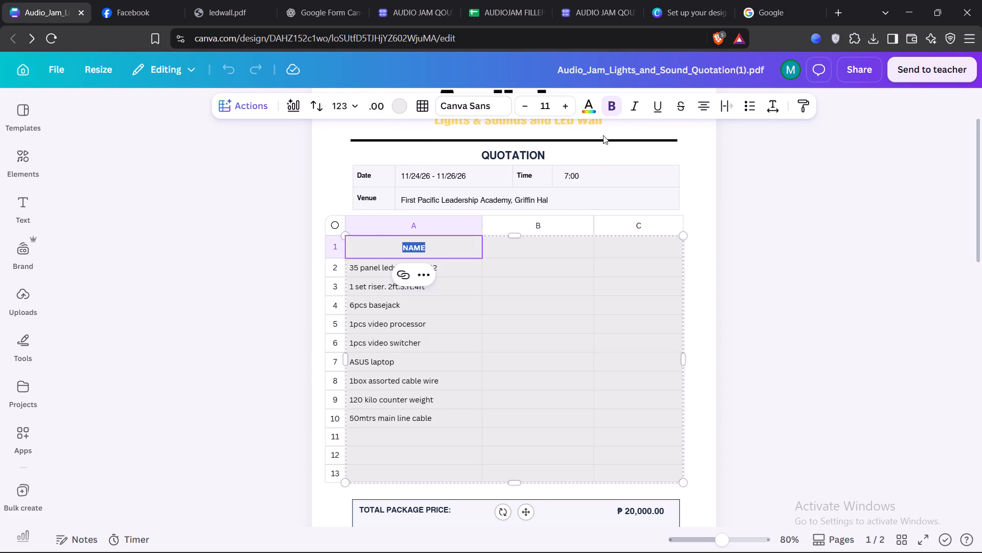
# Enter PCS as the header in the first cell of column B.
pyautogui.click(533, 252)
pyautogui.click(533, 252)
pyautogui.click(533, 252)
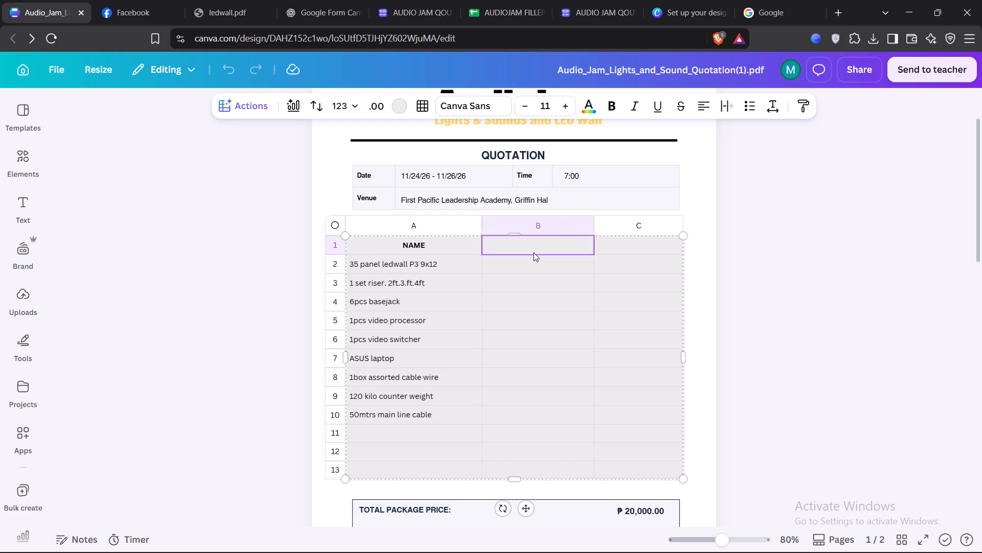
pyautogui.press('p')
pyautogui.press('c')
pyautogui.press('s')
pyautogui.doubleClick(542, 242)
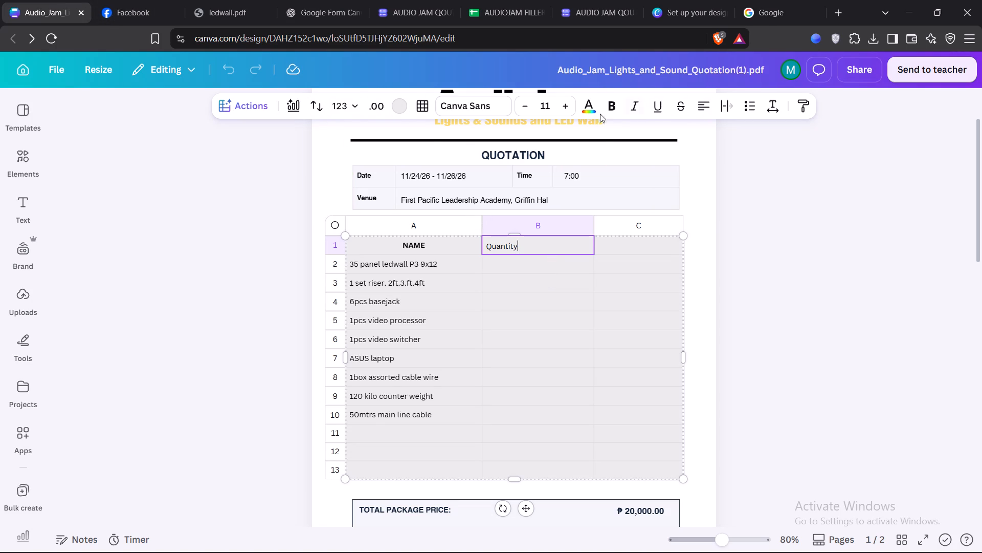
# Rewrite the column B header in capitals as QUANTITY.
pyautogui.tripleClick(517, 245)
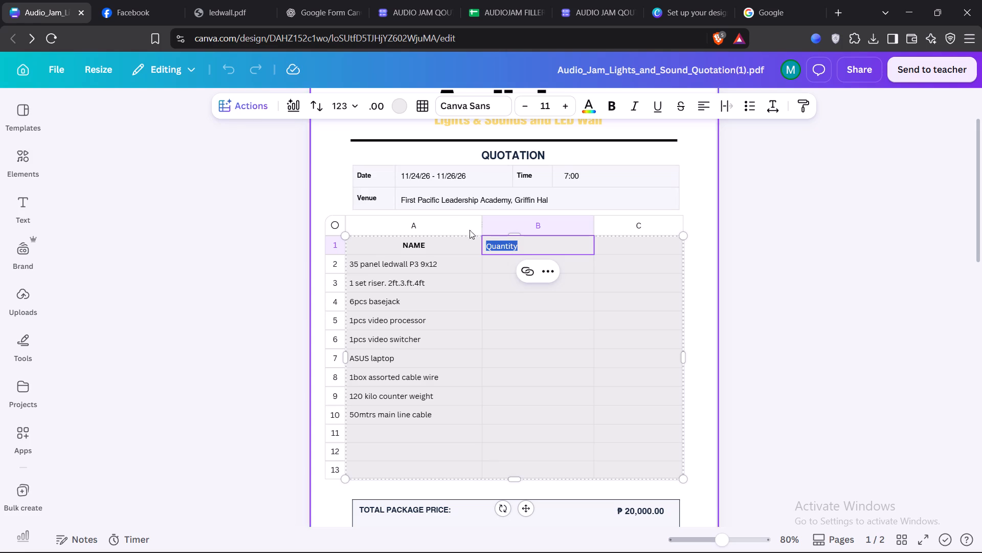
pyautogui.write('QUANTITY')
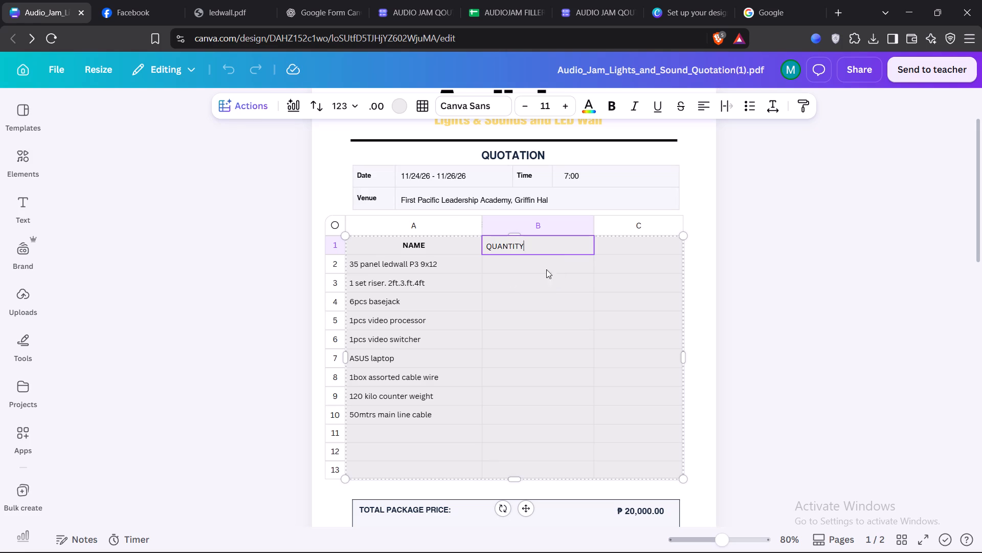
# Make the QUANTITY header bold and center it in its cell.
pyautogui.doubleClick(492, 244)
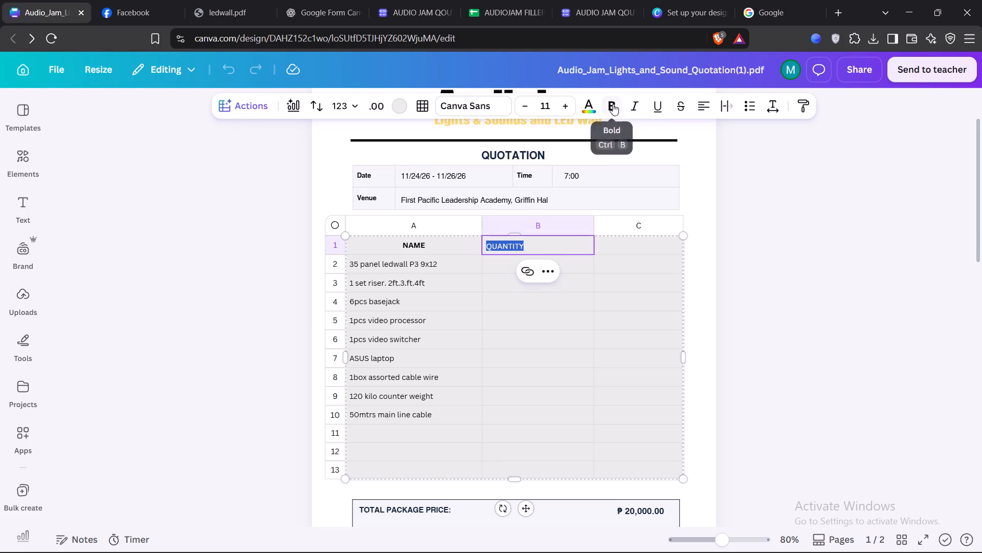
pyautogui.click(613, 104)
pyautogui.click(702, 108)
pyautogui.click(771, 267)
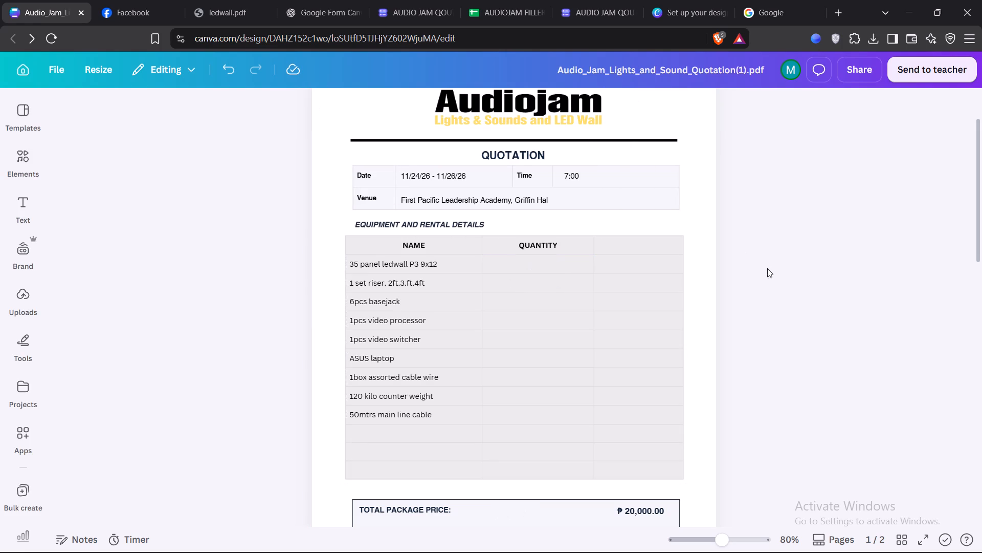
# Enter DETAILS as the header in the first cell of column C.
pyautogui.click(621, 249)
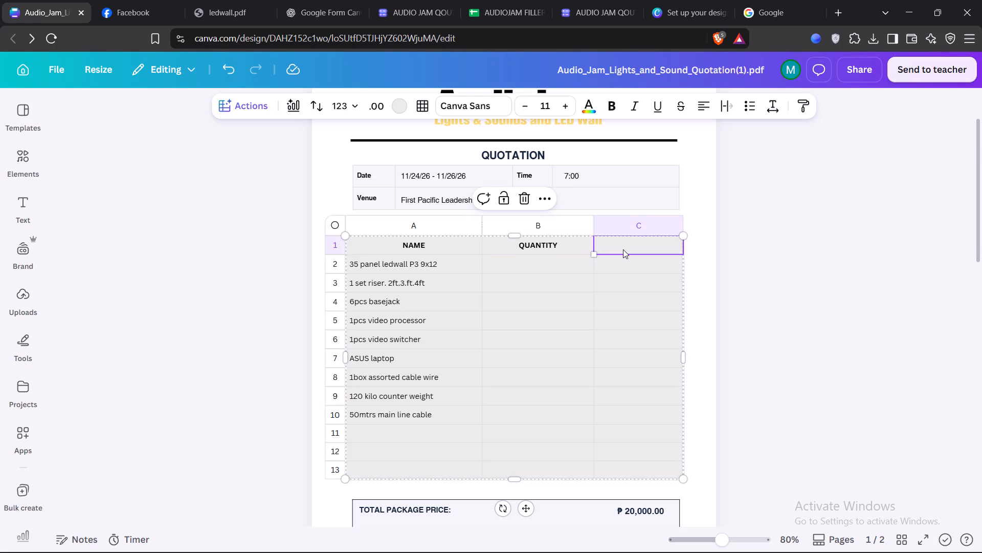
pyautogui.click(637, 248)
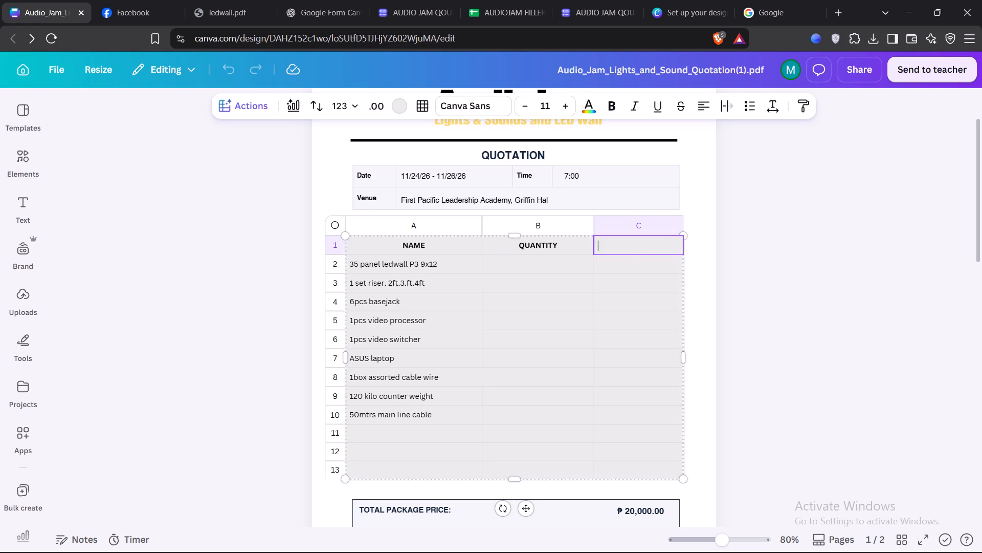
pyautogui.press('d')
pyautogui.press('e')
pyautogui.write('TA')
pyautogui.write('IL')
pyautogui.press('s')
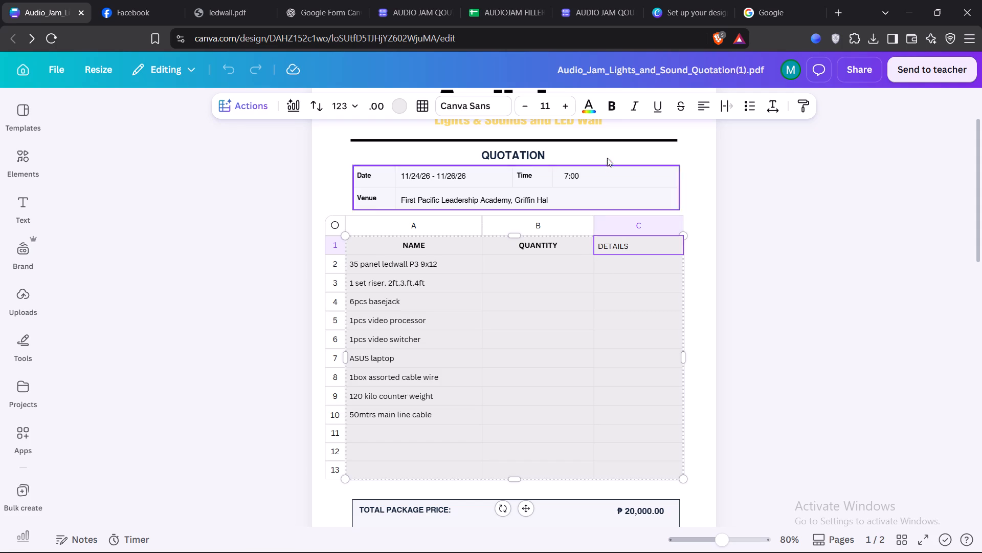
# Make the DETAILS header bold and center it in its cell.
pyautogui.doubleClick(619, 246)
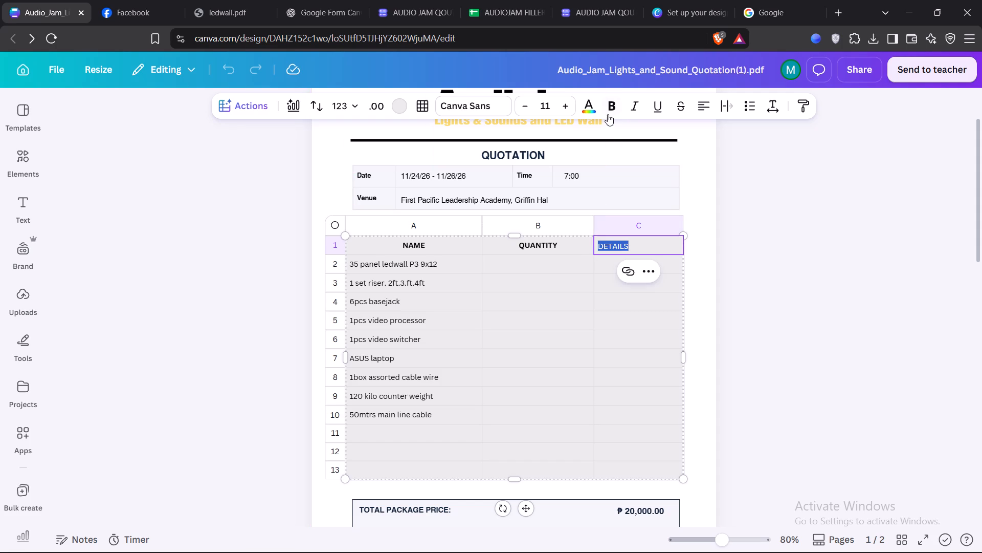
pyautogui.click(608, 113)
pyautogui.click(703, 111)
pyautogui.click(768, 262)
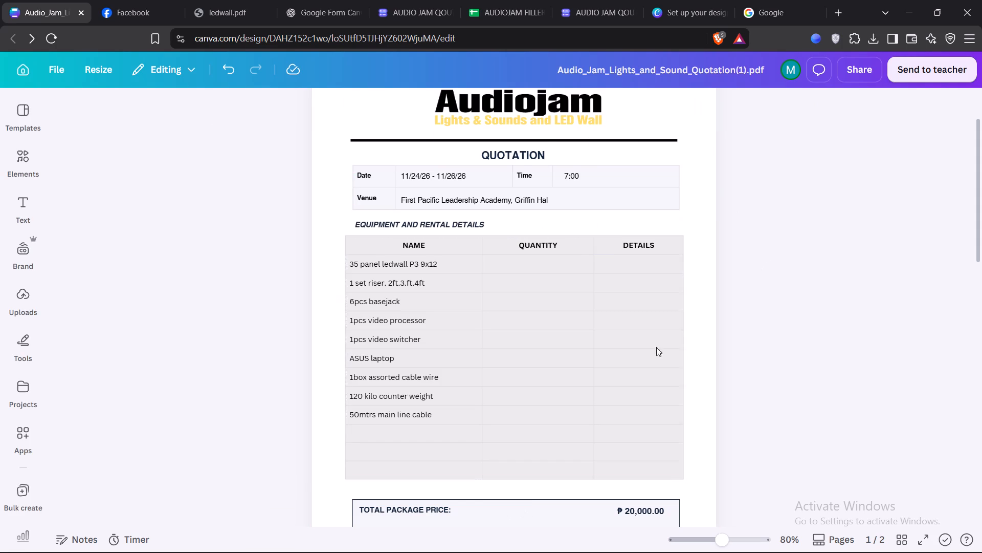
# Remove the leading quantity 1 from the set riser entry in the NAME column.
pyautogui.click(352, 284)
pyautogui.moveTo(354, 284); pyautogui.dragTo(346, 284)
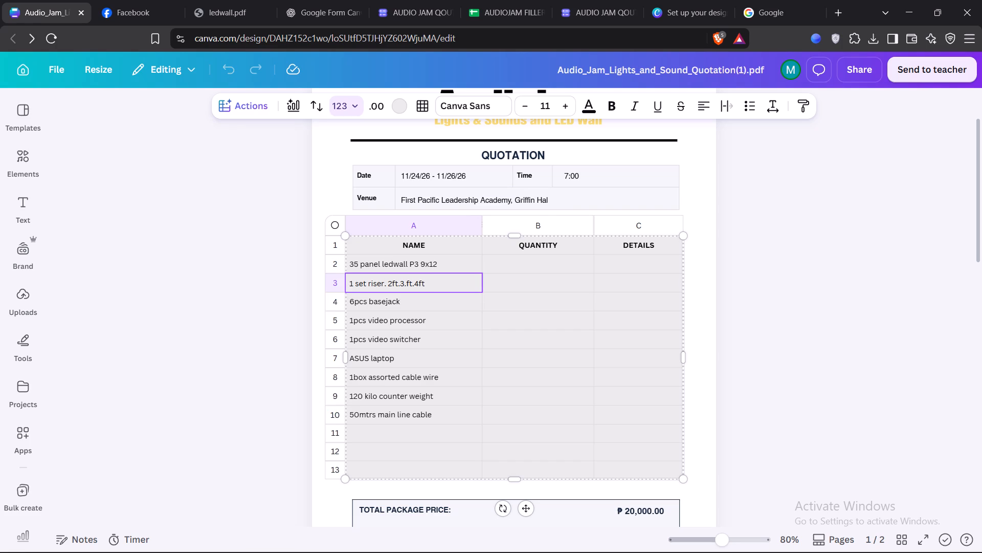
pyautogui.moveTo(353, 282); pyautogui.dragTo(345, 282)
pyautogui.click(356, 282)
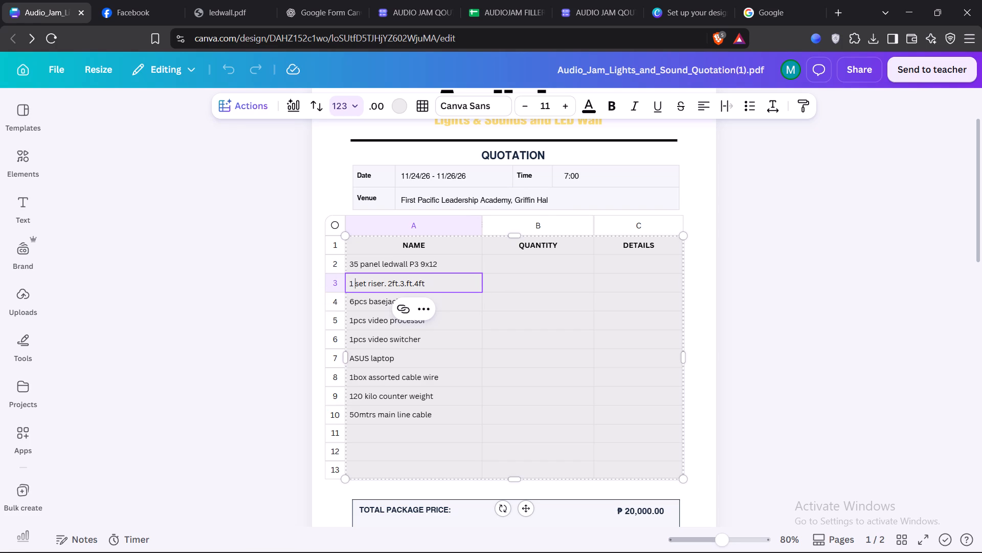
pyautogui.press('BackSpace')
pyautogui.press('BackSpace')
pyautogui.press('BackSpace')
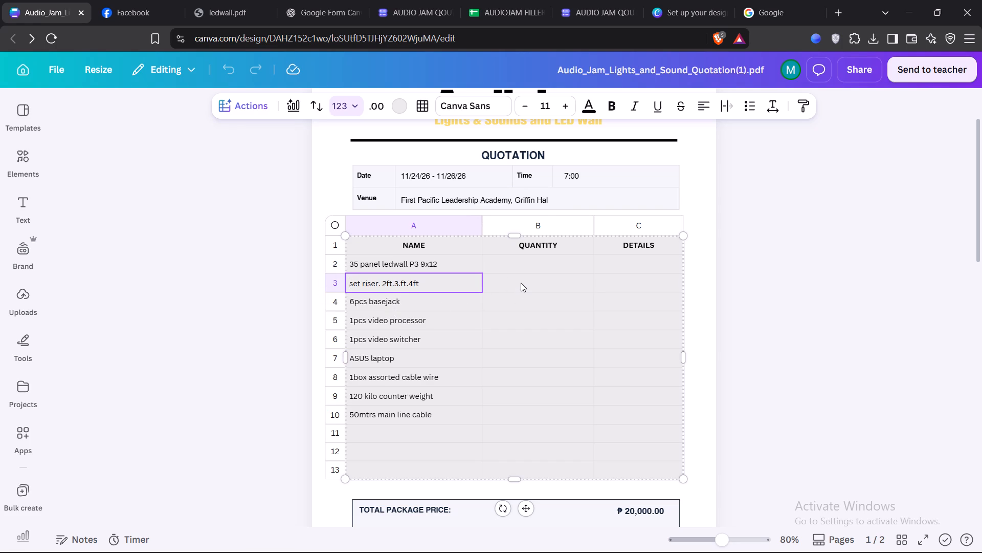
# Center the text alignment of the QUANTITY cells in rows 2 through 10.
pyautogui.click(521, 282)
pyautogui.click(521, 281)
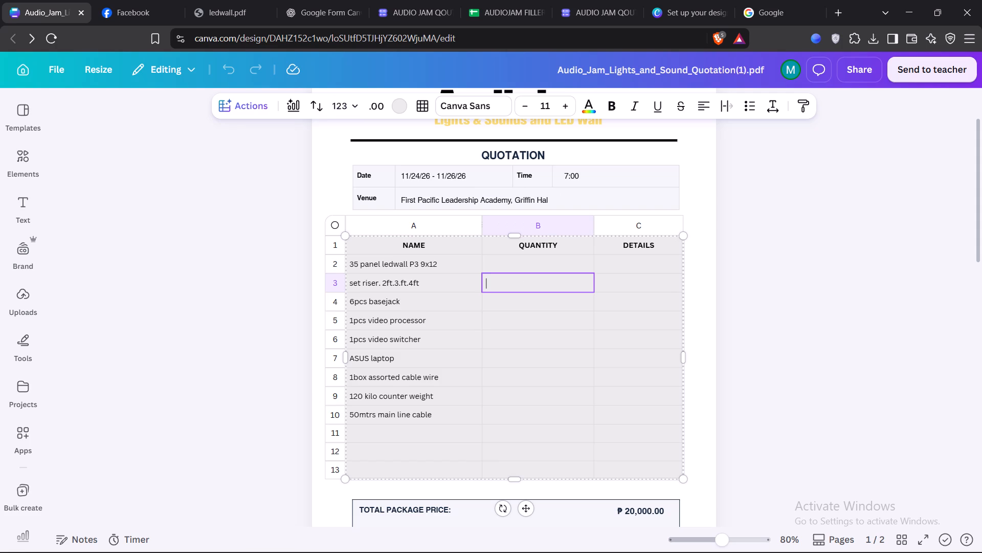
pyautogui.moveTo(520, 264); pyautogui.dragTo(519, 418)
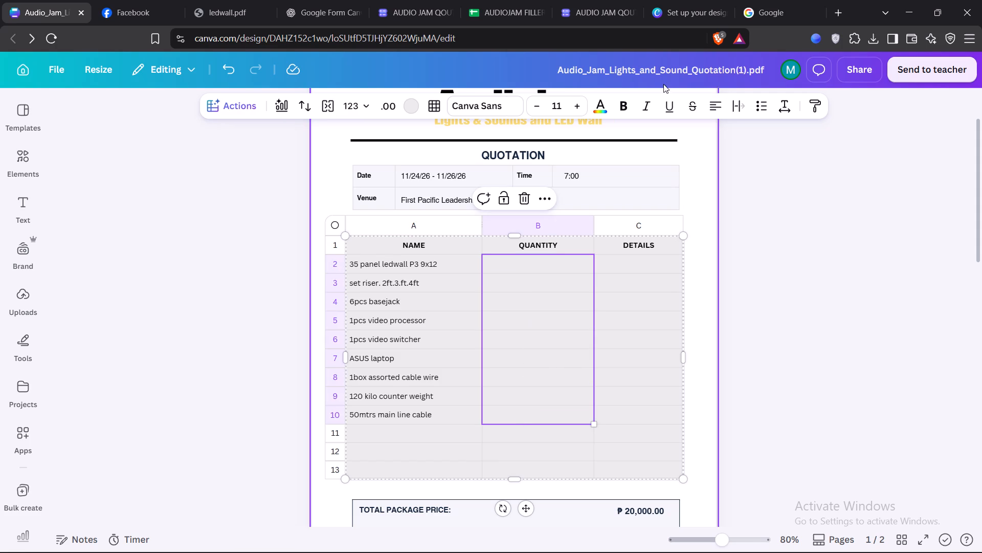
pyautogui.click(720, 112)
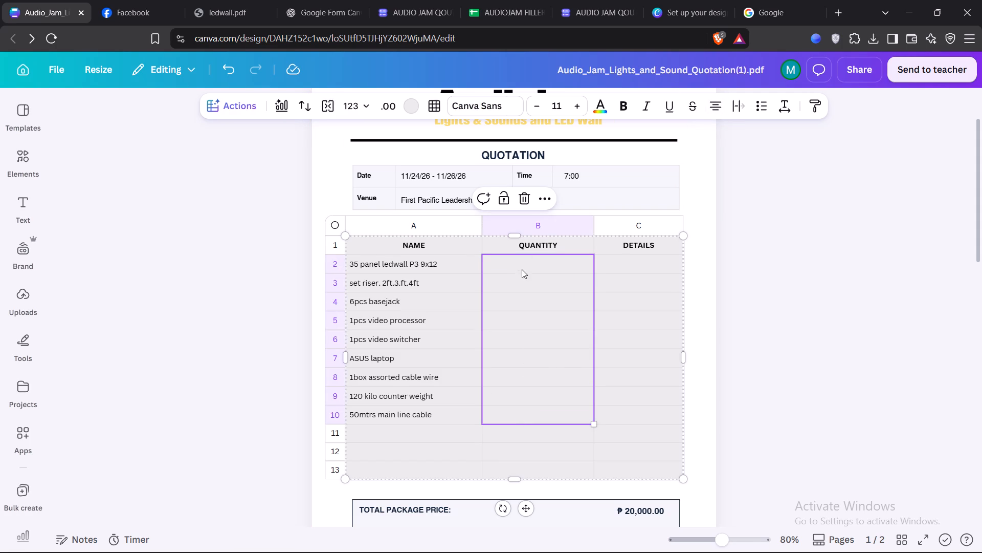
# Enter quantities of 1 for the set riser and 6 for the basejack in the QUANTITY column.
pyautogui.click(522, 269)
pyautogui.click(526, 276)
pyautogui.doubleClick(527, 279)
pyautogui.press('1')
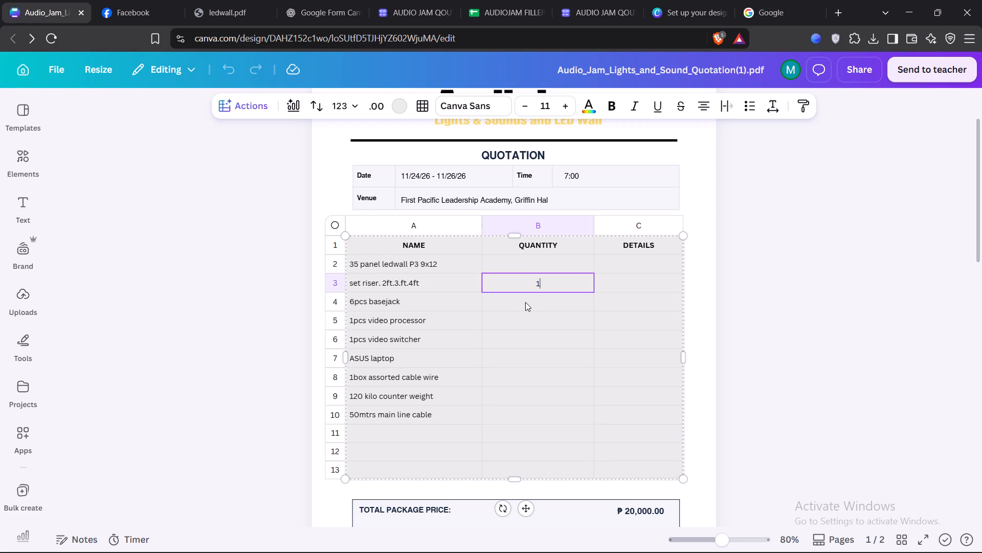
pyautogui.click(526, 301)
pyautogui.moveTo(545, 301); pyautogui.dragTo(533, 296)
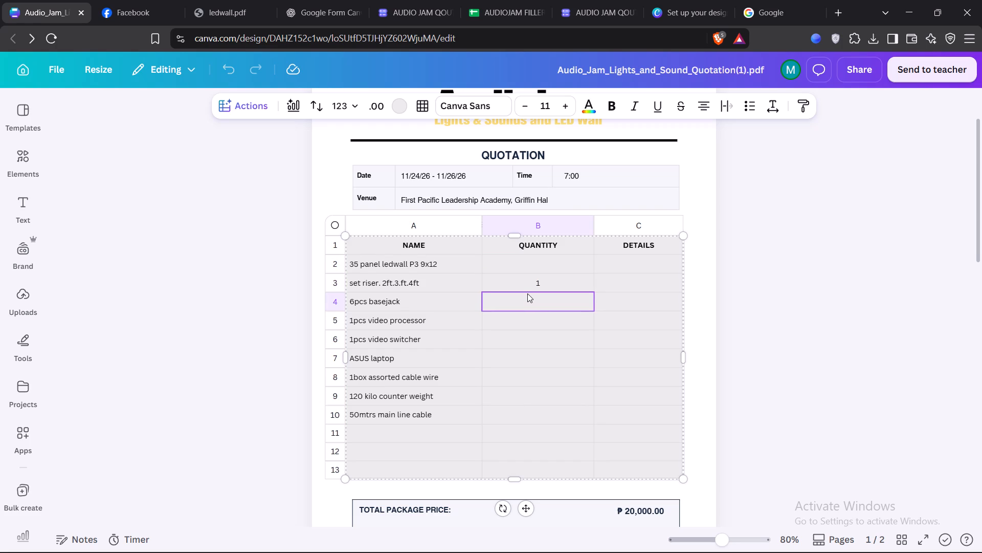
pyautogui.click(527, 293)
pyautogui.doubleClick(525, 299)
pyautogui.press('6')
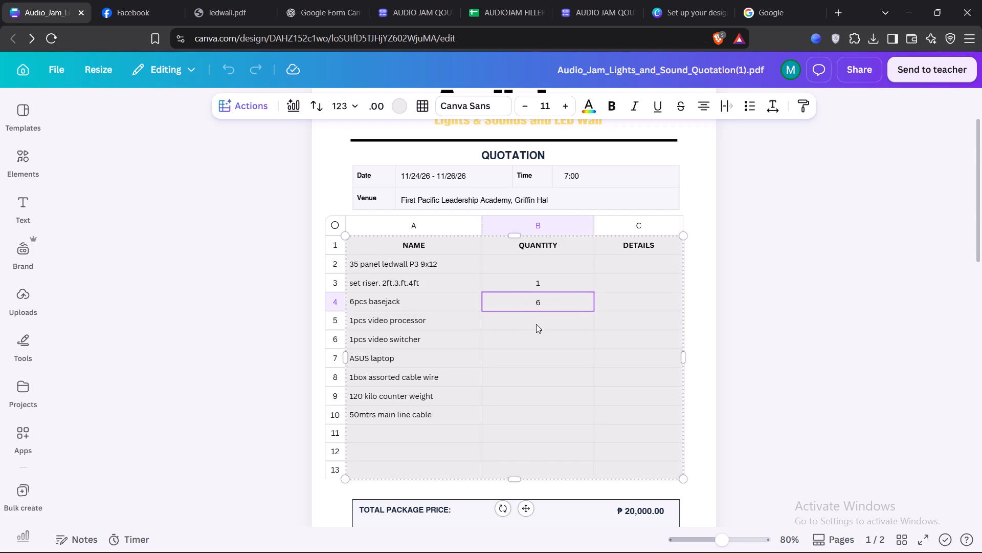
# Enter a quantity of 1 each for the video processor, video switcher, ASUS laptop and assorted cable wire.
pyautogui.doubleClick(537, 323)
pyautogui.press('1')
pyautogui.doubleClick(534, 341)
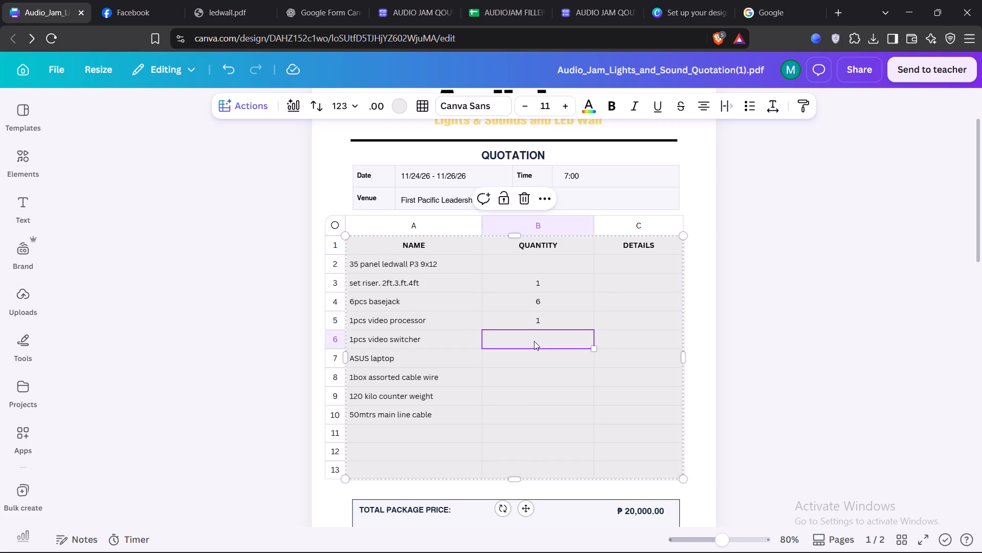
pyautogui.press('1')
pyautogui.click(527, 355)
pyautogui.write('11')
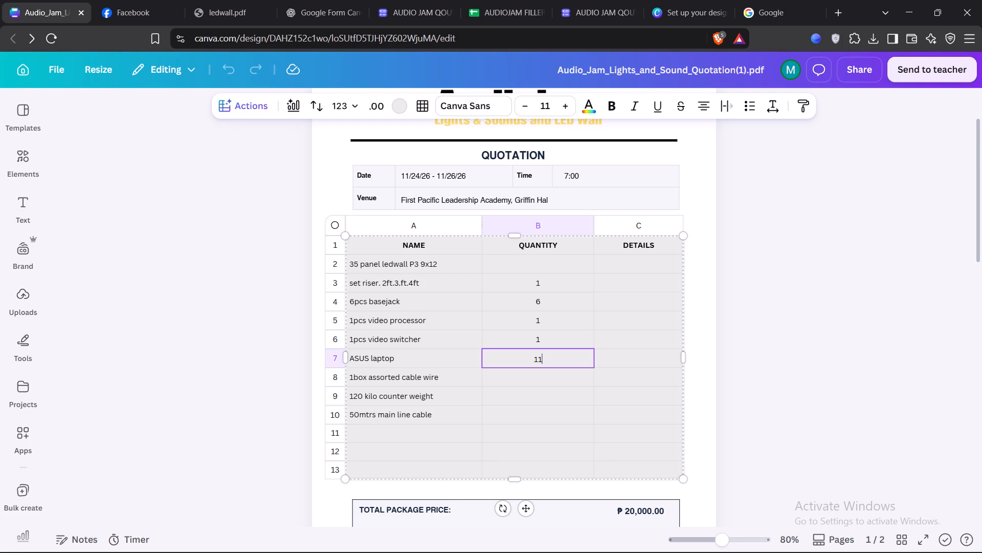
pyautogui.press('BackSpace')
pyautogui.click(523, 379)
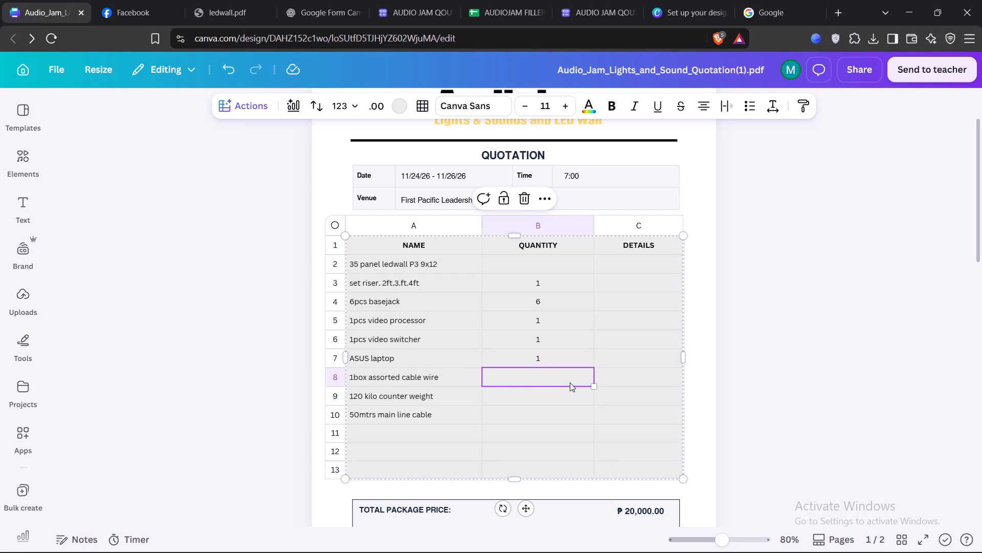
pyautogui.click(543, 379)
pyautogui.press('1')
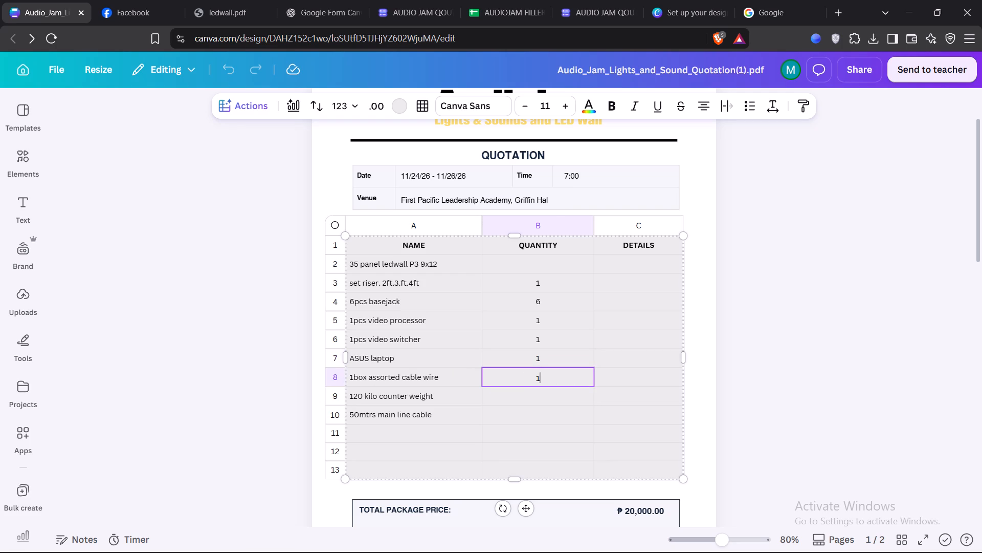
# Enter quantities of 3 for the counter weight and 1 for the main line cable.
pyautogui.click(530, 400)
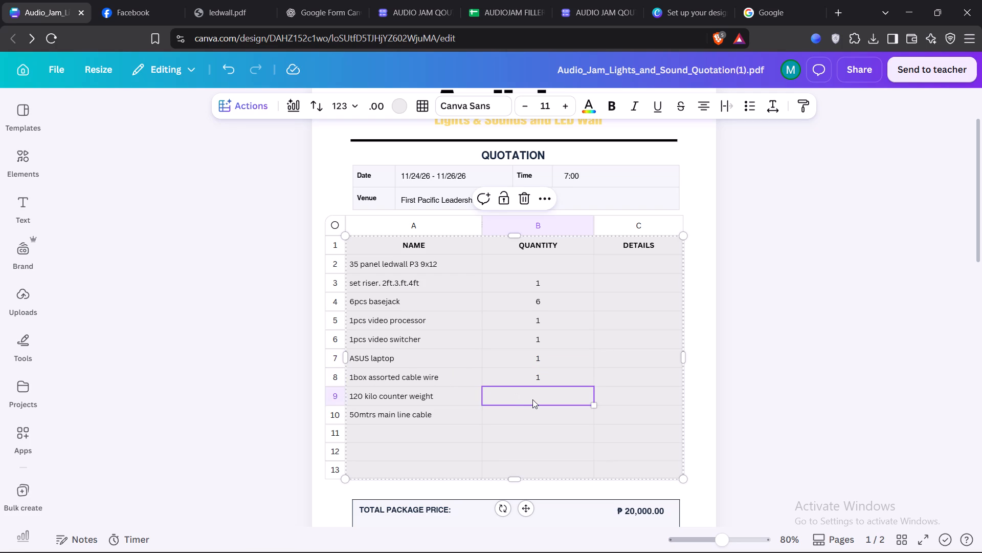
pyautogui.click(532, 399)
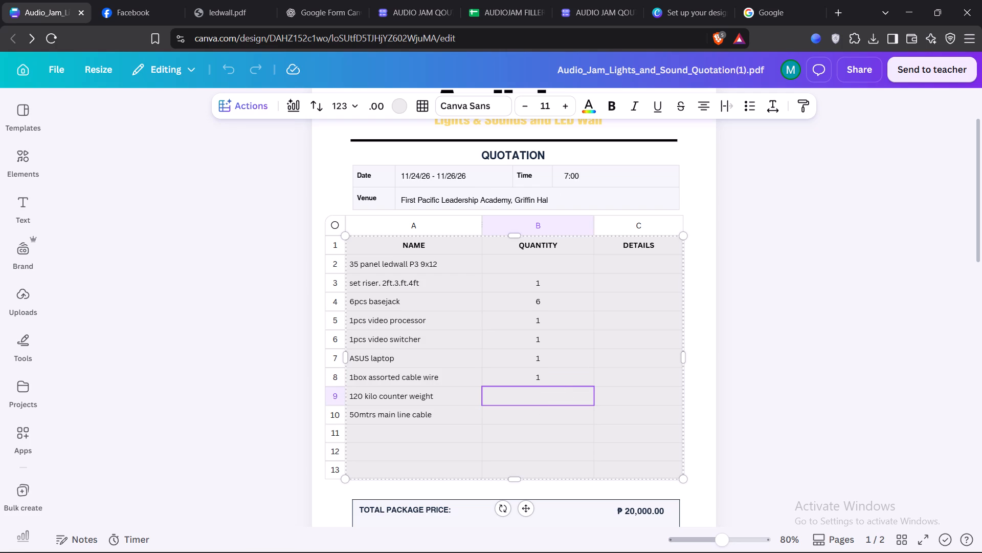
pyautogui.press('1')
pyautogui.press('BackSpace')
pyautogui.press('3')
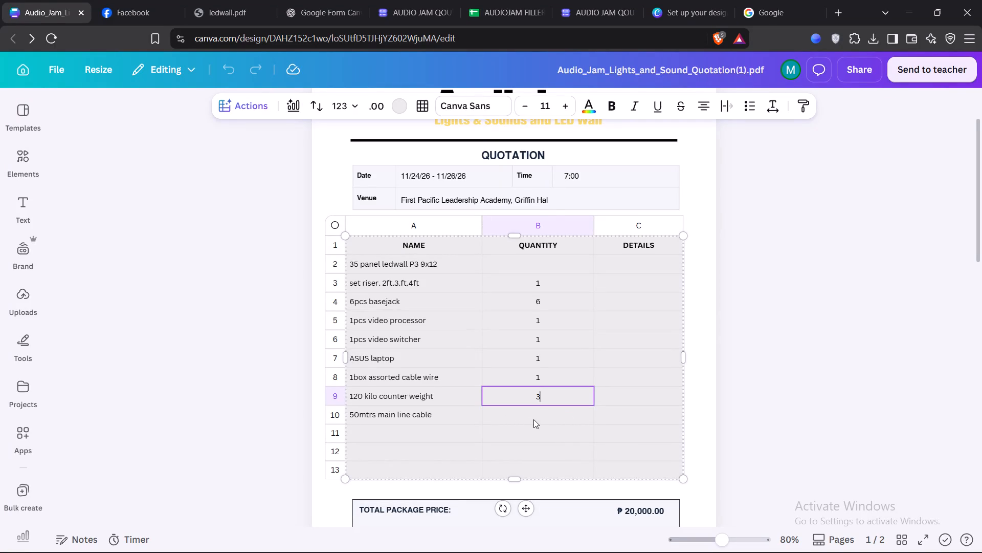
pyautogui.click(534, 419)
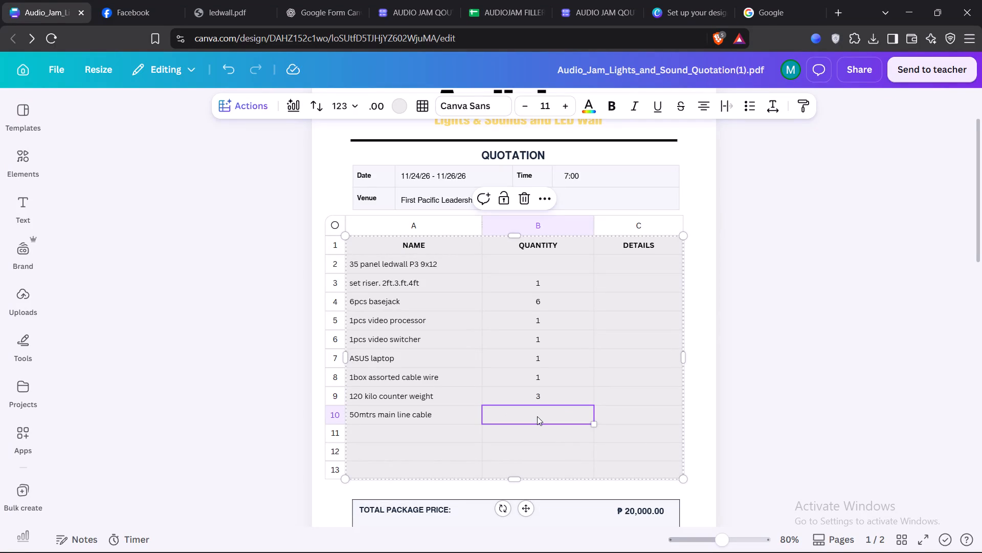
pyautogui.press('1')
pyautogui.click(621, 413)
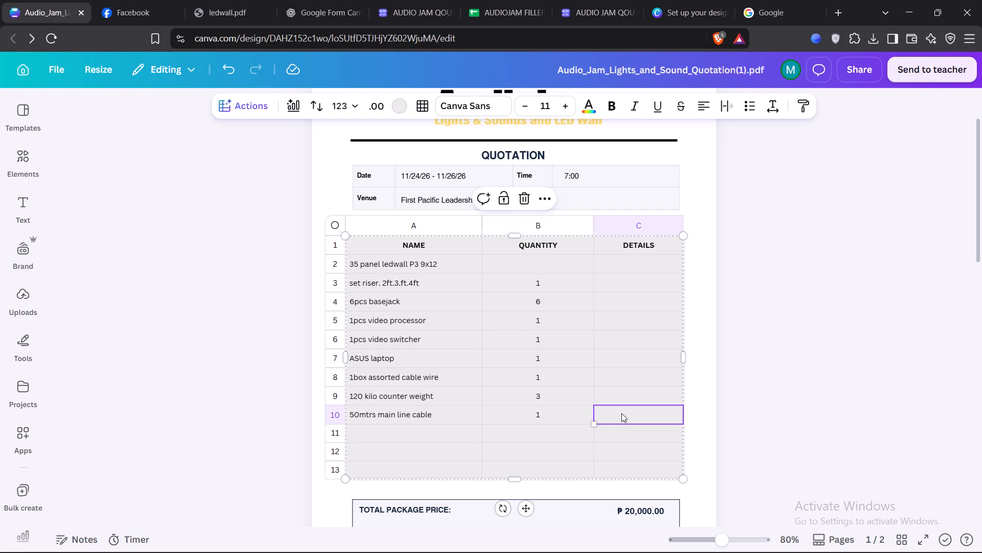
# Enter 50m in the DETAILS cell of the main line cable row.
pyautogui.write('50')
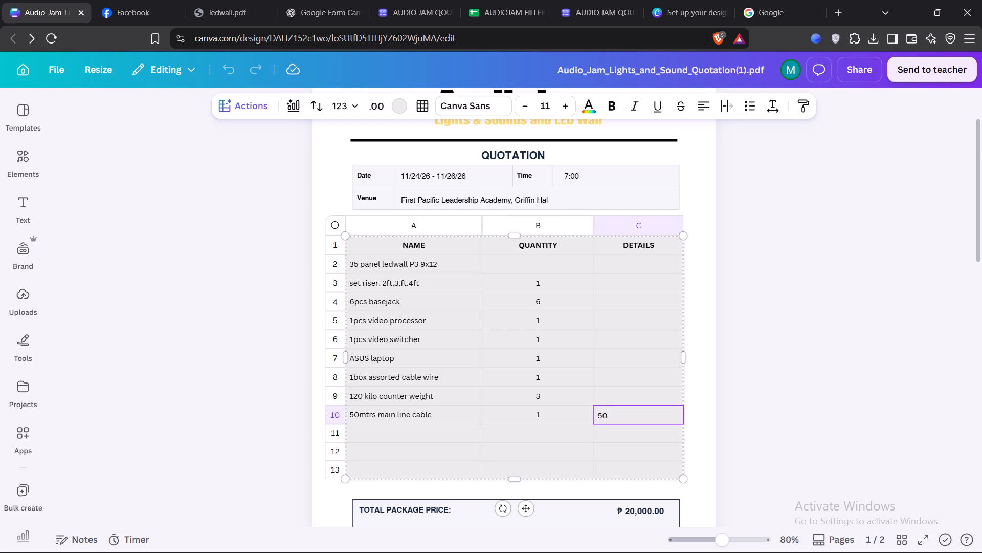
pyautogui.press('m')
pyautogui.press('BackSpace')
pyautogui.press('m')
pyautogui.press('BackSpace')
pyautogui.press('m')
# Enter "1ft, 2ft, 3ft" in the basejack row's DETAILS cell and center its text.
pyautogui.click(625, 304)
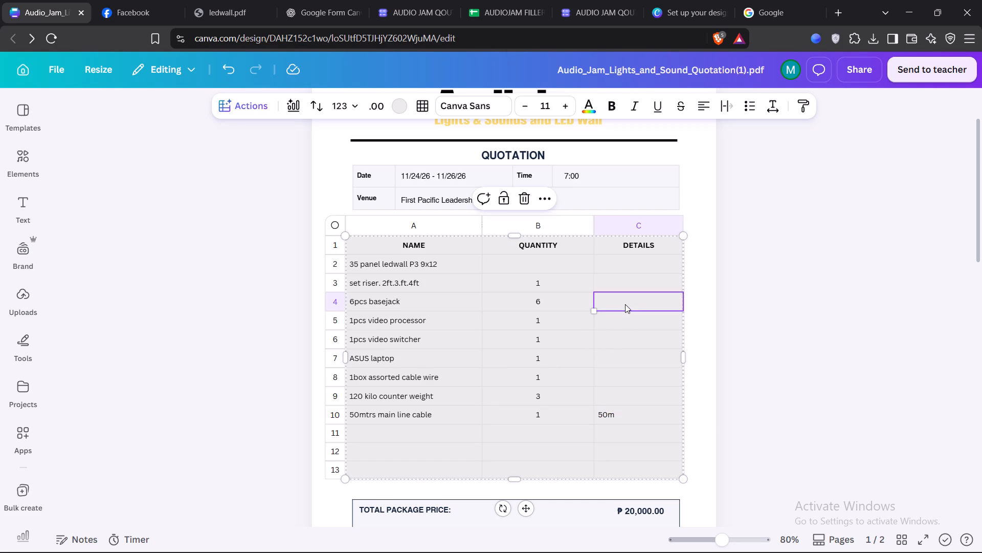
pyautogui.click(625, 304)
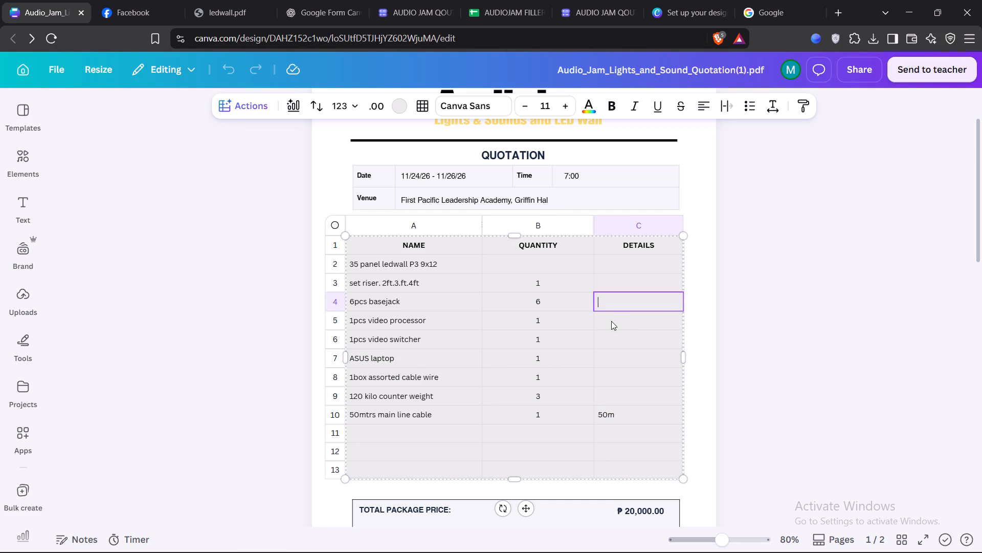
pyautogui.write('1ft')
pyautogui.press(',')
pyautogui.press('space')
pyautogui.write('2ft,')
pyautogui.press('space')
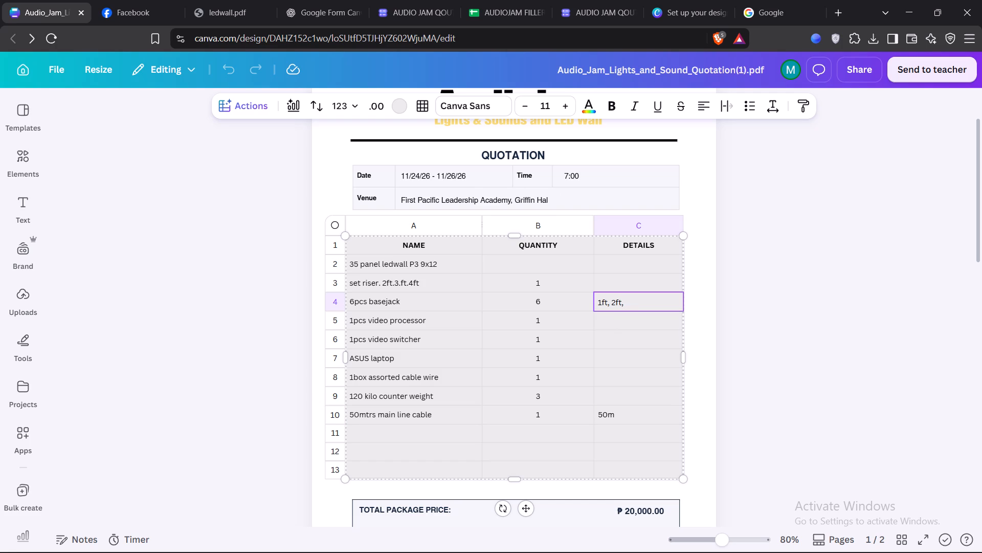
pyautogui.write('3ft')
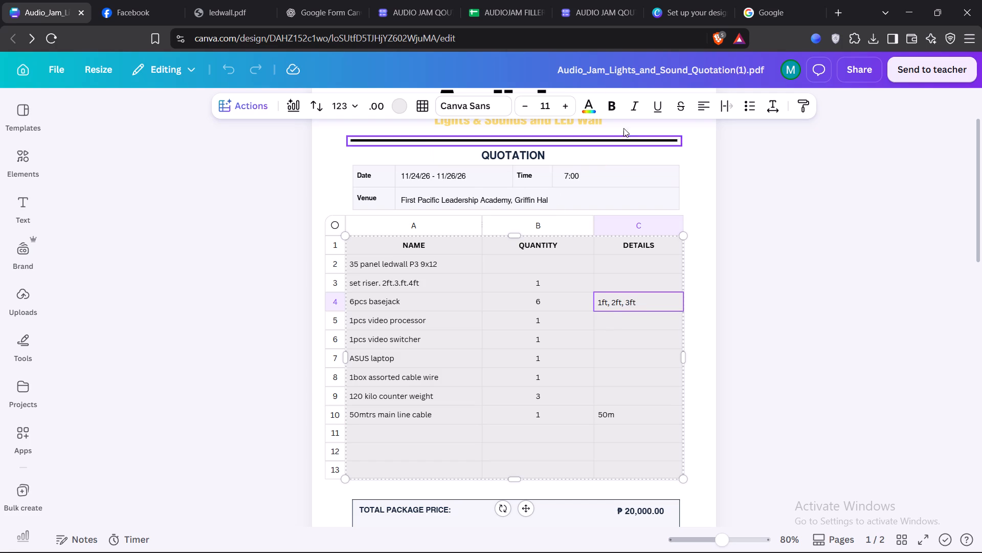
pyautogui.click(700, 107)
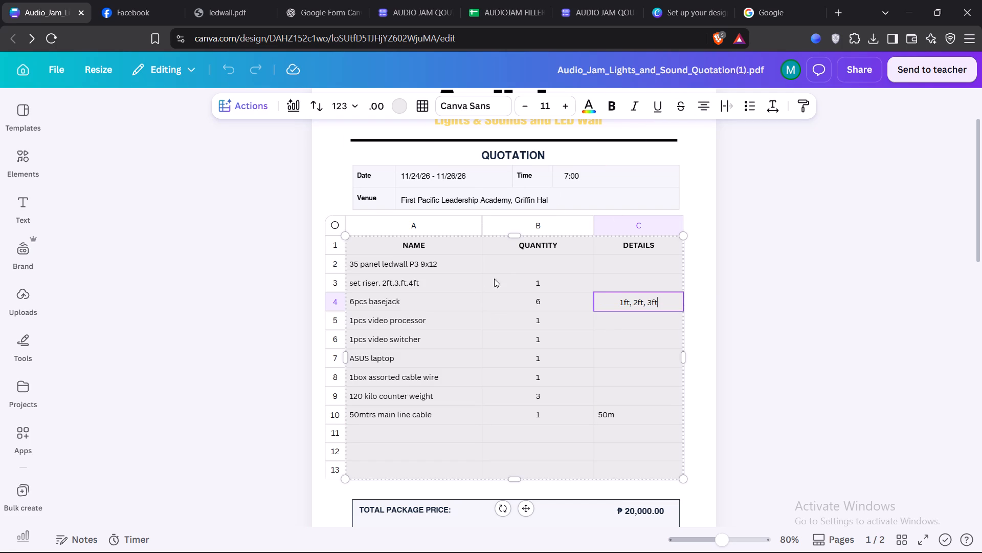
# Move the "1ft, 2ft, 3ft" details from the basejack row to the set riser row, with centered text.
pyautogui.tripleClick(624, 304)
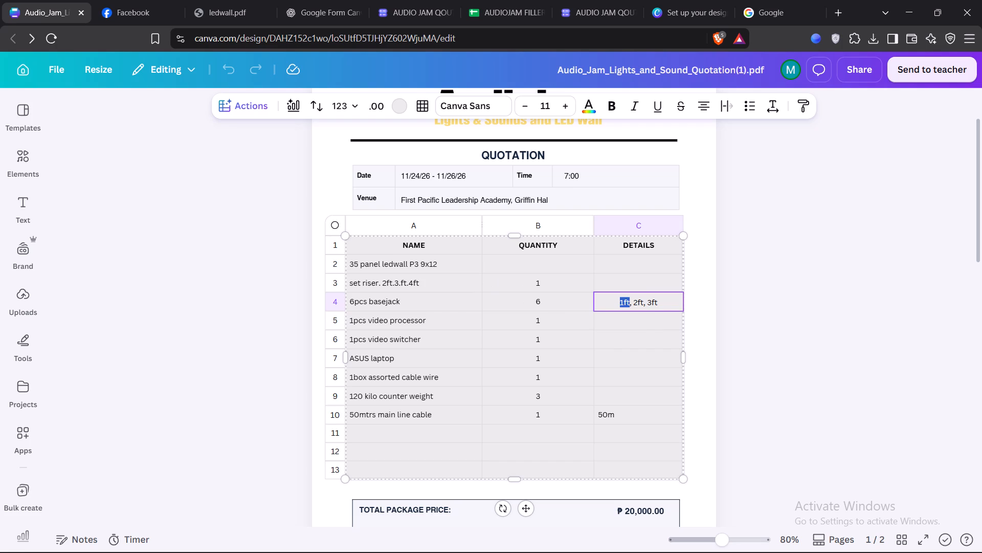
pyautogui.click(626, 304)
pyautogui.hotkey('ctrl', 'c')
pyautogui.click(634, 279)
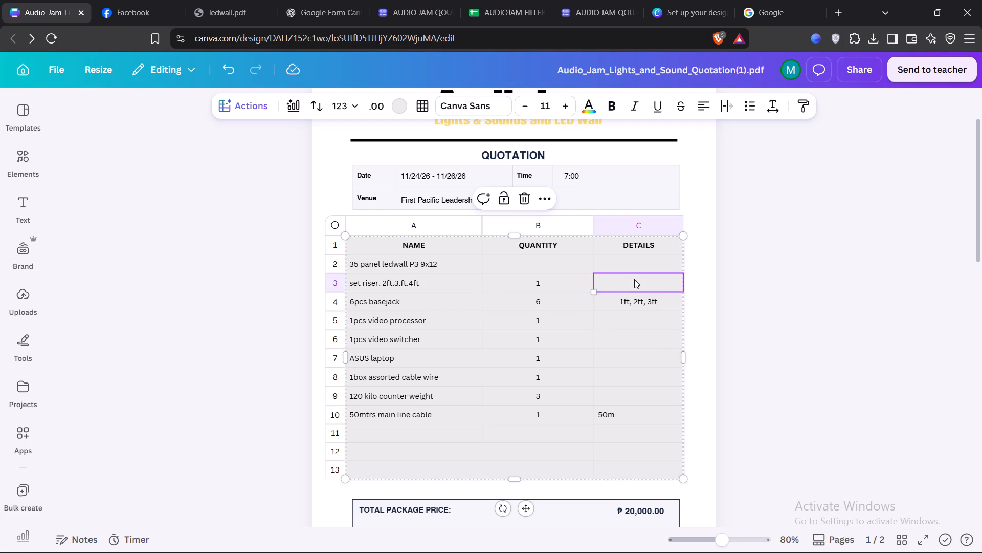
pyautogui.doubleClick(634, 279)
pyautogui.hotkey('ctrl', 'v')
pyautogui.click(634, 297)
pyautogui.click(614, 286)
pyautogui.click(703, 109)
pyautogui.click(633, 300)
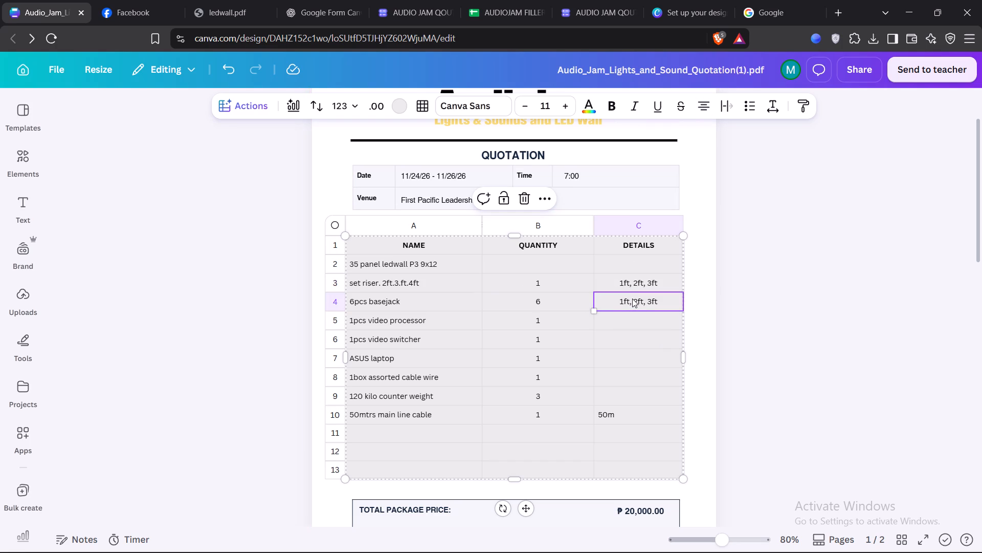
pyautogui.press('Delete')
# Enter 120k in the counter weight row's DETAILS cell and center its text.
pyautogui.click(617, 361)
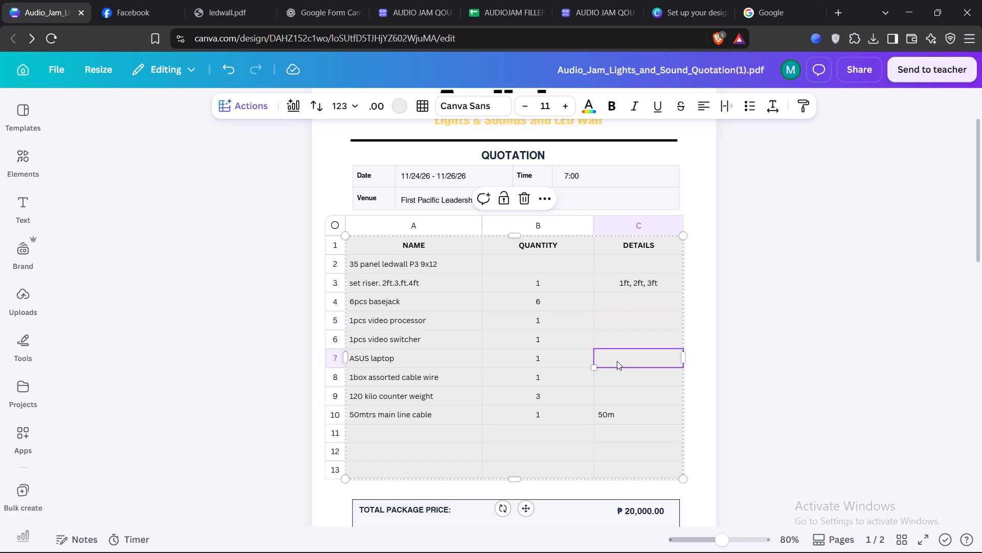
pyautogui.click(617, 392)
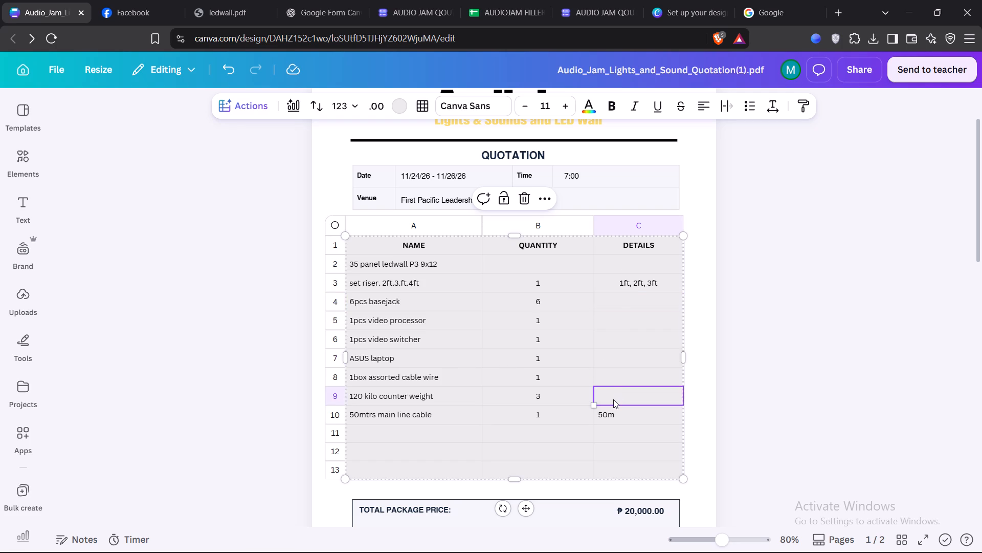
pyautogui.doubleClick(613, 399)
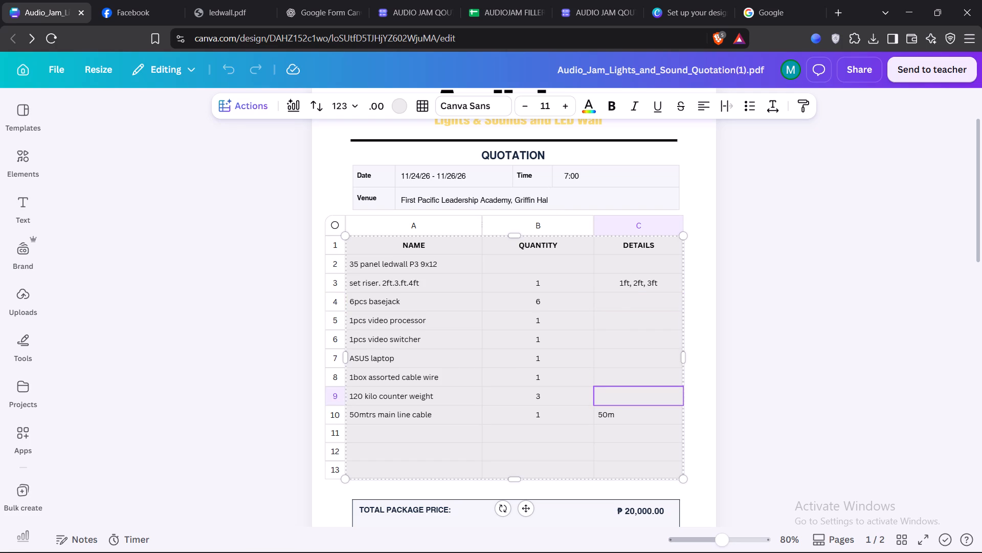
pyautogui.write('12')
pyautogui.press('0')
pyautogui.press('k')
pyautogui.click(744, 397)
pyautogui.click(651, 392)
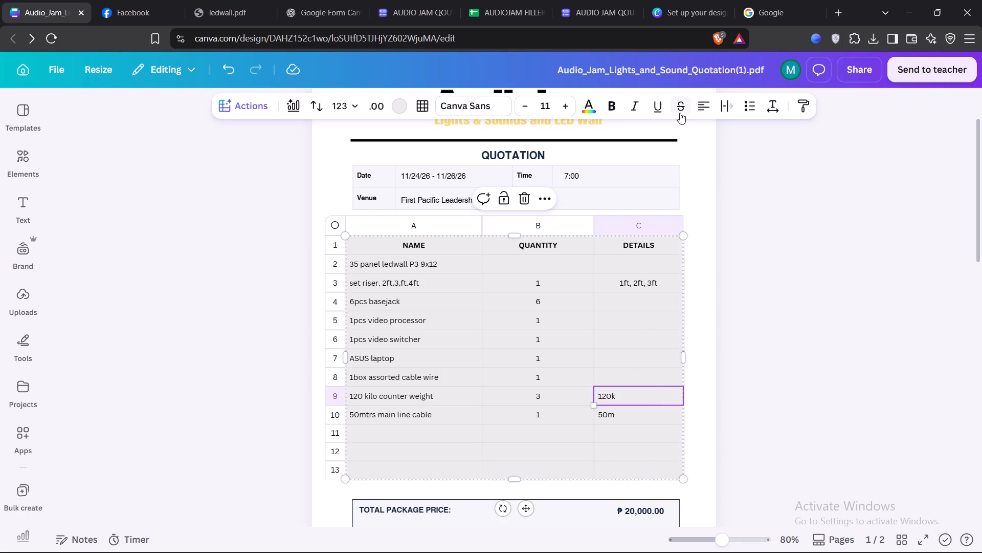
pyautogui.click(705, 110)
# Center the text of the main line cable's DETAILS cell.
pyautogui.click(641, 420)
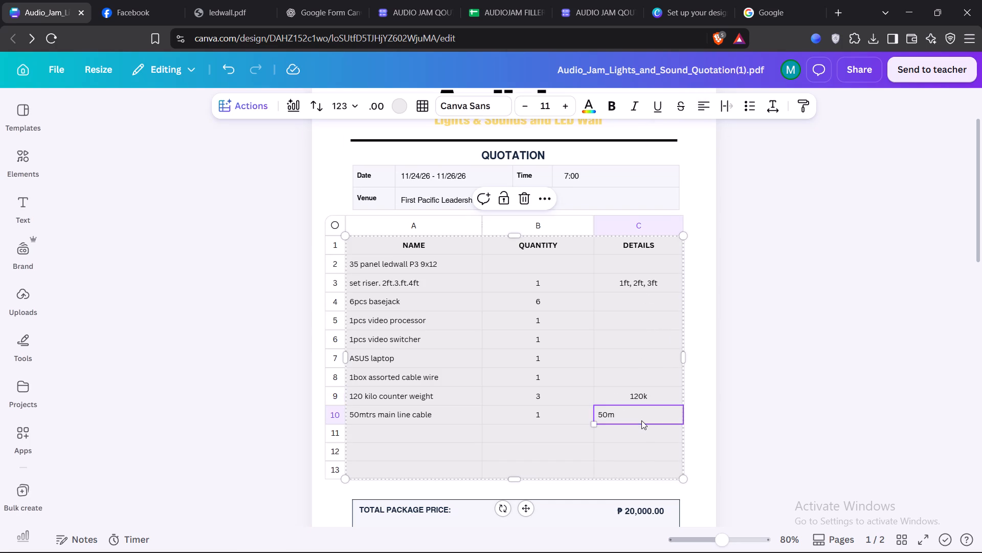
pyautogui.click(700, 103)
# Change the counter weight's details to 120klg.
pyautogui.doubleClick(654, 395)
pyautogui.press('l')
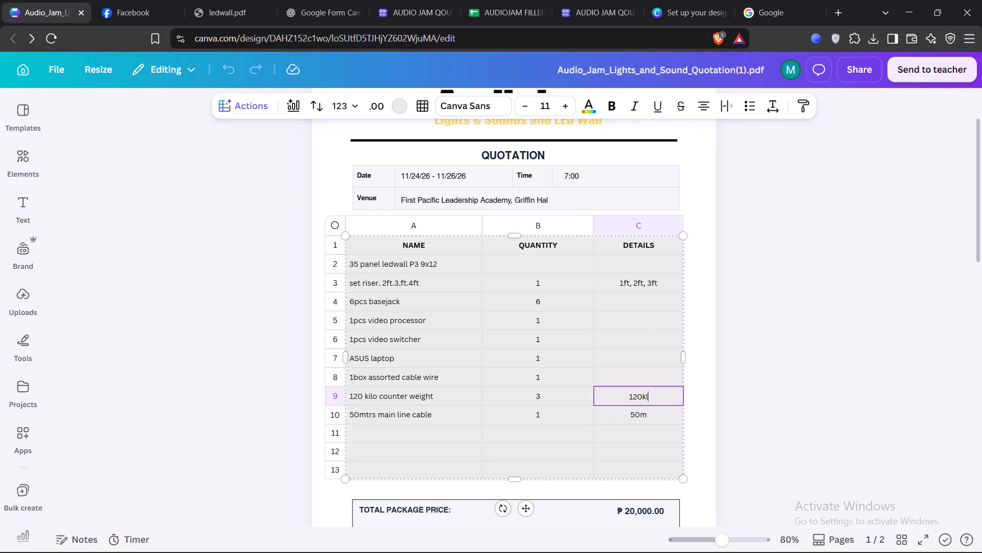
pyautogui.press('g')
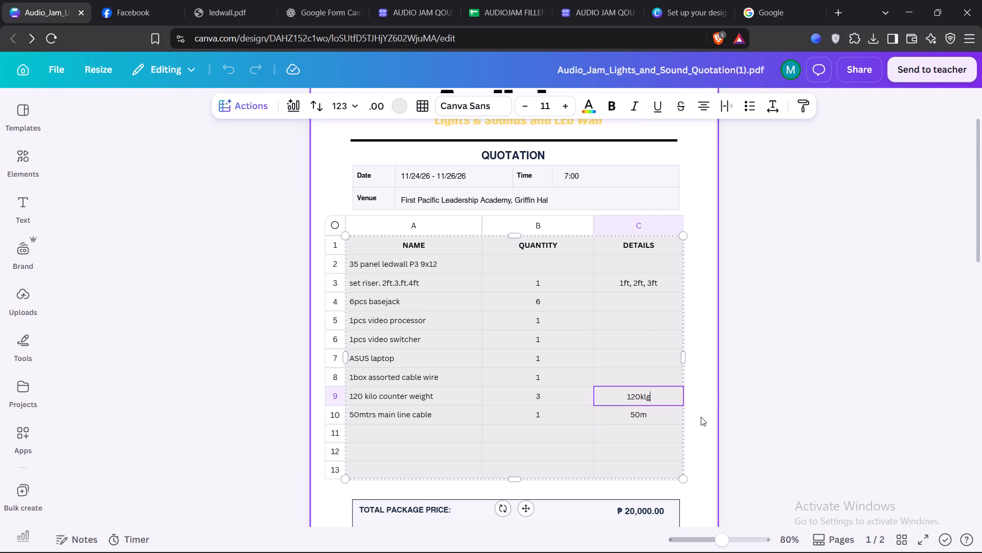
# Enter "Patches, cables," in the DETAILS cell of the assorted cable wire row.
pyautogui.click(608, 373)
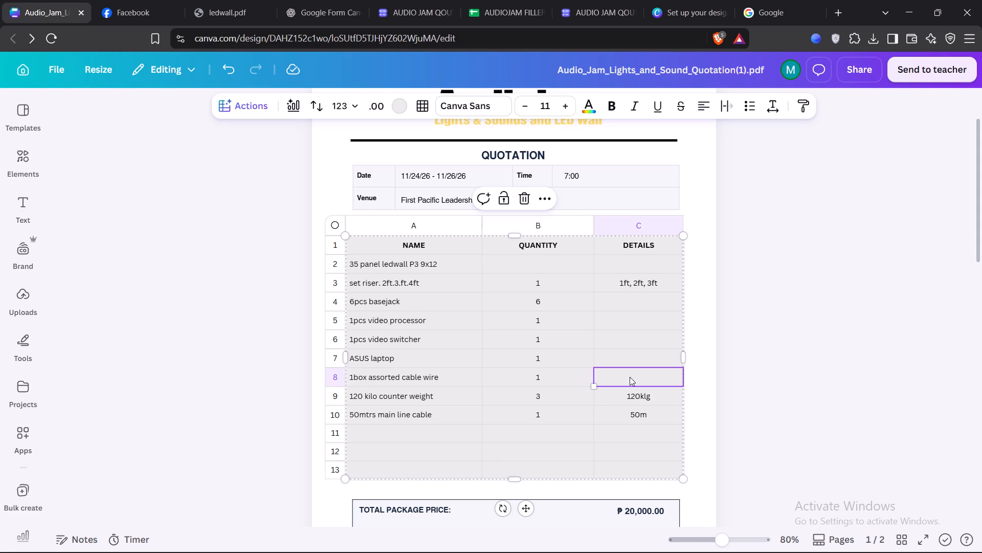
pyautogui.doubleClick(630, 377)
pyautogui.click(630, 377)
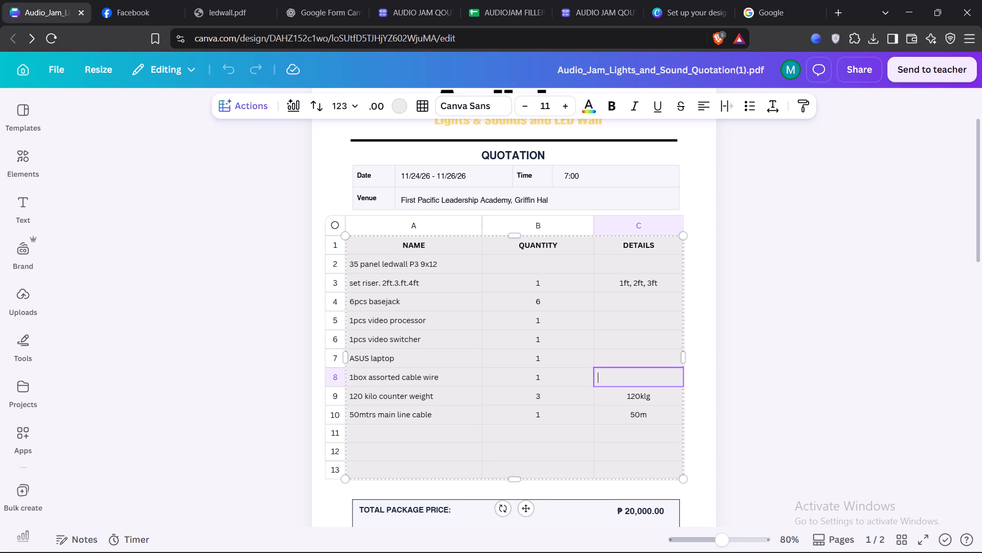
pyautogui.write('patches')
pyautogui.press(',')
pyautogui.press('BackSpace')
pyautogui.press('BackSpace')
pyautogui.press('BackSpace')
pyautogui.press('BackSpace')
pyautogui.press('BackSpace')
pyautogui.press('BackSpace')
pyautogui.press('BackSpace')
pyautogui.press('BackSpace')
pyautogui.hotkey('shift', 'p')
pyautogui.write('atches,')
pyautogui.press('space')
pyautogui.write('cables')
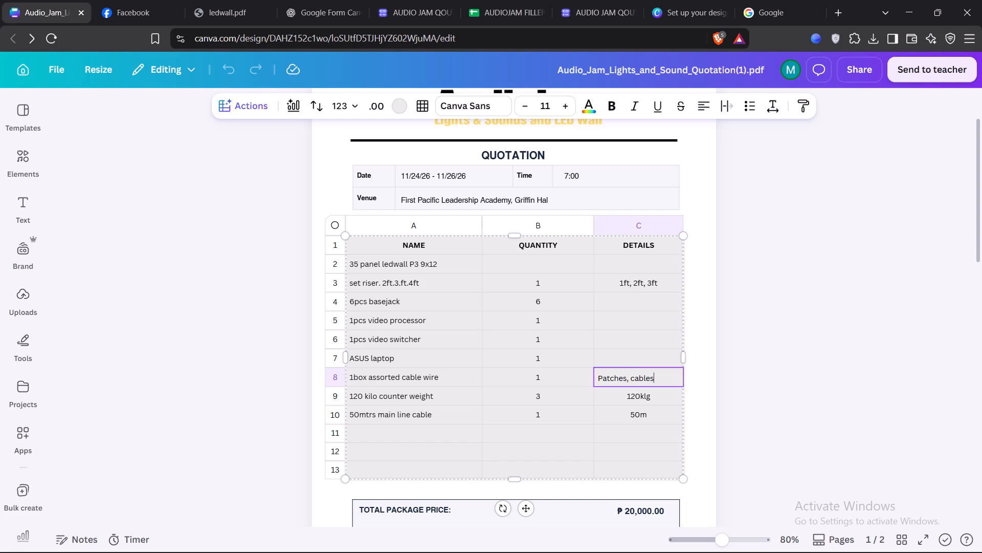
pyautogui.press(',')
pyautogui.press('space')
# Change the set riser's name to "Metal riser.", removing the sizes from the NAME cell.
pyautogui.click(417, 281)
pyautogui.moveTo(421, 286); pyautogui.dragTo(420, 286)
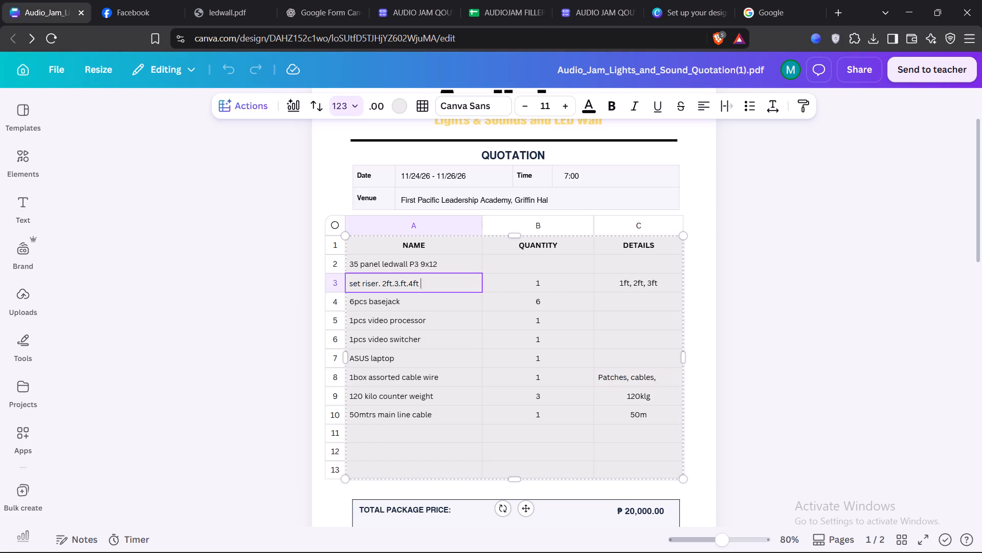
pyautogui.moveTo(420, 286); pyautogui.dragTo(378, 285)
pyautogui.moveTo(383, 283); pyautogui.dragTo(442, 283)
pyautogui.press('BackSpace')
pyautogui.moveTo(361, 284); pyautogui.dragTo(313, 294)
pyautogui.press('BackSpace')
pyautogui.write('Metal')
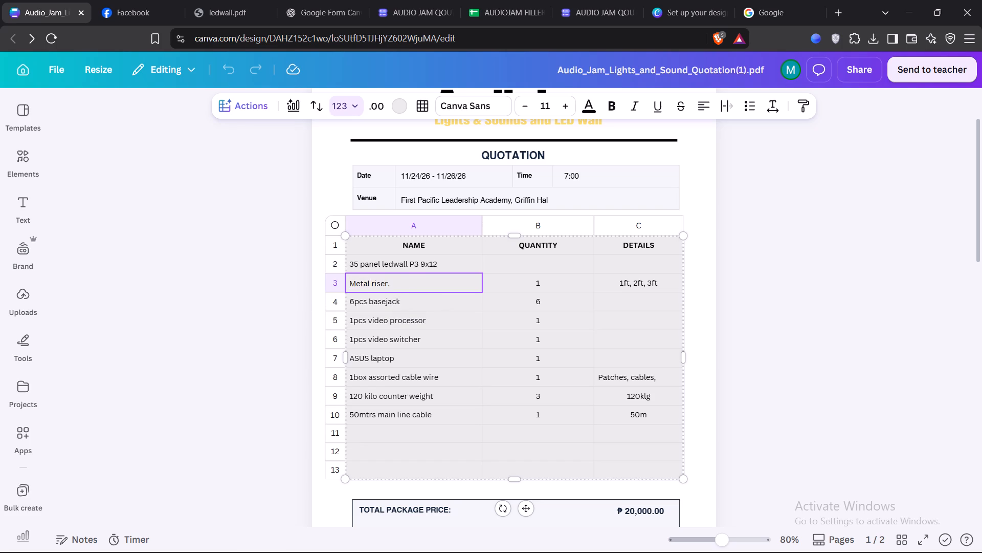
# Remove the trailing period from the metal riser's name so it reads "Metal riser".
pyautogui.click(402, 286)
pyautogui.press('BackSpace')
pyautogui.press('BackSpace')
# Rename the basejack item in the NAME column to "Metal basejack", dropping the quantity prefix.
pyautogui.click(371, 300)
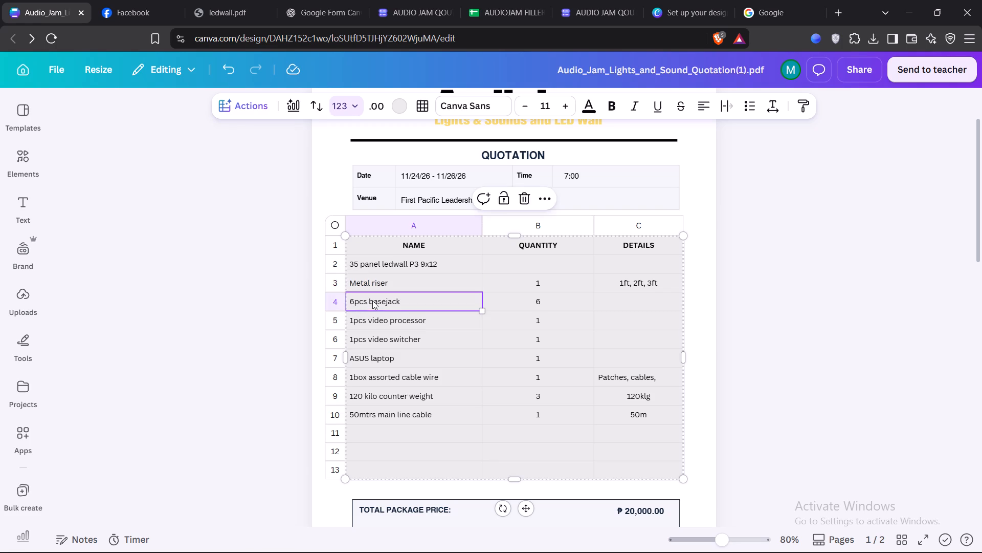
pyautogui.click(372, 301)
pyautogui.moveTo(370, 302); pyautogui.dragTo(333, 309)
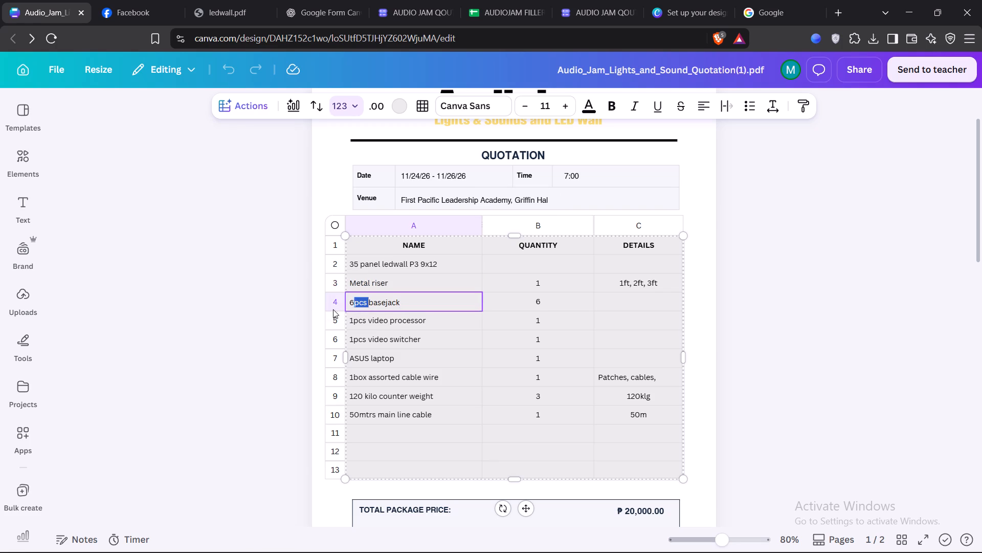
pyautogui.moveTo(333, 309); pyautogui.dragTo(311, 311)
pyautogui.write('Metal')
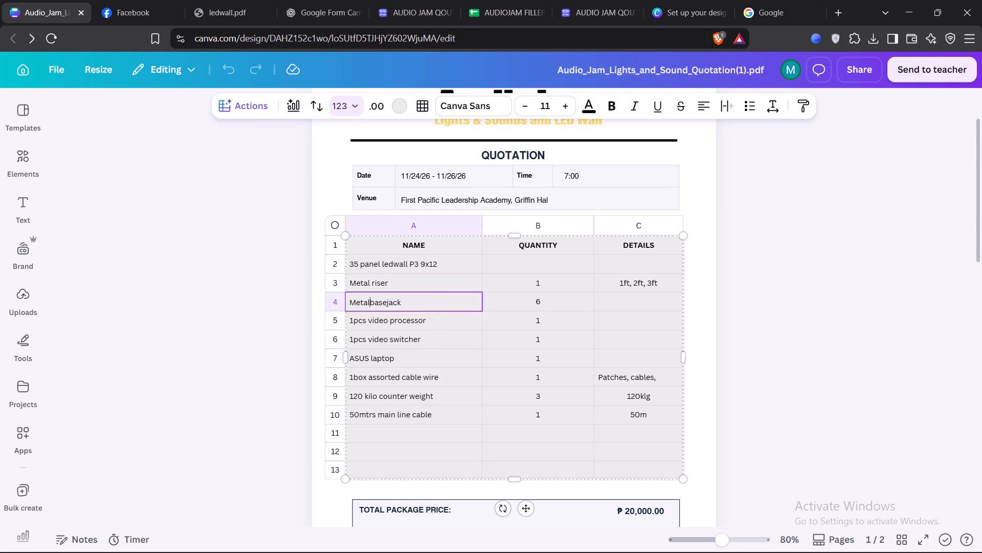
pyautogui.press('space')
# Change the video processor's name to "Video processor", removing the quantity prefix and capitalizing the first letter.
pyautogui.click(364, 315)
pyautogui.moveTo(369, 321); pyautogui.dragTo(354, 320)
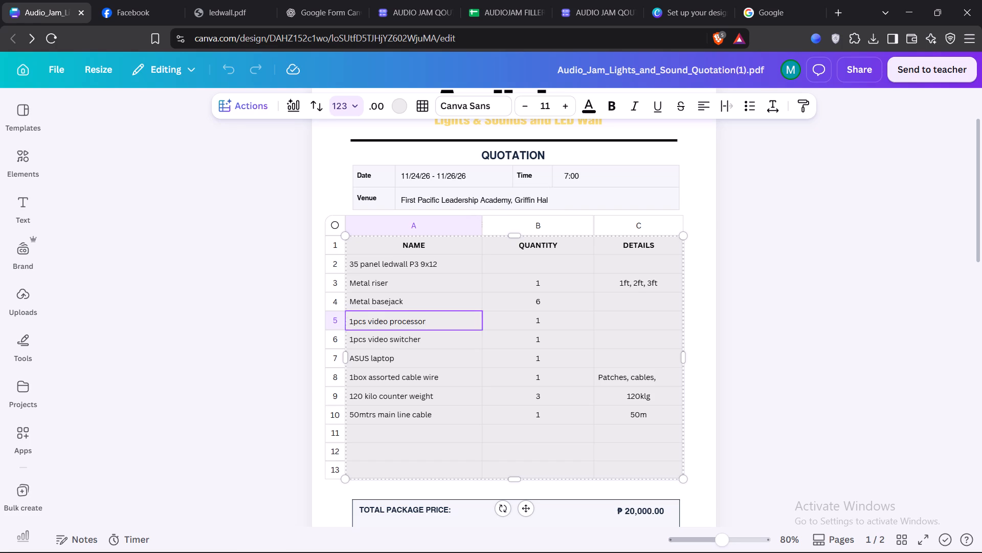
pyautogui.moveTo(354, 320); pyautogui.dragTo(346, 320)
pyautogui.moveTo(367, 318); pyautogui.dragTo(306, 324)
pyautogui.press('BackSpace')
pyautogui.click(354, 321)
pyautogui.press('BackSpace')
pyautogui.hotkey('shift', 'v')
# Change the video switcher's name to "Video switcher", removing the quantity prefix and capitalizing the first letter.
pyautogui.click(369, 342)
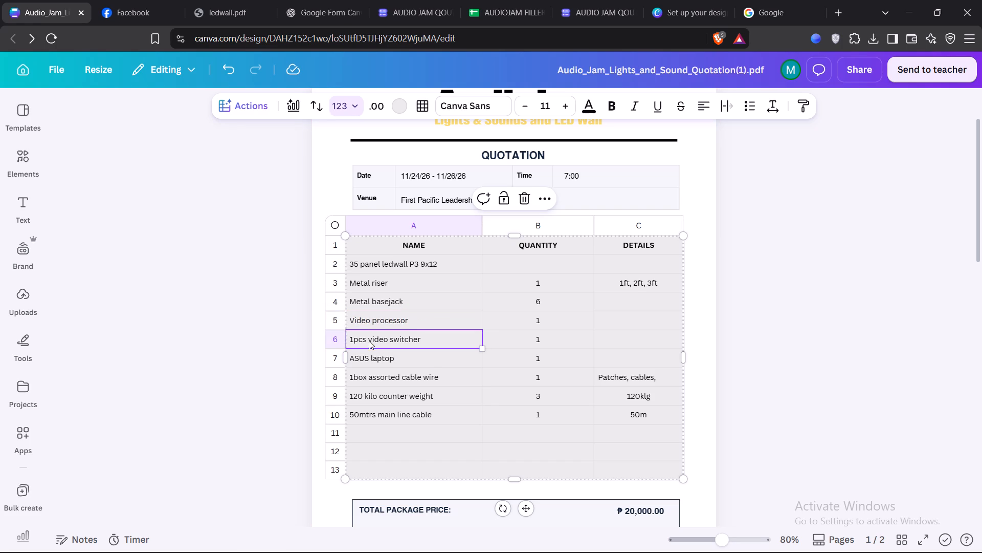
pyautogui.click(373, 339)
pyautogui.moveTo(372, 340); pyautogui.dragTo(331, 341)
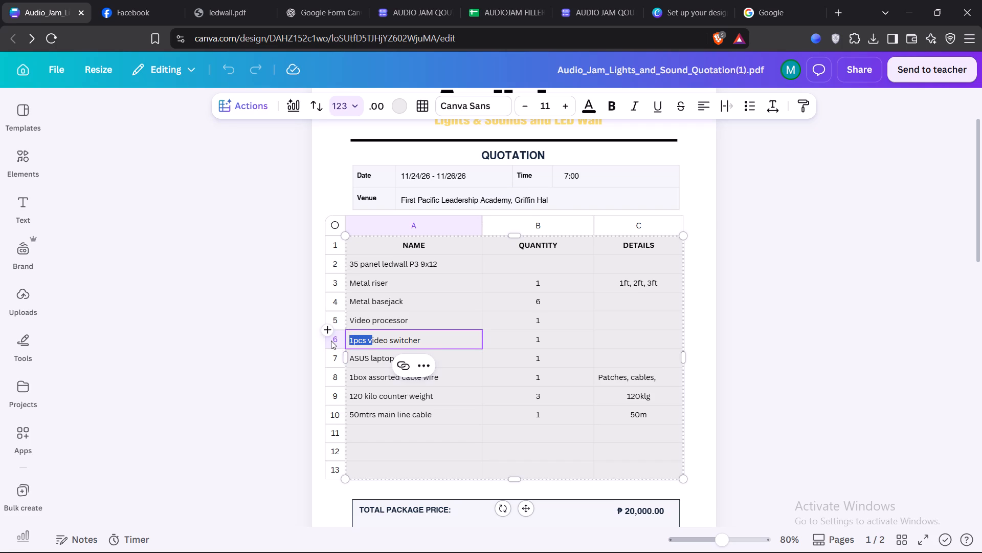
pyautogui.hotkey('shift', 'v')
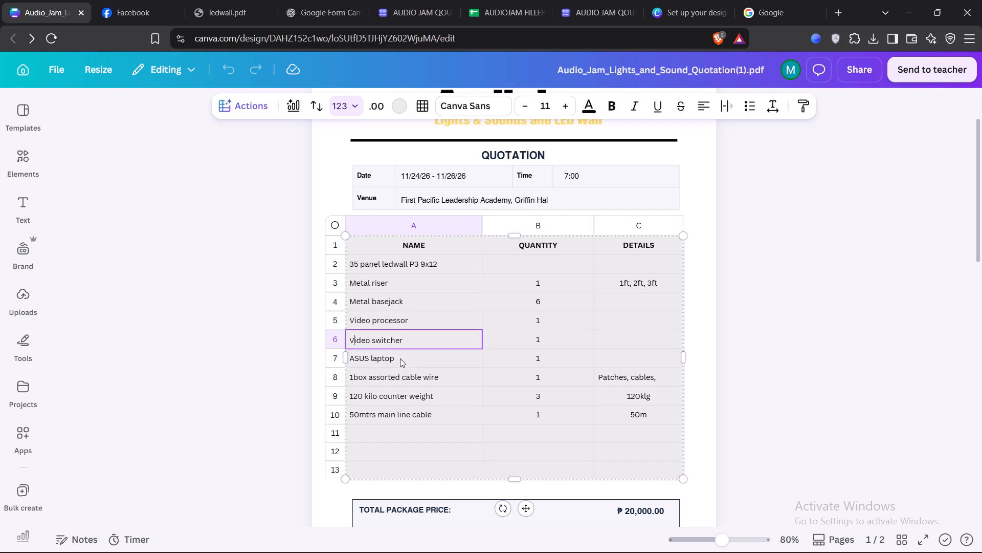
pyautogui.click(437, 361)
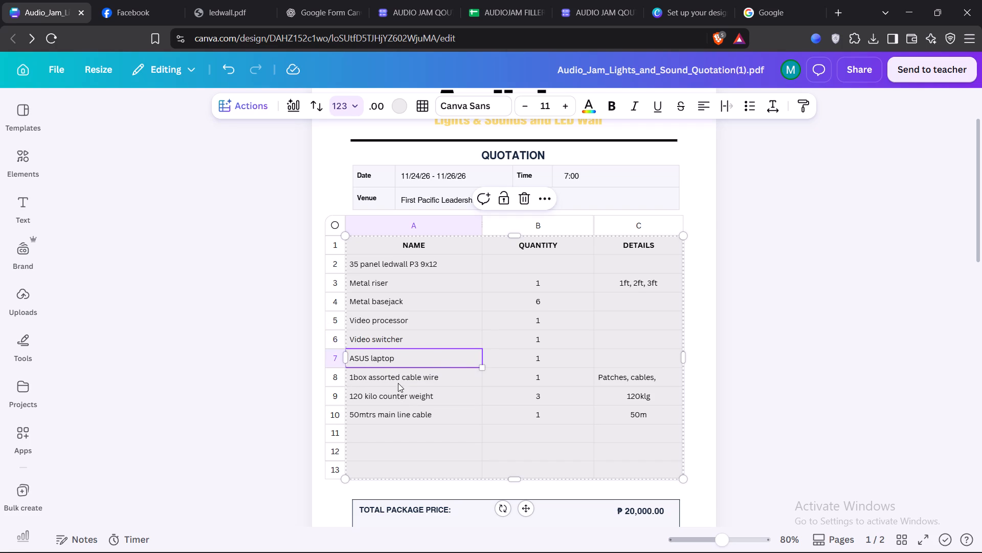
# Add a space after the number in the assorted cable row's name, making it "1 box assorted cable wire".
pyautogui.click(398, 383)
pyautogui.click(365, 372)
pyautogui.click(368, 377)
pyautogui.moveTo(368, 377); pyautogui.dragTo(367, 377)
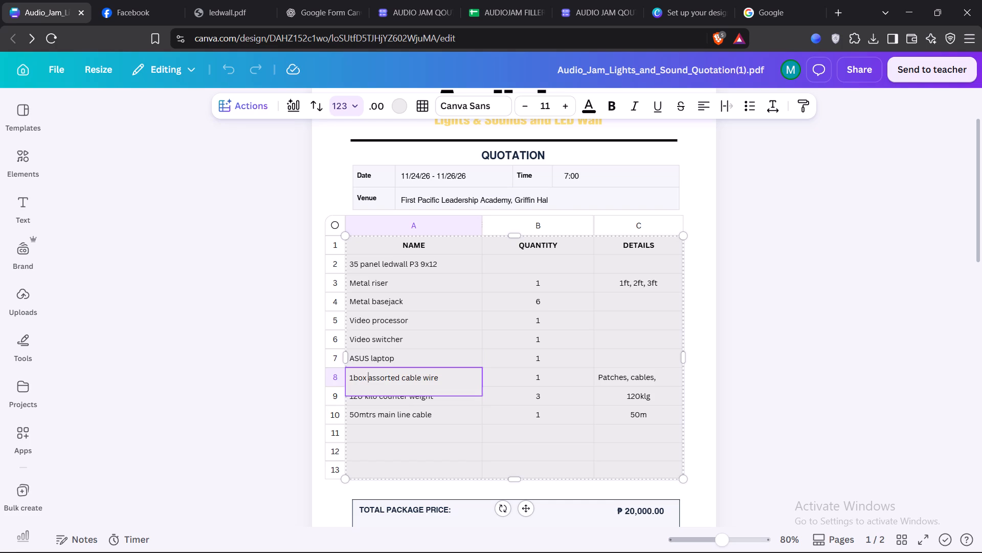
pyautogui.moveTo(367, 377); pyautogui.dragTo(338, 385)
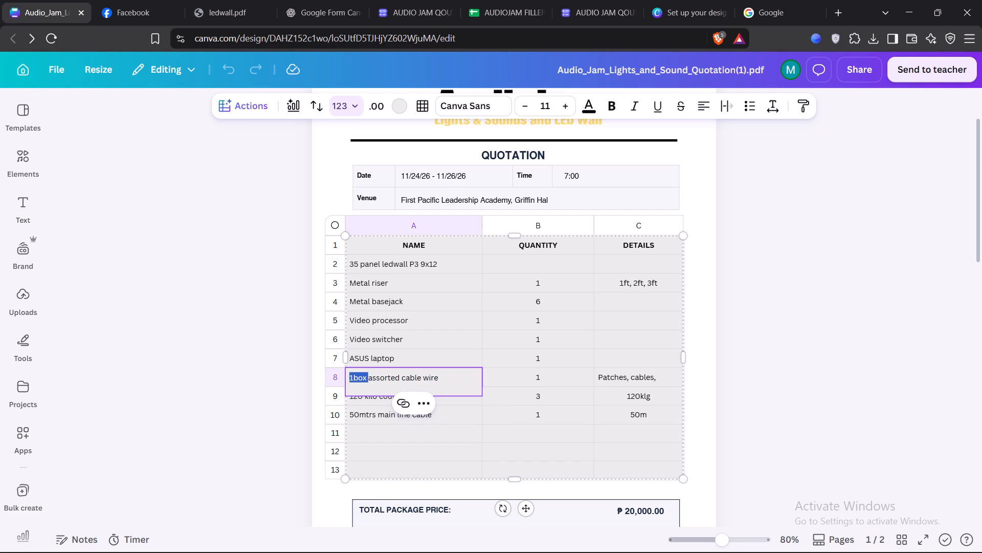
pyautogui.click(351, 378)
pyautogui.click(354, 379)
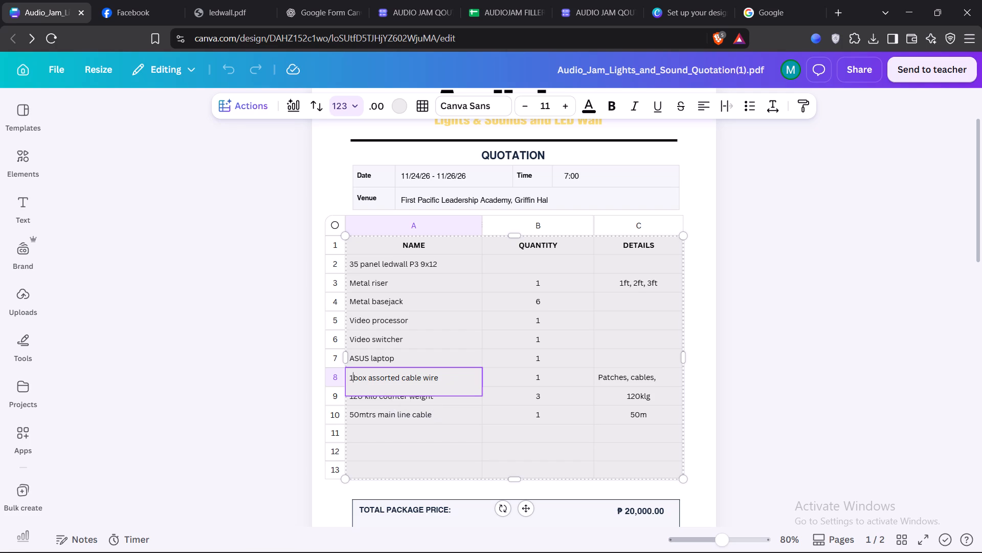
pyautogui.press('space')
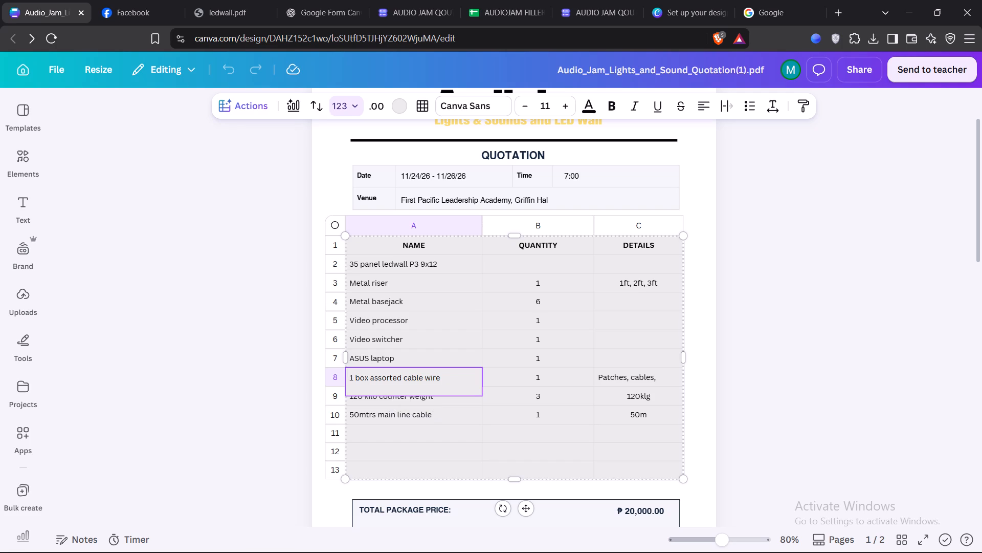
pyautogui.click(445, 374)
pyautogui.click(454, 407)
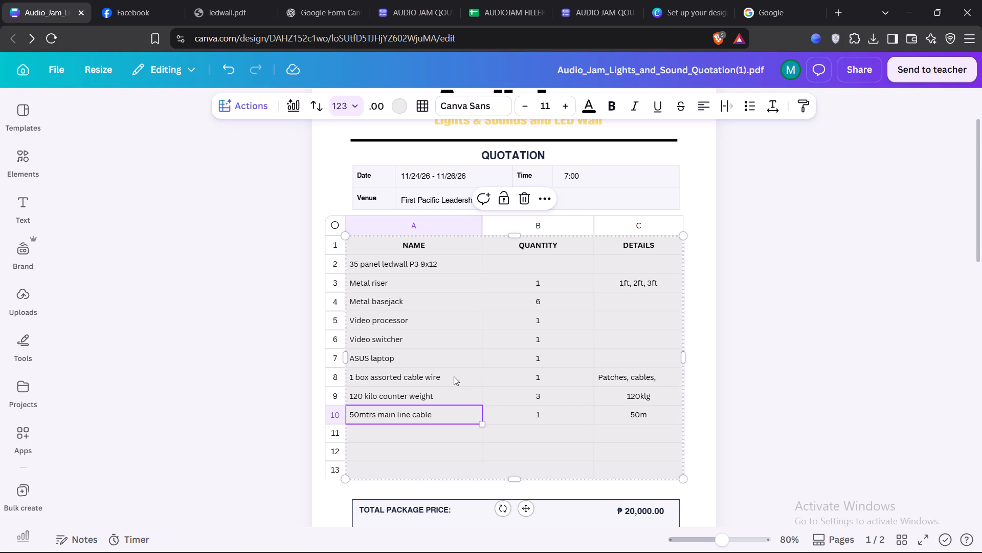
# Replace the QUANTITY value of the assorted cable wire row with "~".
pyautogui.click(550, 376)
pyautogui.click(542, 377)
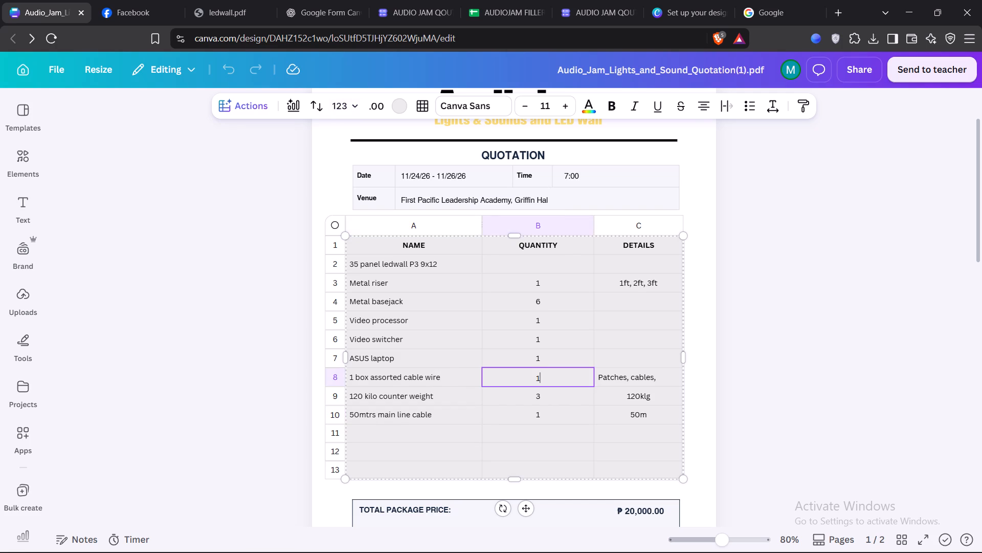
pyautogui.moveTo(542, 378); pyautogui.dragTo(527, 382)
pyautogui.click(544, 378)
pyautogui.moveTo(544, 379); pyautogui.dragTo(530, 379)
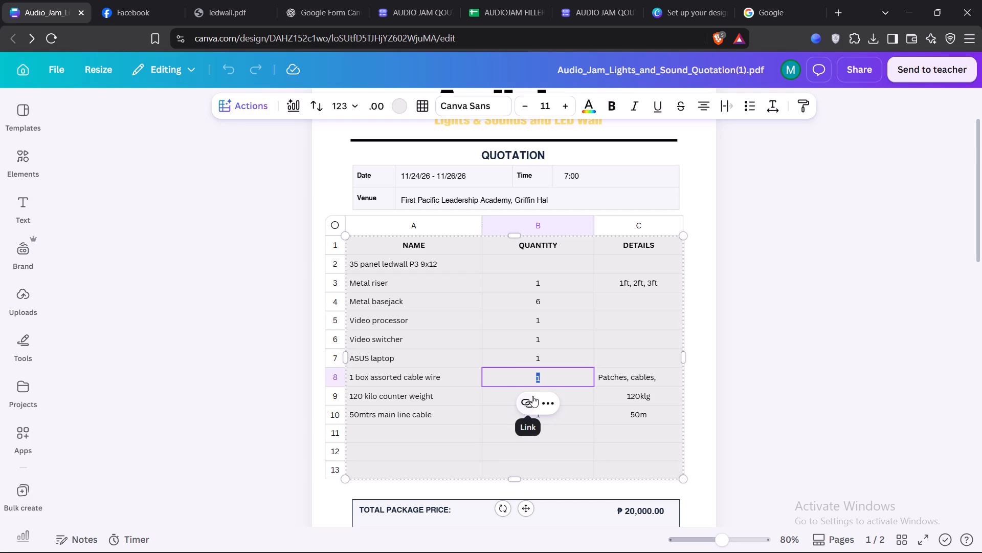
pyautogui.press('`')
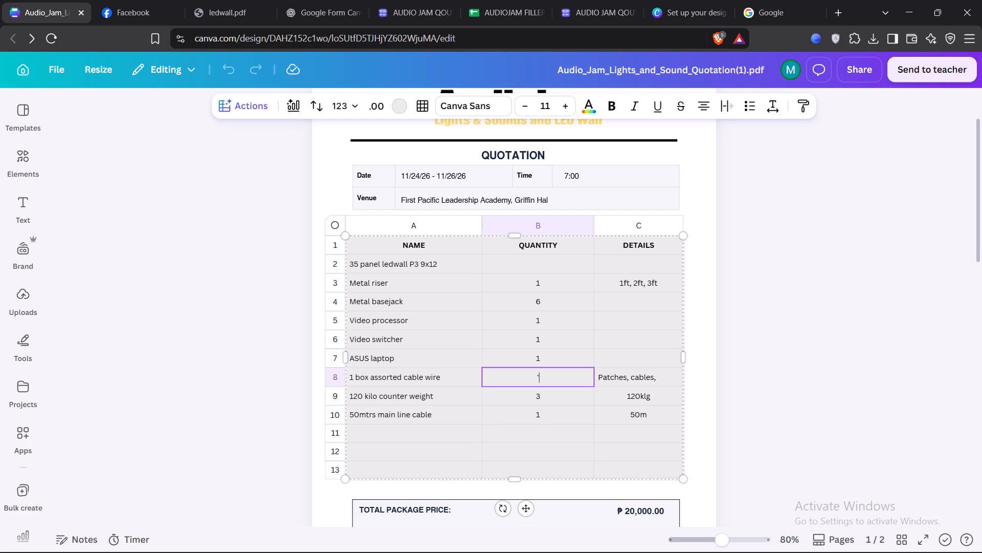
pyautogui.press('BackSpace')
pyautogui.hotkey('shift', '~')
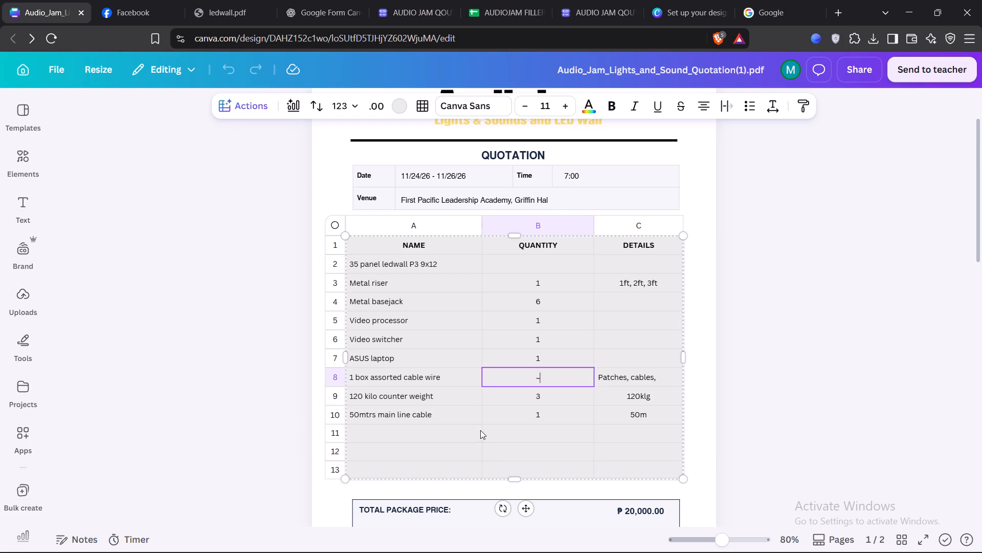
pyautogui.click(481, 428)
pyautogui.click(441, 392)
# Complete the assorted cable wire row's details by adding "wires" after "Patches, cables,".
pyautogui.click(670, 371)
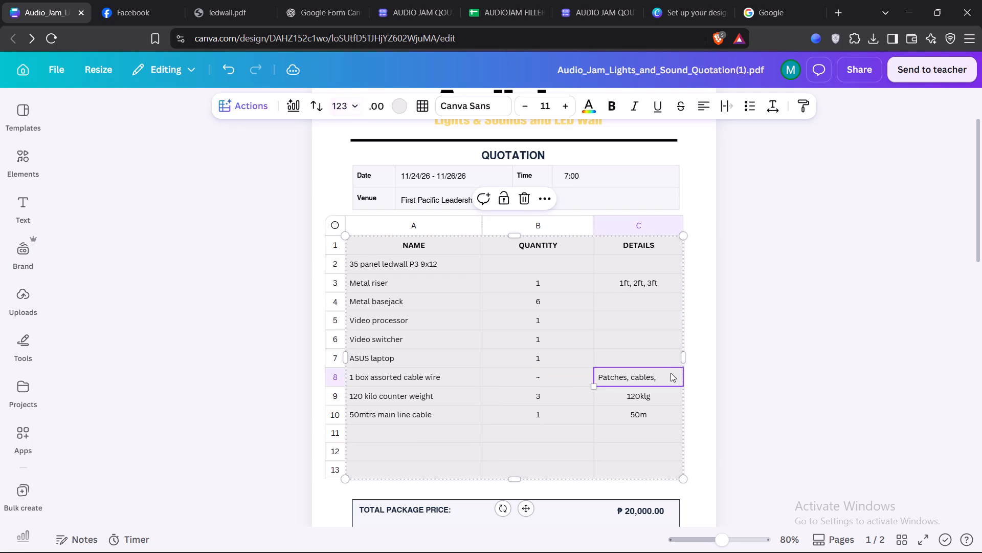
pyautogui.click(671, 374)
pyautogui.write('wires')
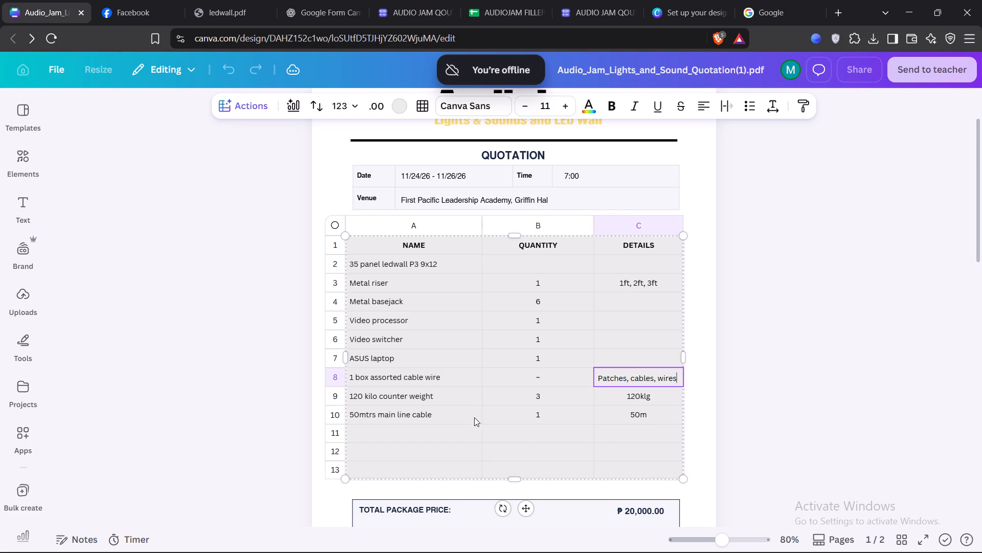
pyautogui.click(654, 417)
# Enter "ASUS brand" in the laptop row's DETAILS cell.
pyautogui.click(639, 354)
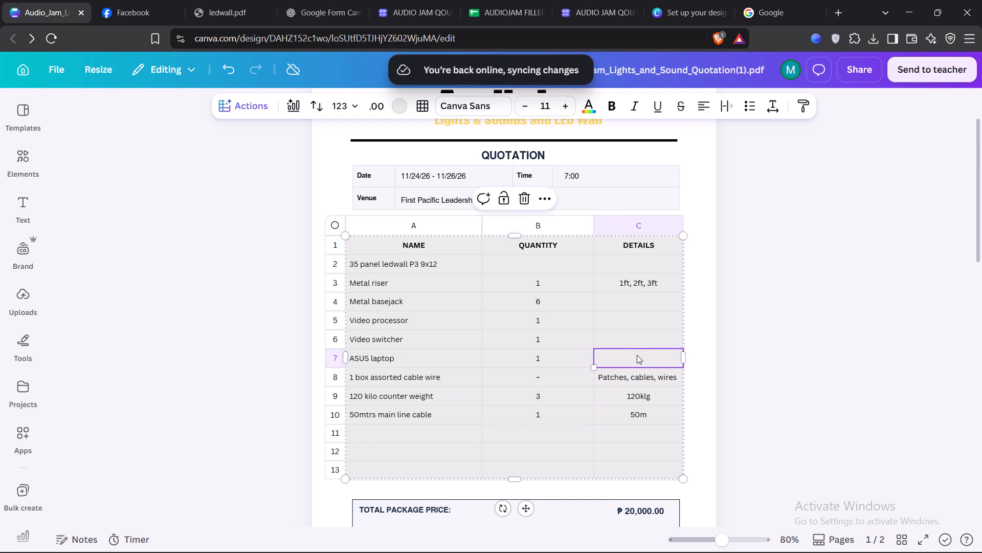
pyautogui.click(637, 355)
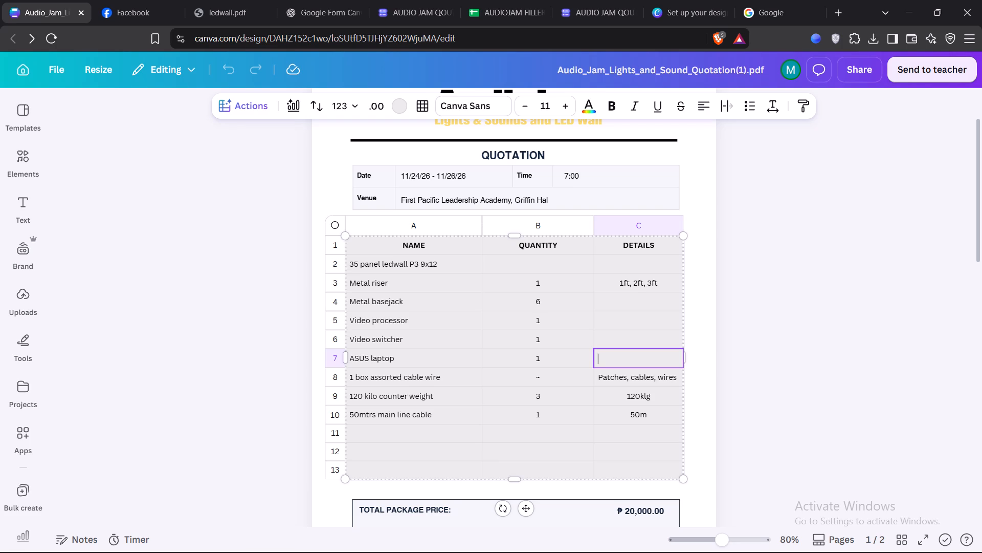
pyautogui.write('ASUS')
pyautogui.press('space')
pyautogui.write('brsn')
pyautogui.press('BackSpace')
pyautogui.press('BackSpace')
pyautogui.write('and')
pyautogui.press('Return')
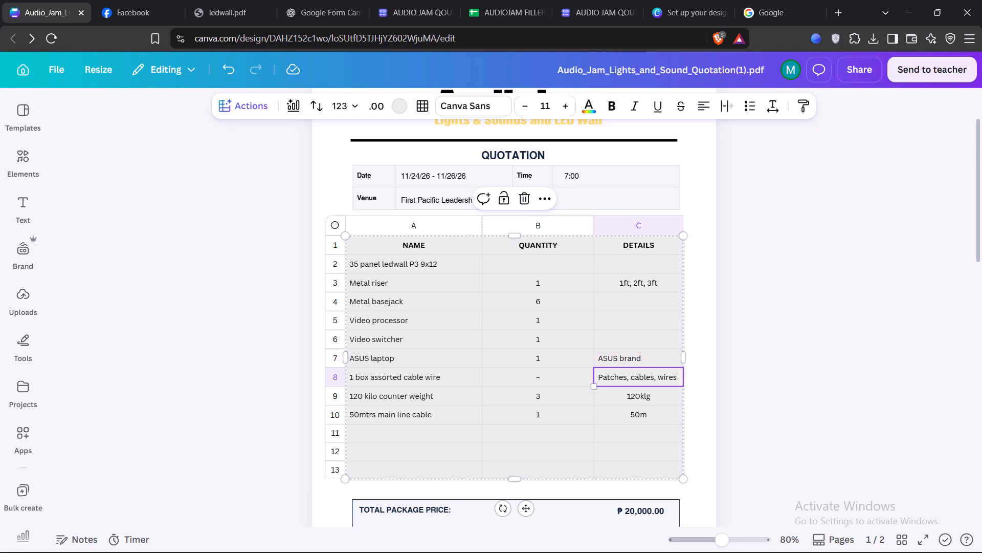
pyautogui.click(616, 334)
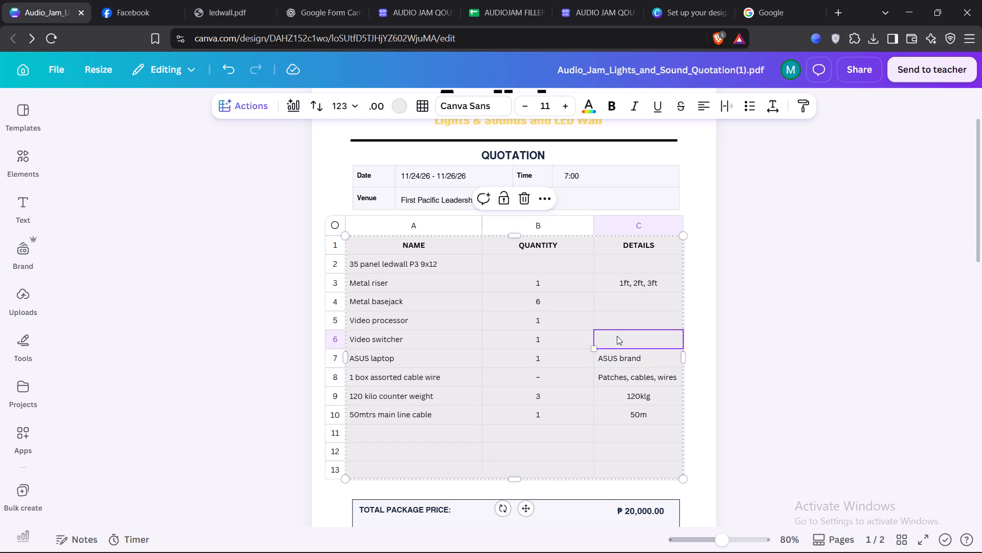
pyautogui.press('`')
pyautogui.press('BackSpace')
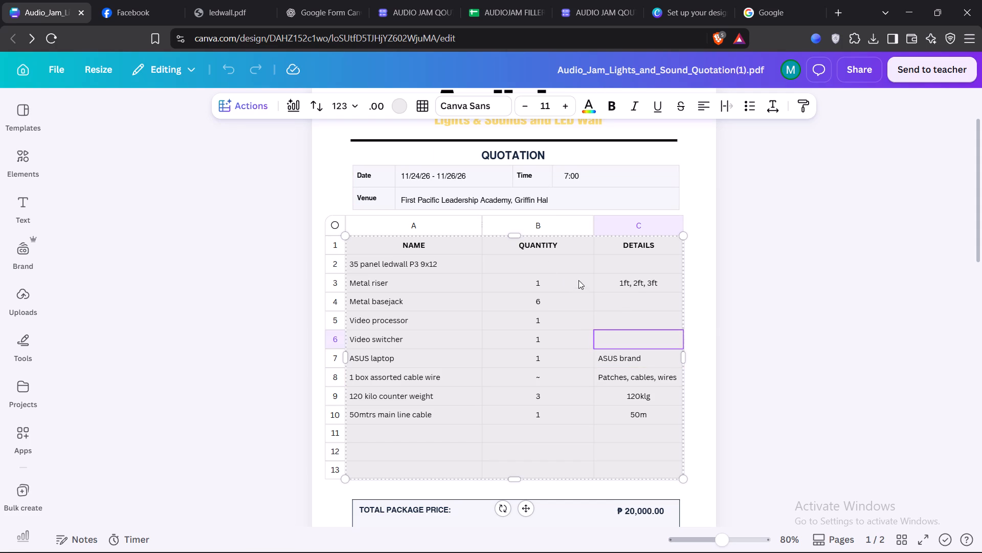
# Enter "Nova Star" in the video processor row's DETAILS cell.
pyautogui.click(611, 322)
pyautogui.doubleClick(625, 319)
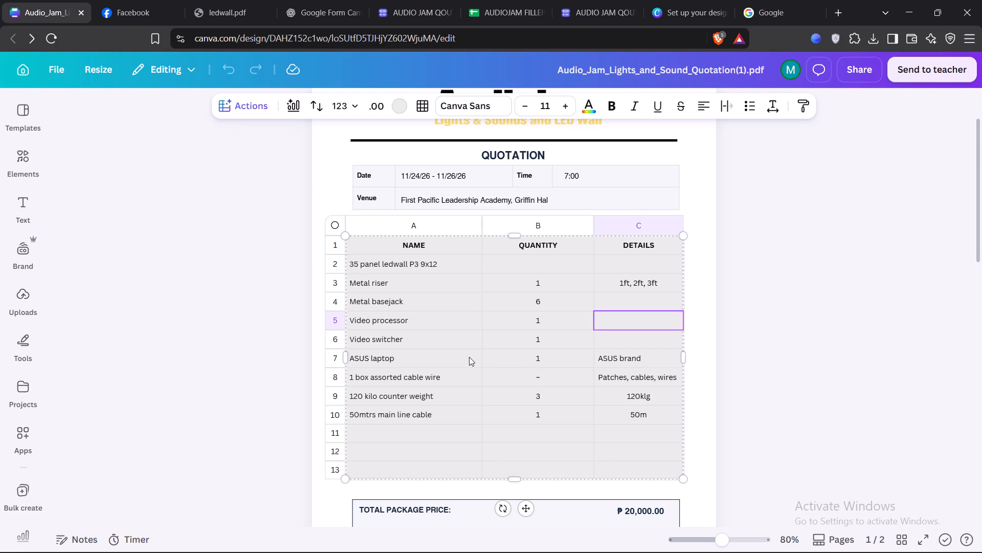
pyautogui.write('Nova Star')
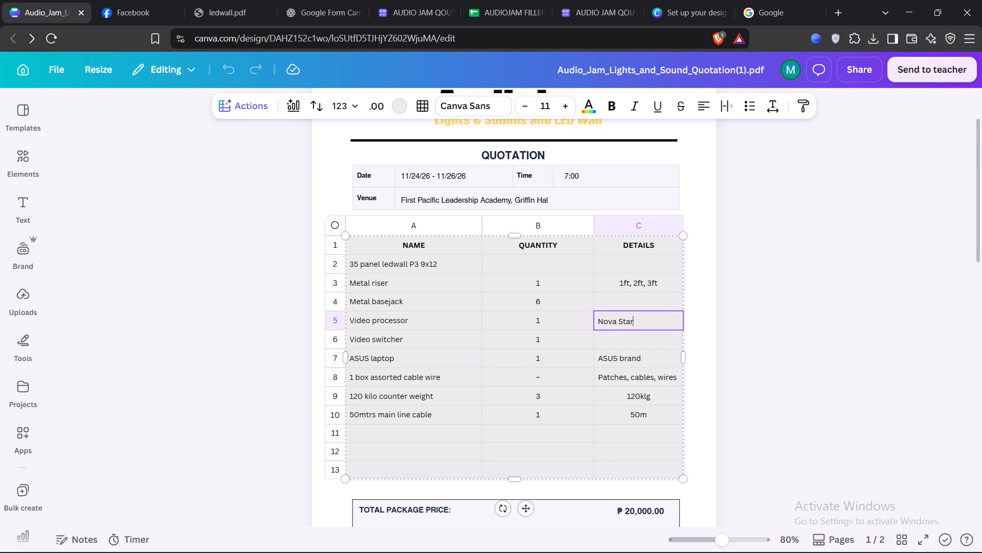
pyautogui.press('Return')
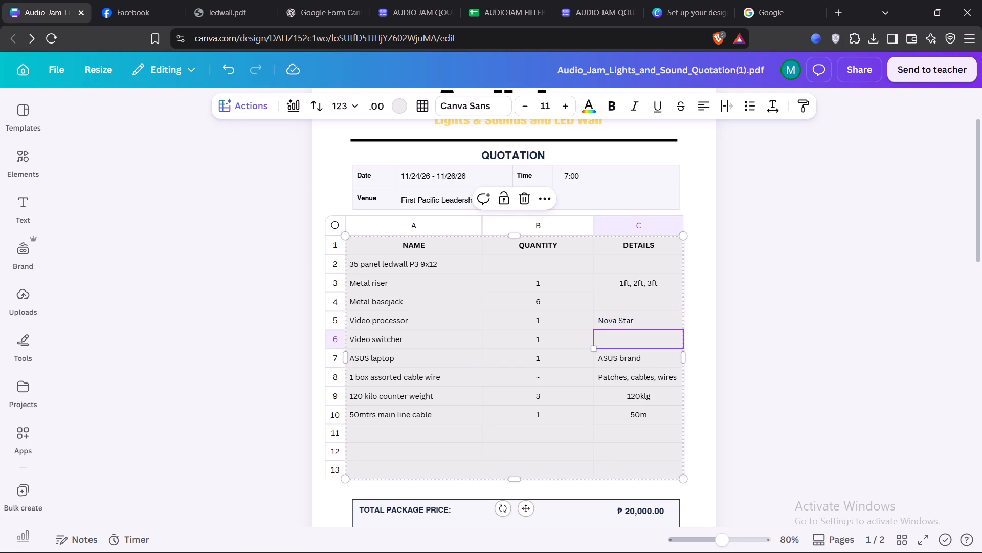
# Centre-align the text of the DETAILS column cells below the header in the equipment table.
pyautogui.press('Up')
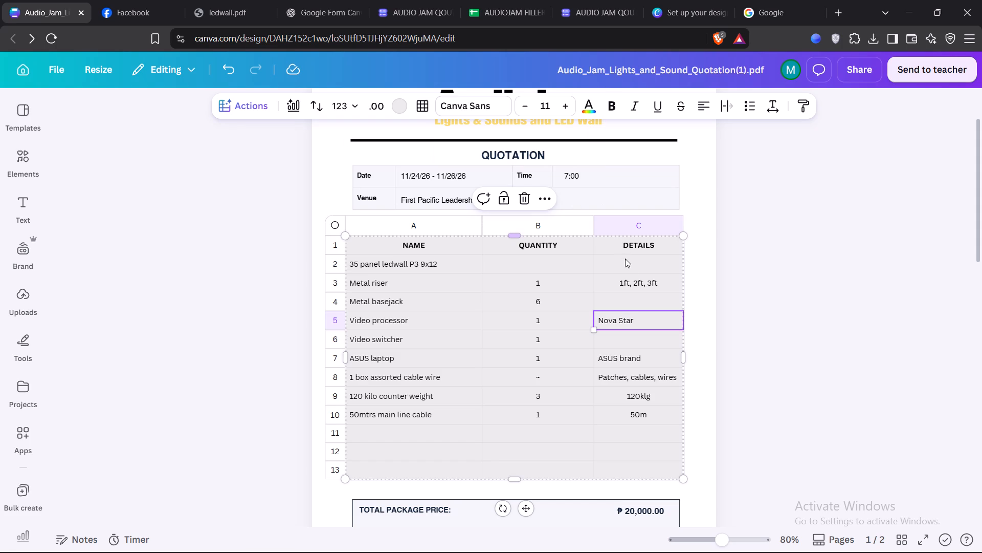
pyautogui.moveTo(628, 265); pyautogui.dragTo(620, 524)
pyautogui.click(715, 109)
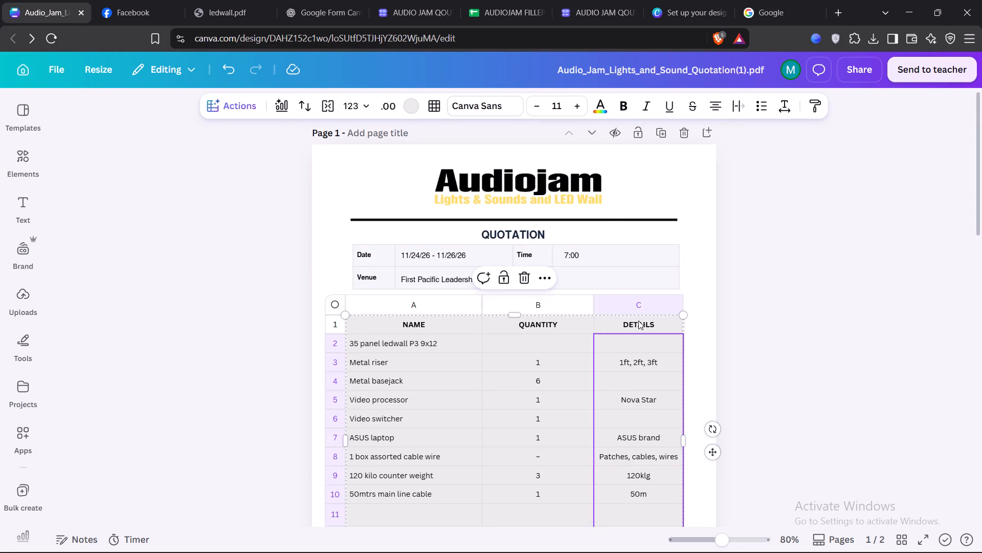
# Enter 35 in the QUANTITY cell of the 35 panel ledwall row.
pyautogui.click(636, 344)
pyautogui.scroll(-1, 693, 353)
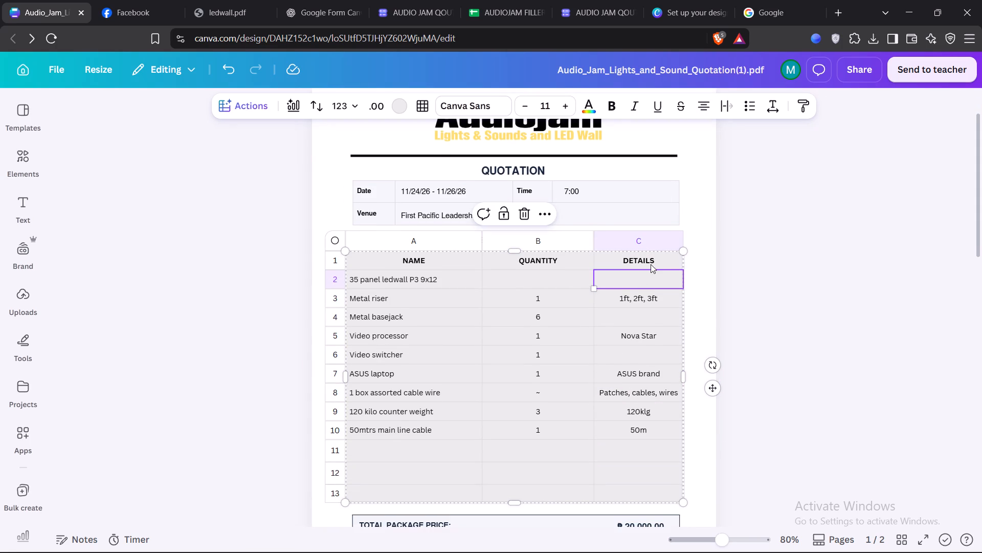
pyautogui.doubleClick(646, 280)
pyautogui.click(540, 275)
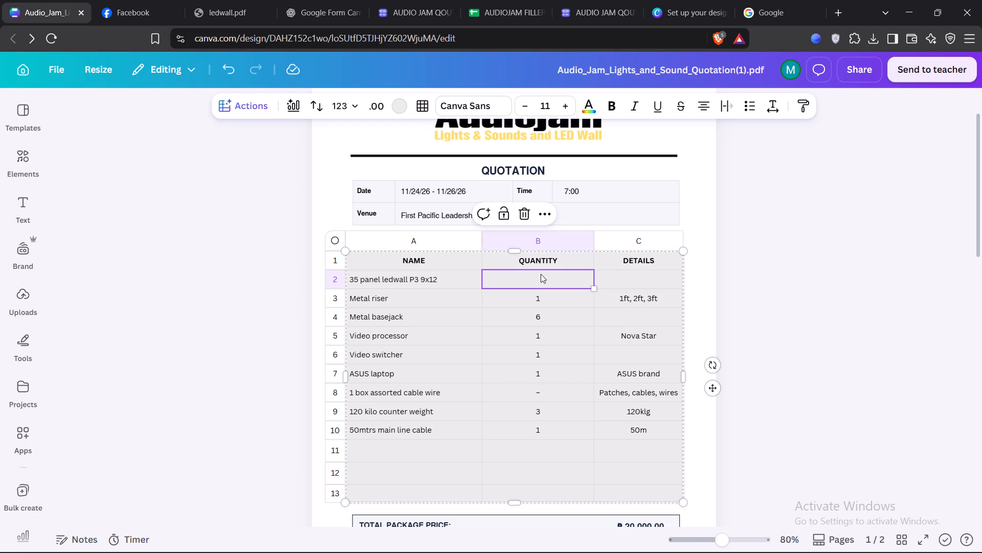
pyautogui.doubleClick(541, 274)
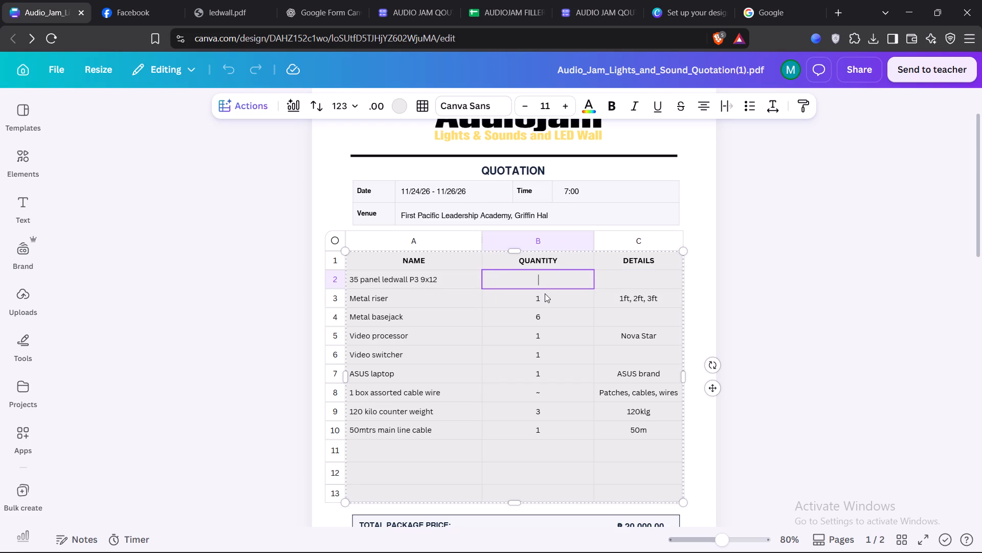
pyautogui.press('3')
pyautogui.press('5')
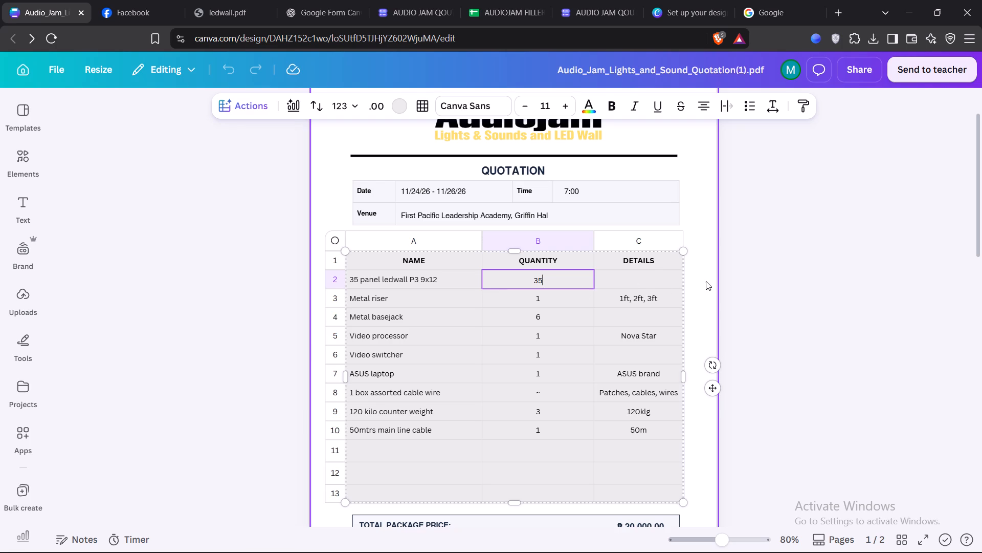
pyautogui.click(690, 286)
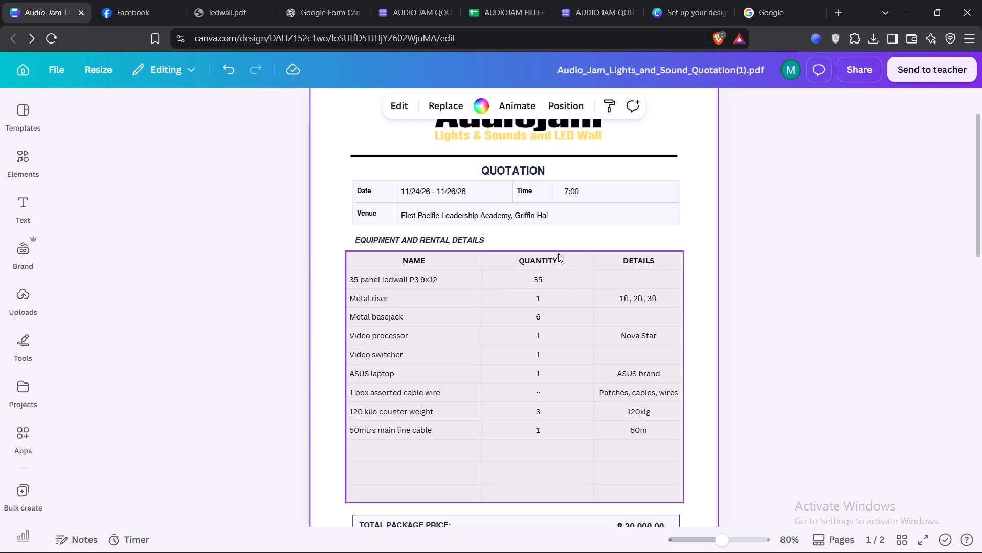
# Enter "Vicor" in the DETAILS cell of the 35 panel ledwall row.
pyautogui.click(544, 278)
pyautogui.doubleClick(658, 278)
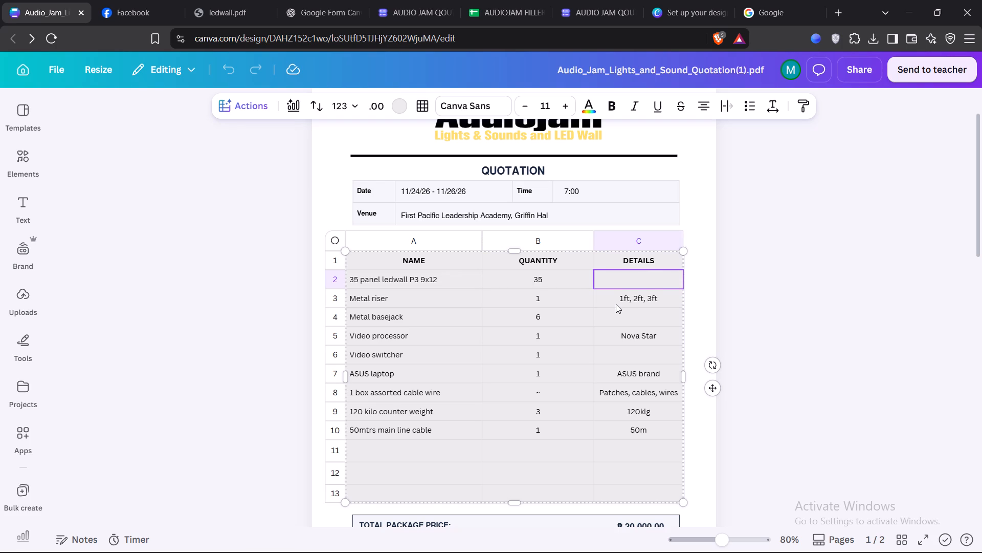
pyautogui.hotkey('shift', 'v')
pyautogui.write('icor')
pyautogui.click(635, 279)
# Enter "~" in the empty DETAILS cells of the Metal basejack and Video switcher rows.
pyautogui.click(632, 323)
pyautogui.click(638, 355)
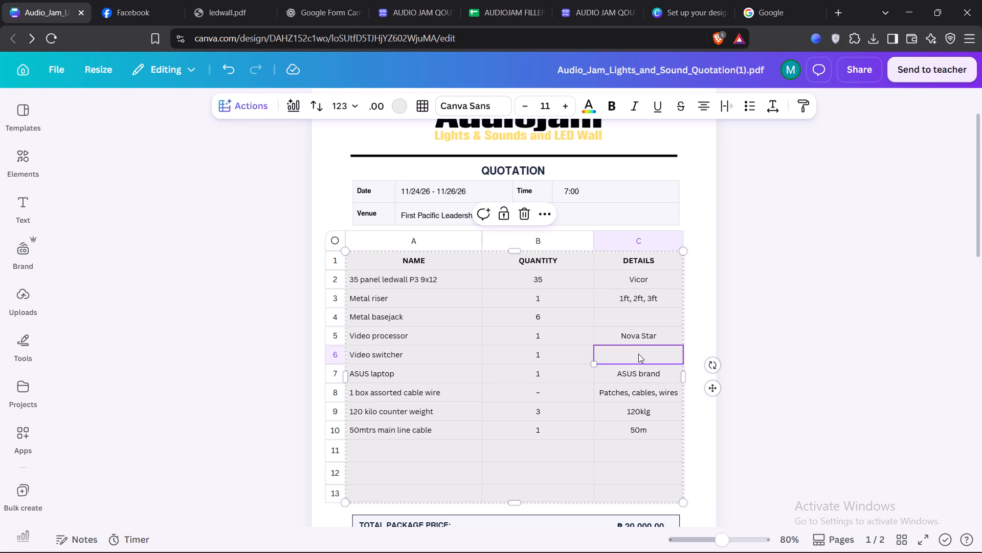
pyautogui.click(637, 316)
pyautogui.hotkey('shift', '~')
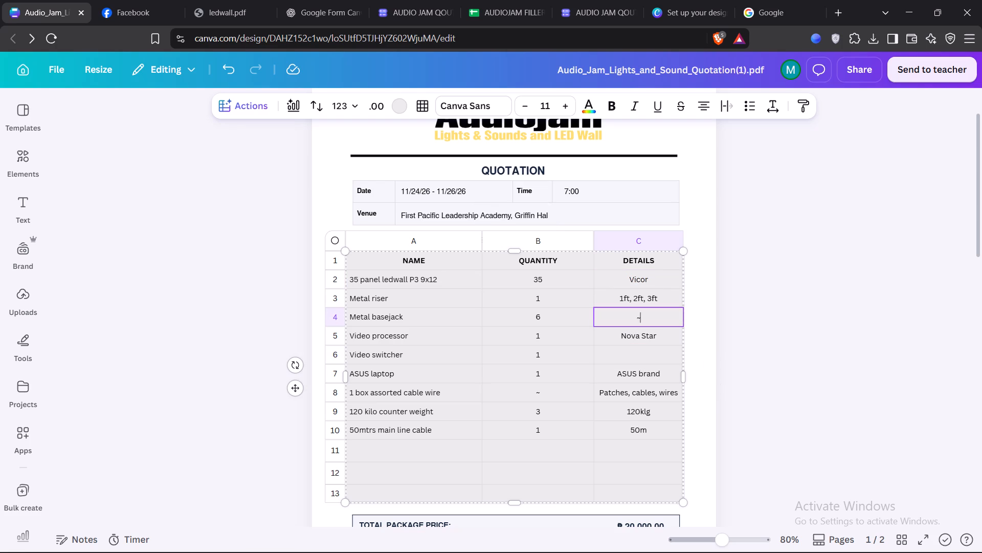
pyautogui.click(636, 350)
pyautogui.hotkey('shift', '~')
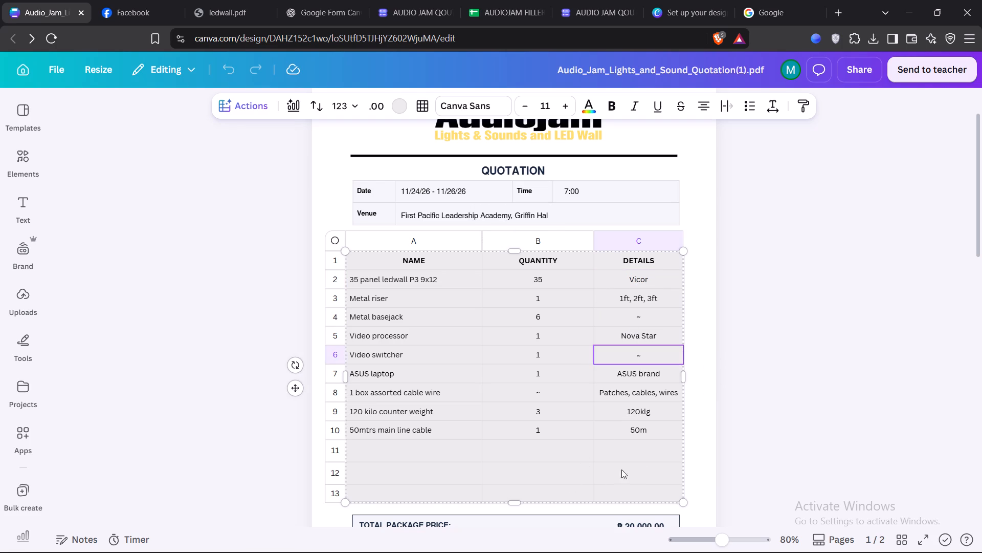
pyautogui.click(731, 409)
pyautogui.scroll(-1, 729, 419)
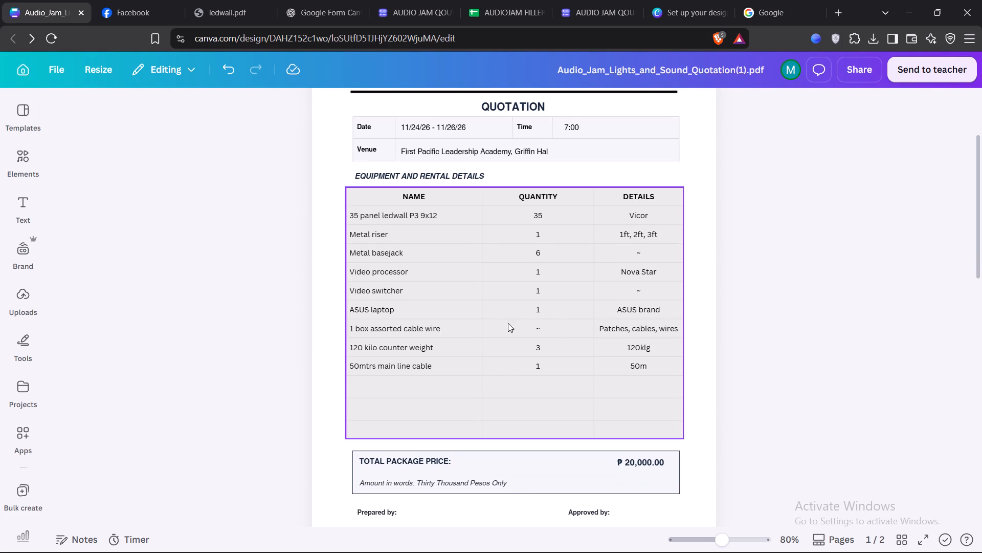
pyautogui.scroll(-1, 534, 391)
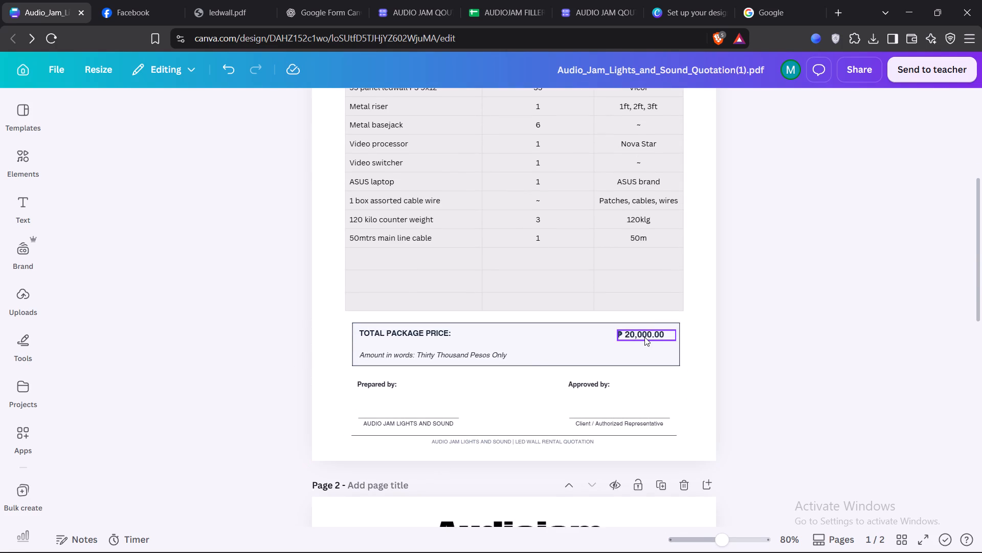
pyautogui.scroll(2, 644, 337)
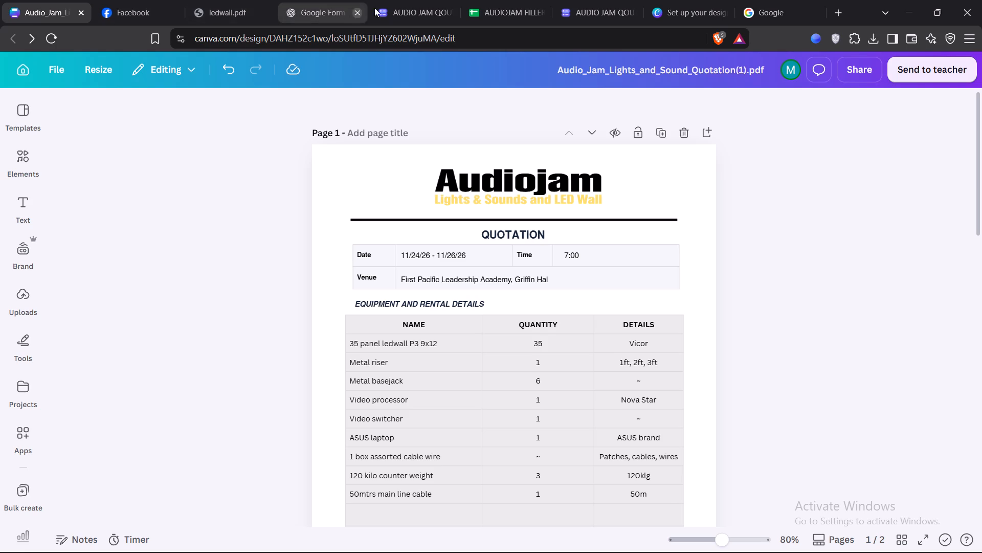
# Switch to the AUDIO JAM QOUTATION FILLER form and set the first LED WALL PANEL SIZE SELECTION option to 9x12.
pyautogui.click(404, 8)
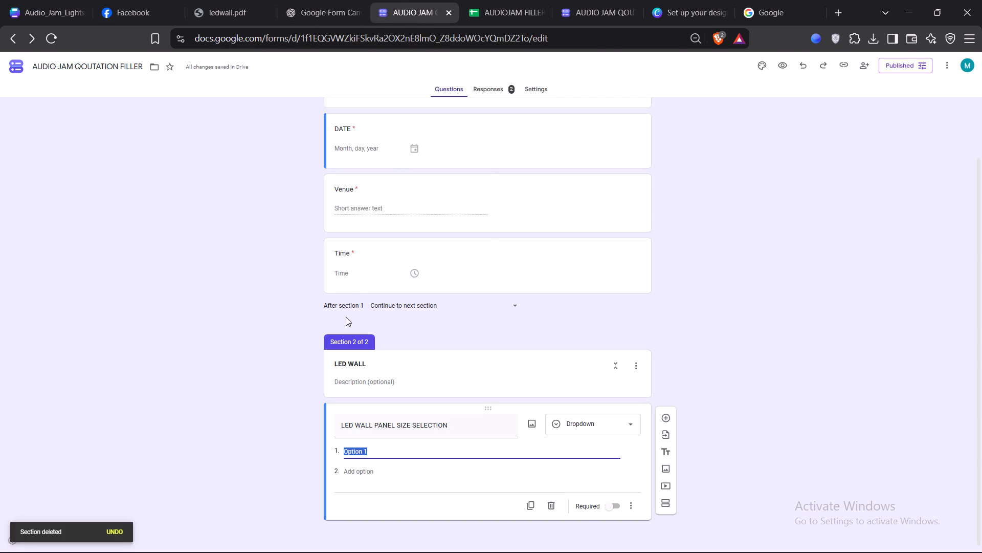
pyautogui.scroll(-2, 520, 378)
pyautogui.tripleClick(396, 453)
pyautogui.press('BackSpace')
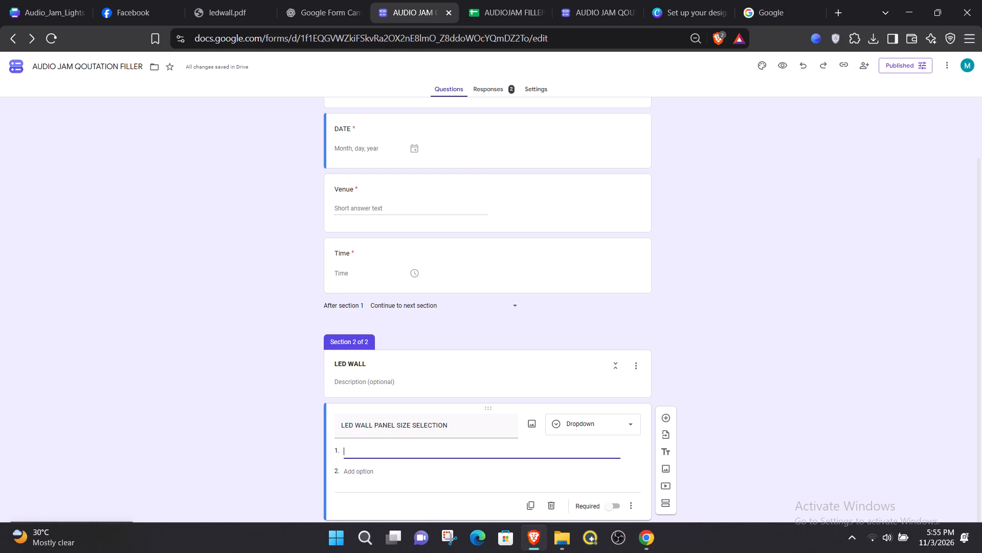
pyautogui.press('9')
pyautogui.press('x')
pyautogui.write('12')
pyautogui.press('BackSpace')
pyautogui.press('BackSpace')
pyautogui.press('BackSpace')
pyautogui.press('BackSpace')
pyautogui.press('BackSpace')
pyautogui.write('9x12')
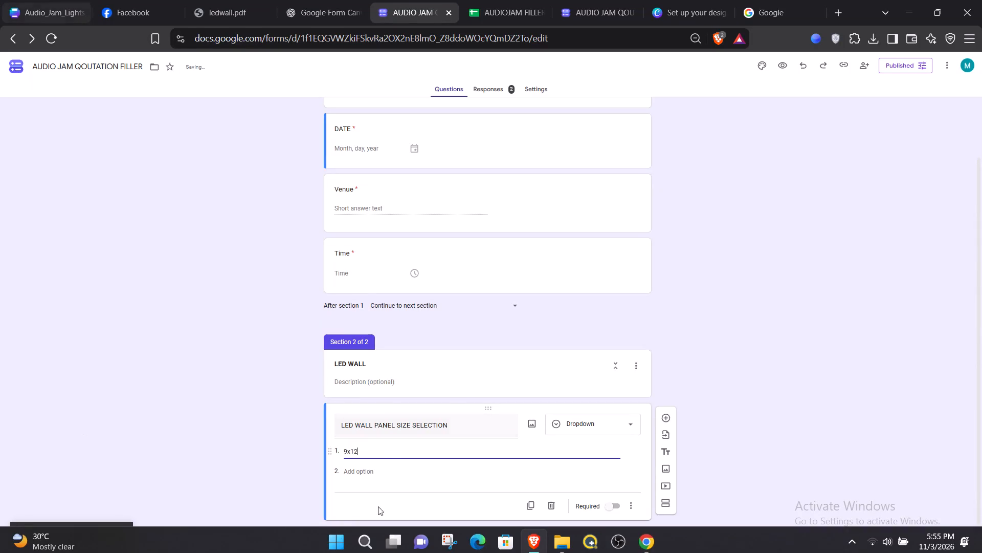
# Add the options 12x16, 6x8 and 9x24 to the LED WALL PANEL SIZE SELECTION dropdown.
pyautogui.click(371, 472)
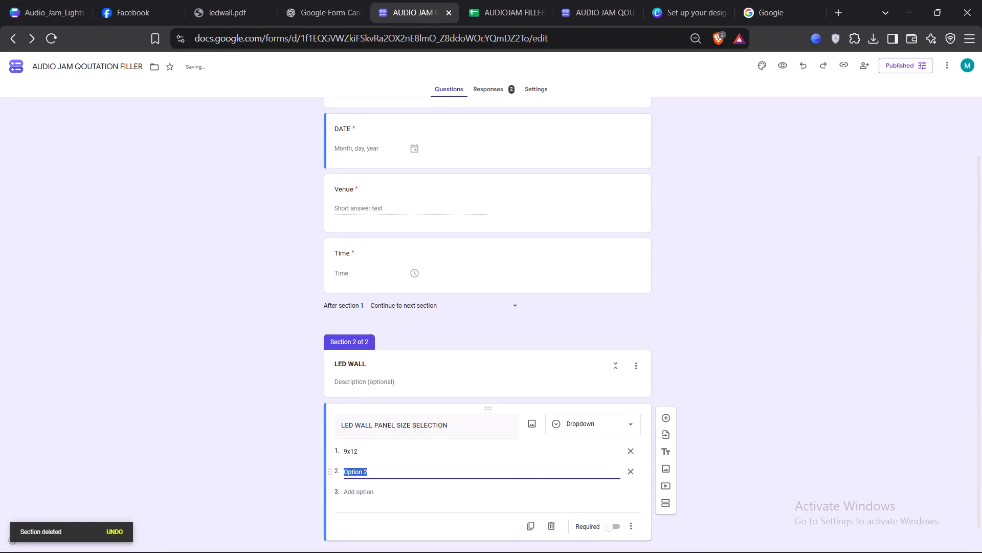
pyautogui.write('12x1')
pyautogui.press('6')
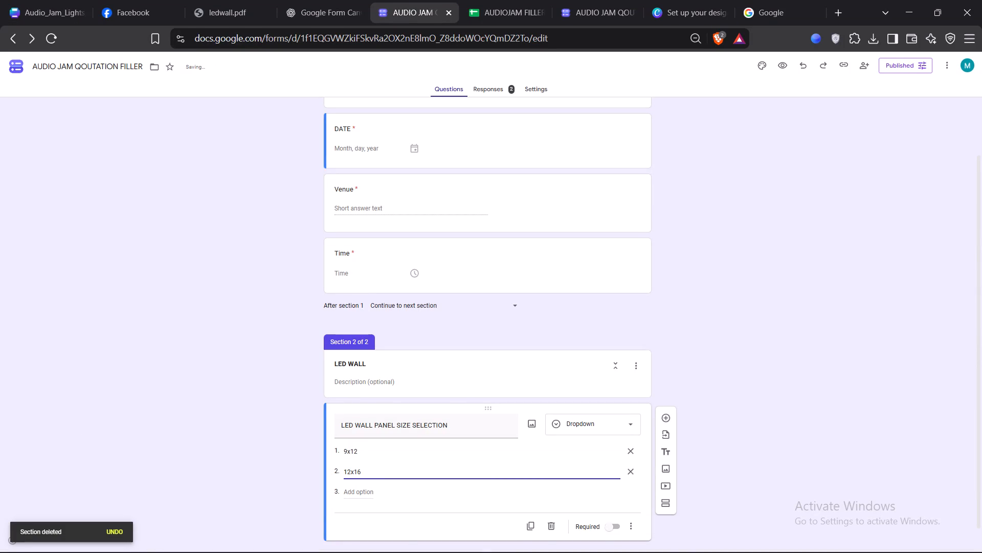
pyautogui.click(356, 488)
pyautogui.scroll(-1, 417, 475)
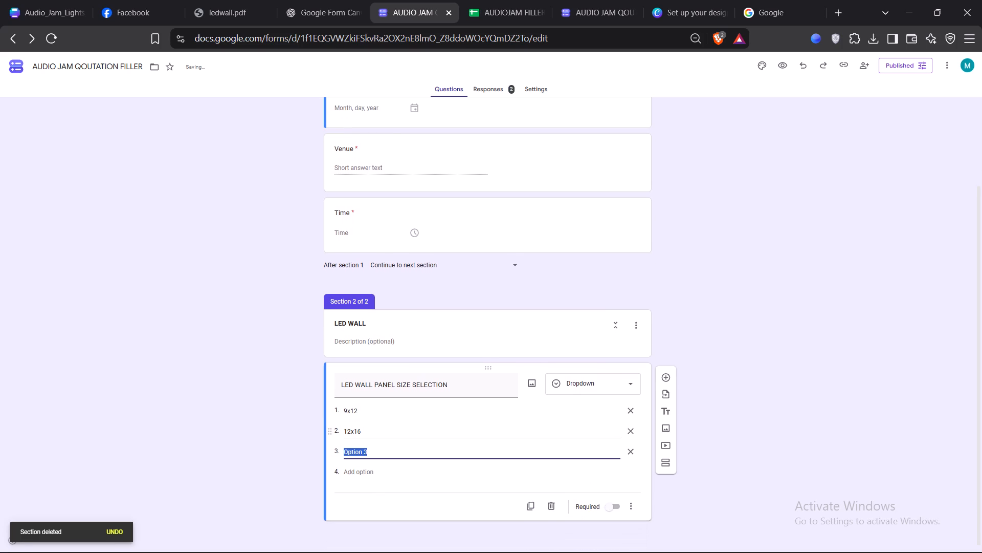
pyautogui.write('6x')
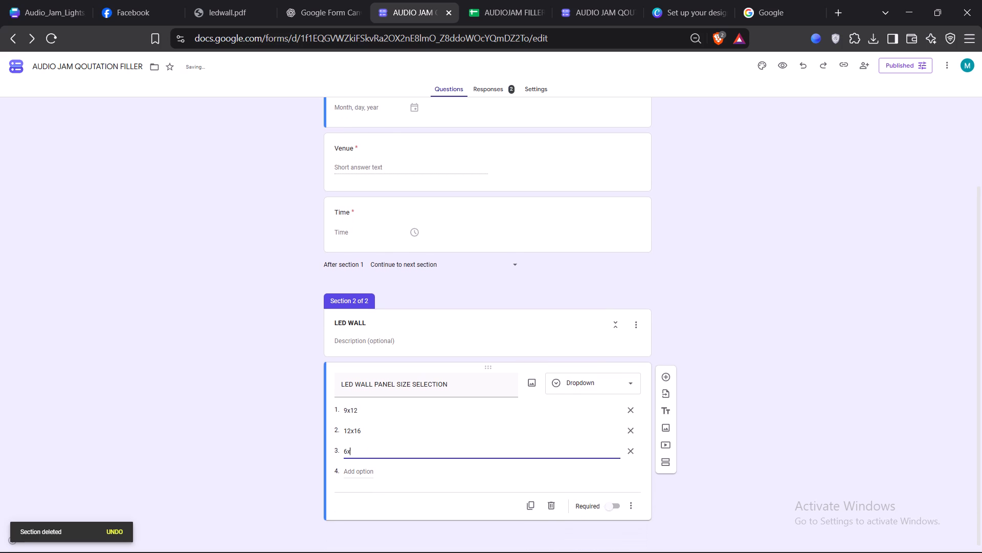
pyautogui.press('8')
pyautogui.click(366, 473)
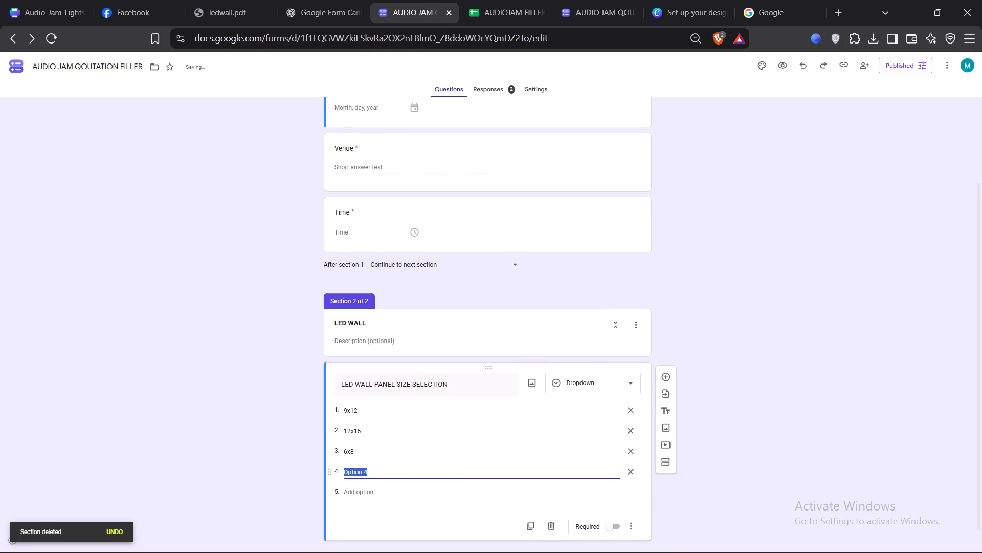
pyautogui.write('9x')
pyautogui.write('24')
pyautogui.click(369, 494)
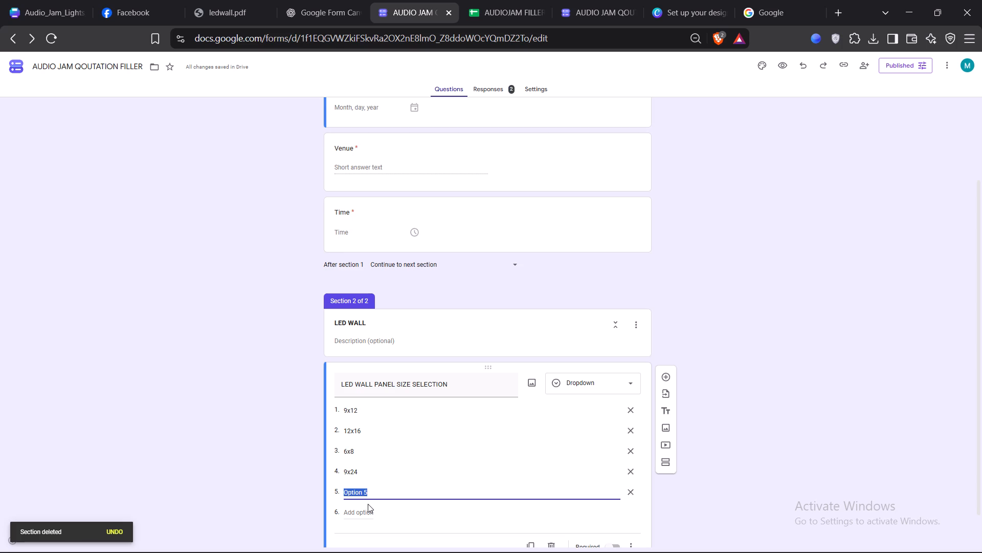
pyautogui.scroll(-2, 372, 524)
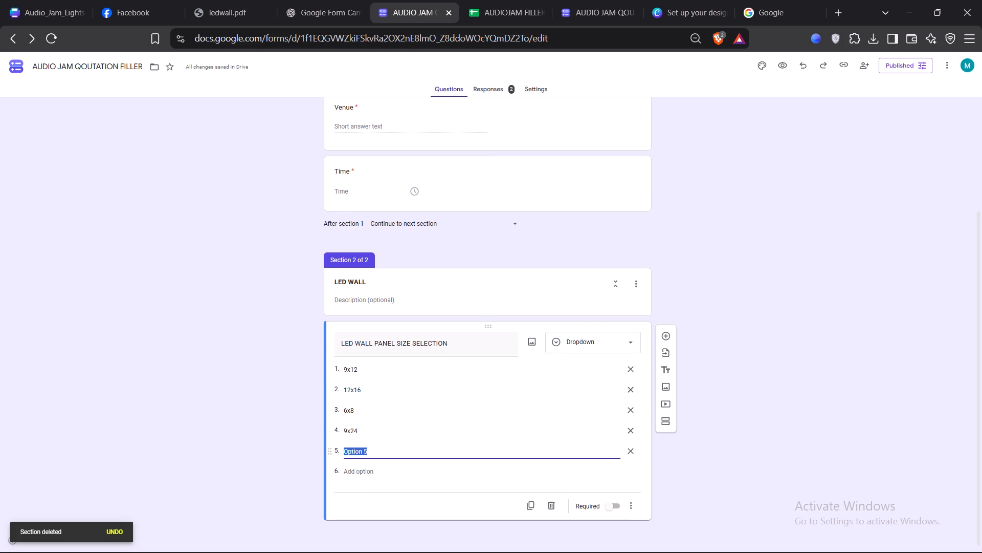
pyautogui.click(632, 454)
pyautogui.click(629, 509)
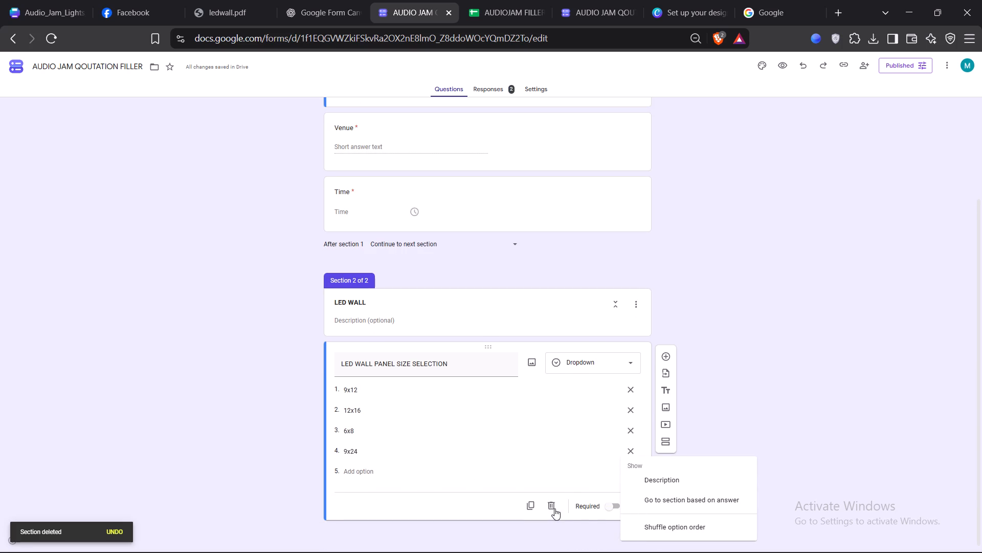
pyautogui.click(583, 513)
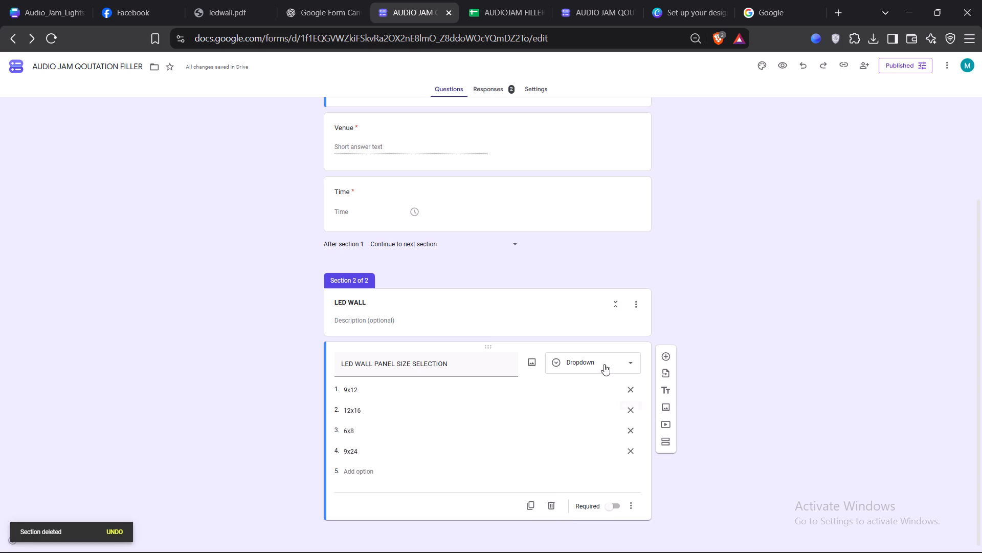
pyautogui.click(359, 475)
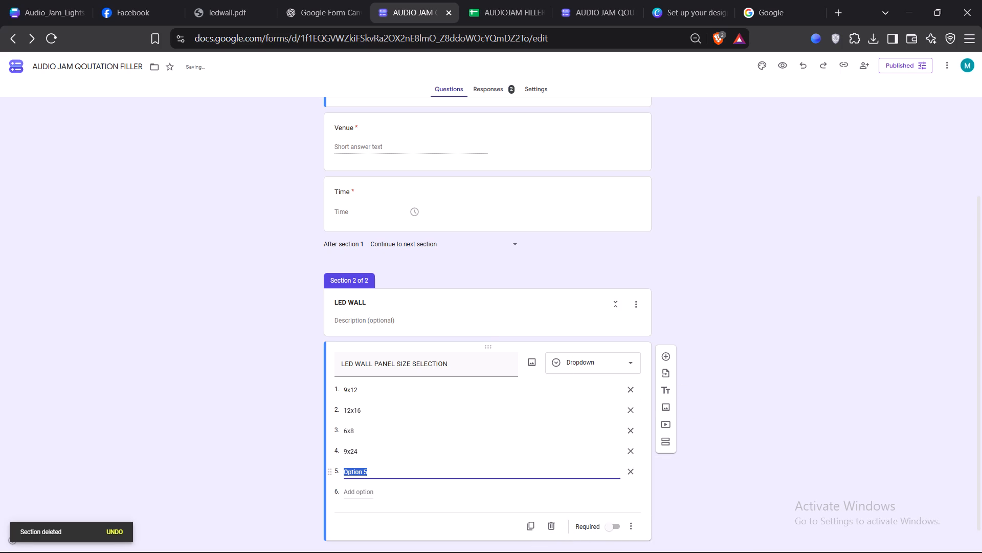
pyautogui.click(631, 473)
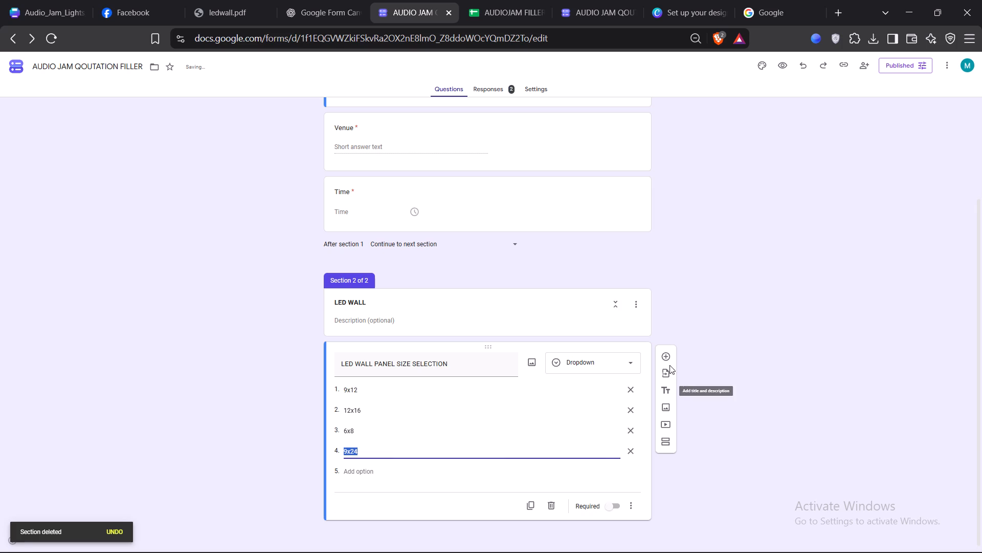
# Enable going to a section based on the answer for the LED WALL PANEL SIZE SELECTION question.
pyautogui.click(635, 510)
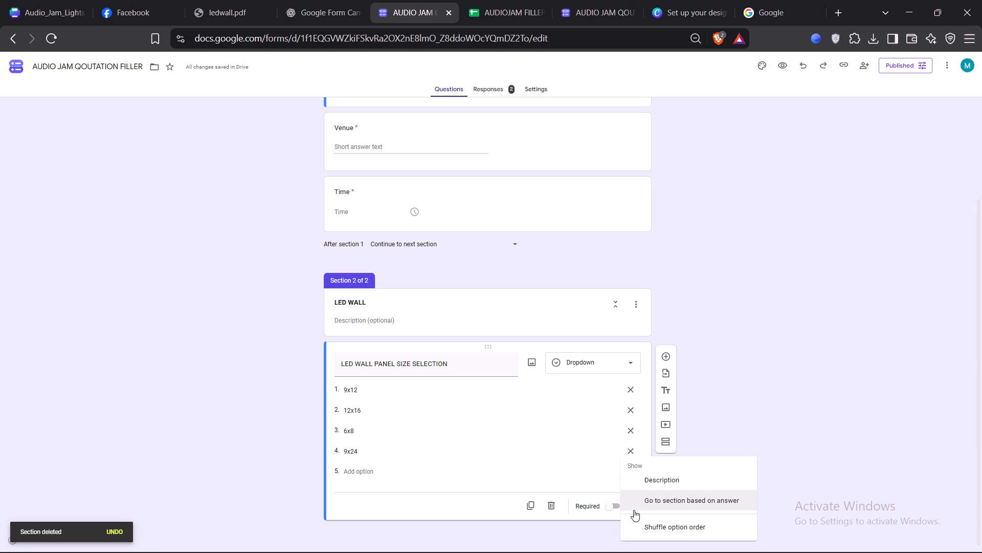
pyautogui.click(640, 500)
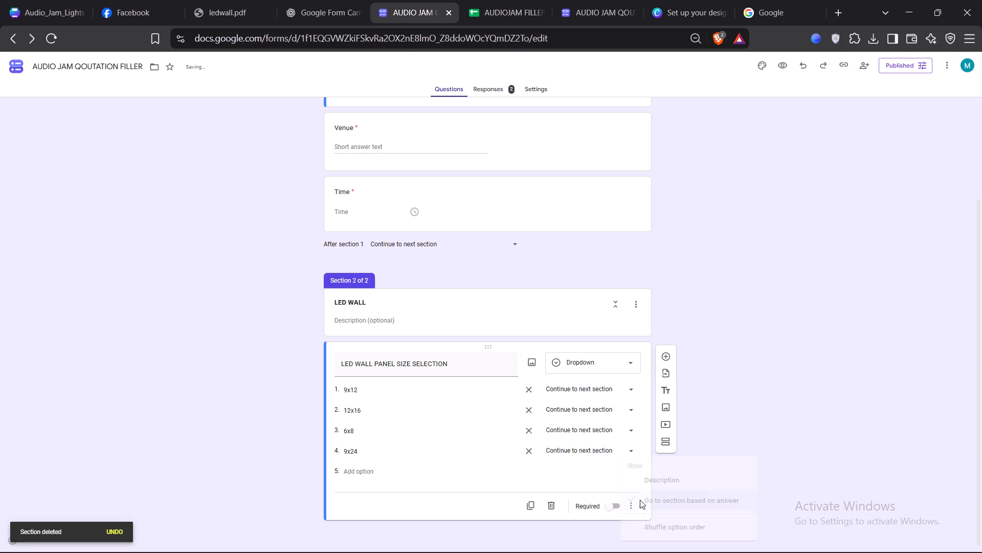
# Add a fifth option named "Optional" to the LED WALL PANEL SIZE SELECTION dropdown.
pyautogui.click(363, 472)
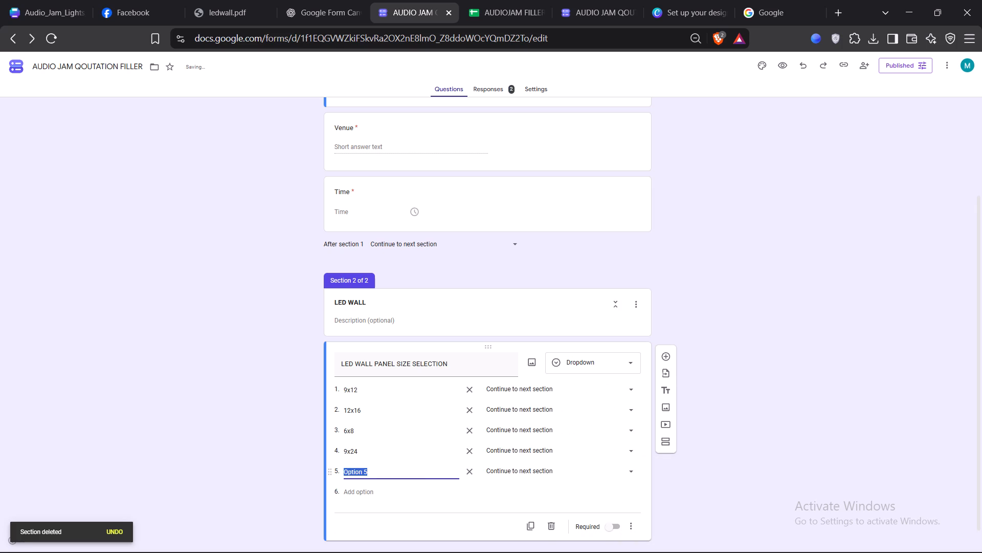
pyautogui.write('OP')
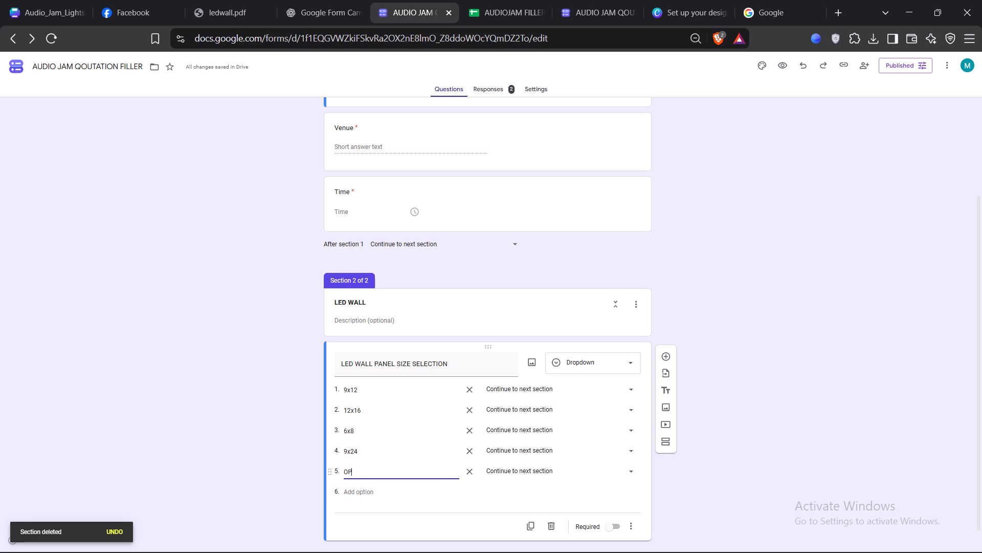
pyautogui.press('BackSpace')
pyautogui.write('ptional')
# Add a new section after the LED WALL section.
pyautogui.scroll(-1, 556, 474)
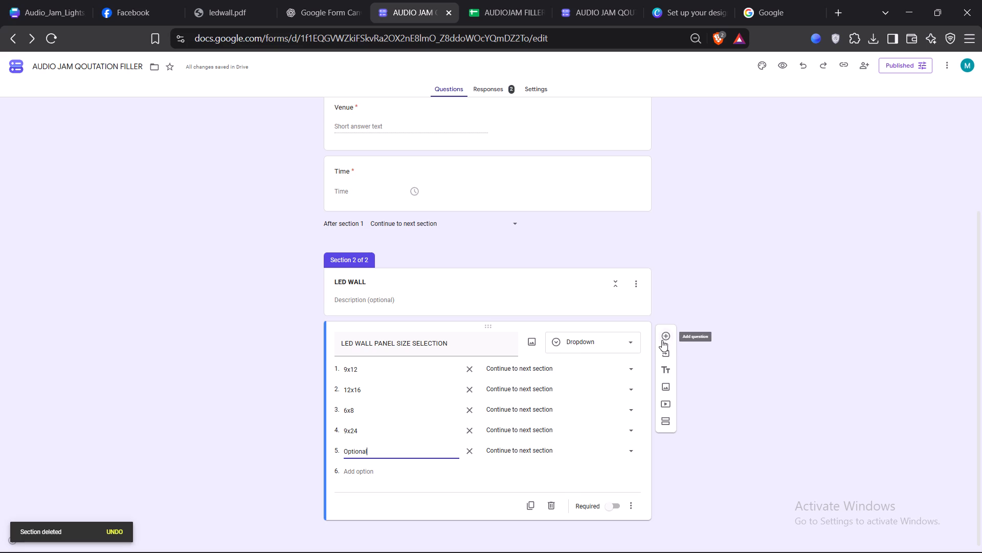
pyautogui.click(664, 421)
pyautogui.scroll(-2, 602, 433)
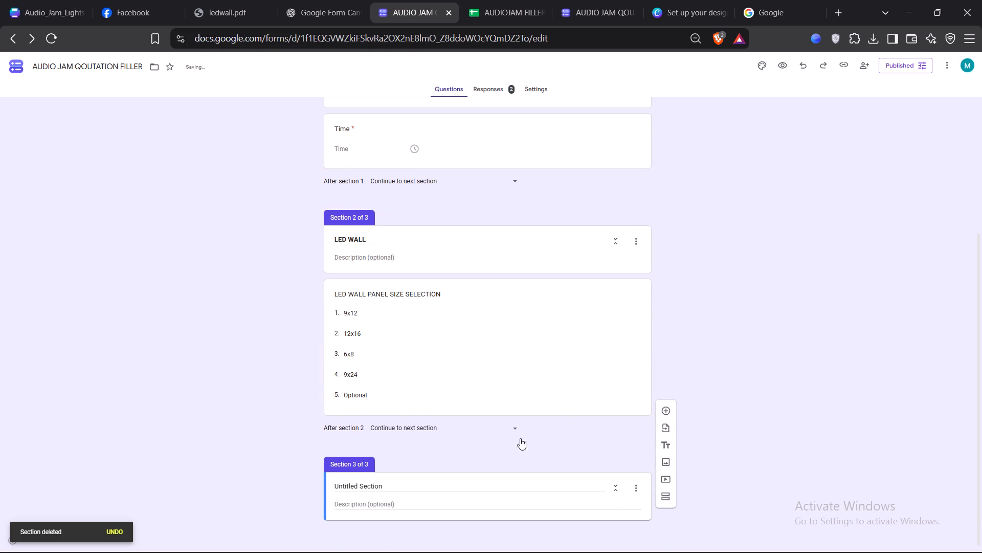
# Add a short-answer question titled "Optional size" to the untitled section 3.
pyautogui.click(378, 491)
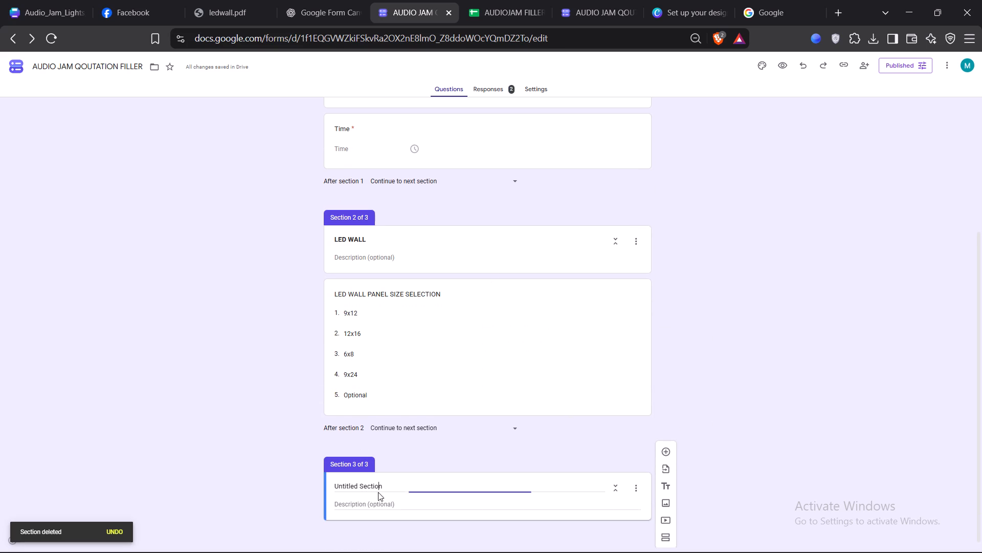
pyautogui.click(668, 451)
pyautogui.scroll(-1, 531, 464)
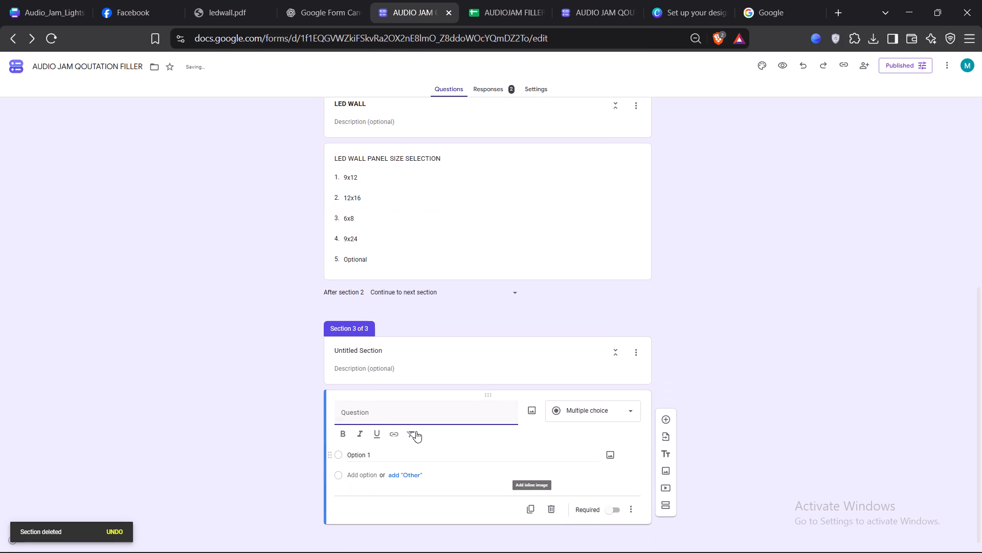
pyautogui.click(414, 419)
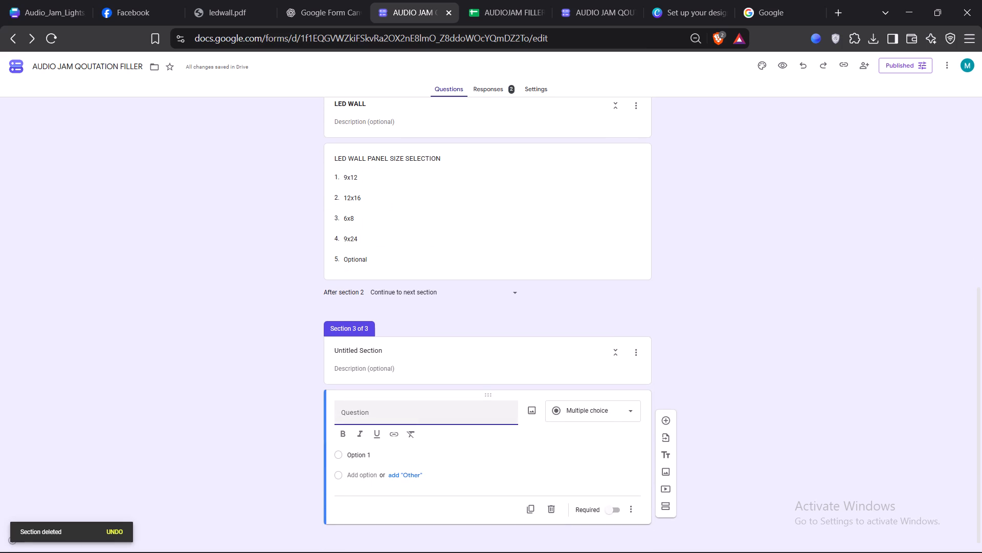
pyautogui.write('OPtiona')
pyautogui.press('BackSpace')
pyautogui.press('BackSpace')
pyautogui.press('BackSpace')
pyautogui.press('BackSpace')
pyautogui.press('BackSpace')
pyautogui.press('BackSpace')
pyautogui.write('ptional')
pyautogui.press('space')
pyautogui.write('SIx')
pyautogui.press('BackSpace')
pyautogui.press('BackSpace')
pyautogui.write('six')
pyautogui.press('BackSpace')
pyautogui.write('ze')
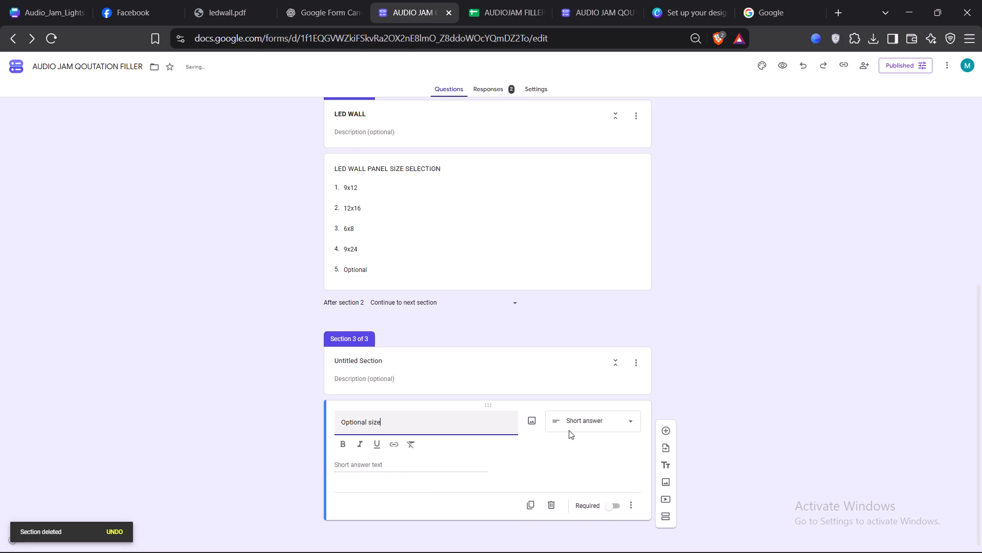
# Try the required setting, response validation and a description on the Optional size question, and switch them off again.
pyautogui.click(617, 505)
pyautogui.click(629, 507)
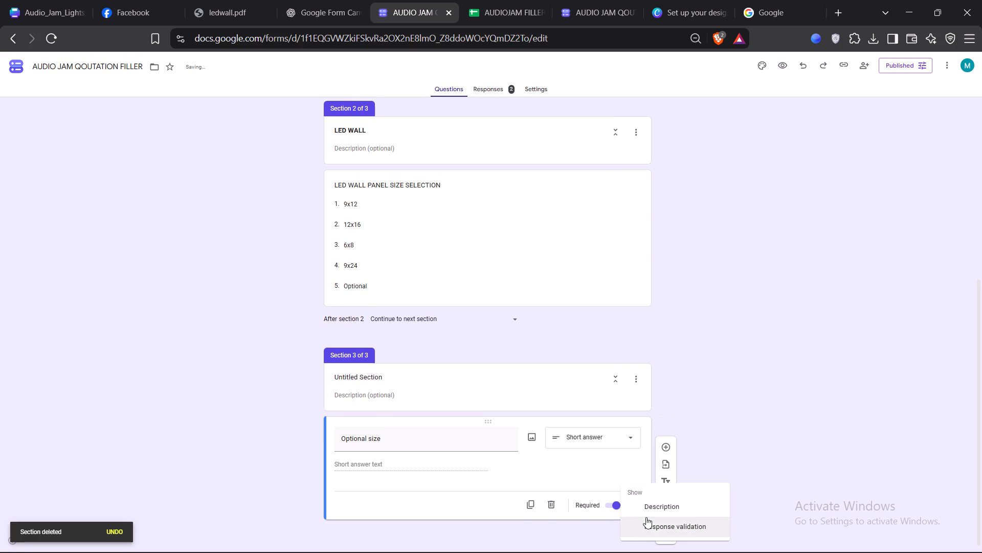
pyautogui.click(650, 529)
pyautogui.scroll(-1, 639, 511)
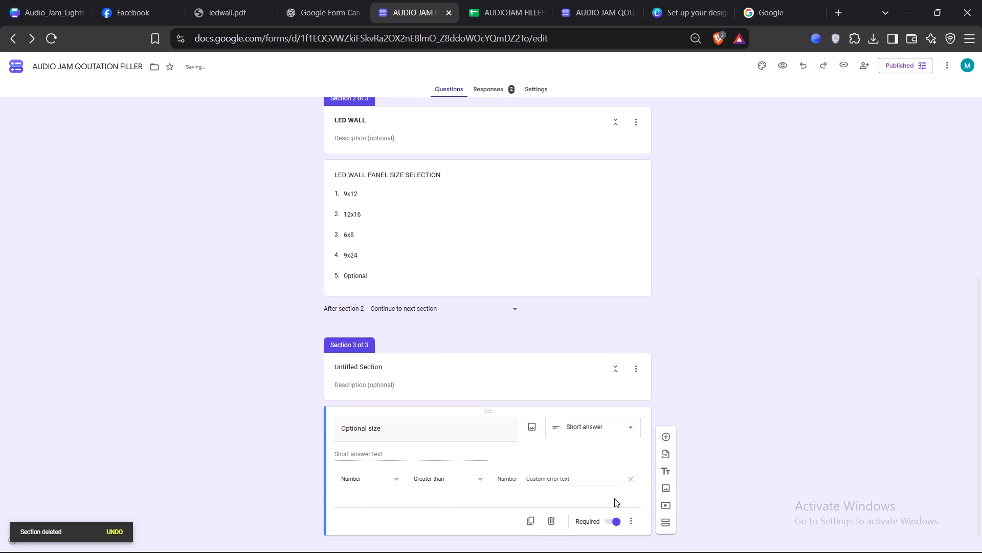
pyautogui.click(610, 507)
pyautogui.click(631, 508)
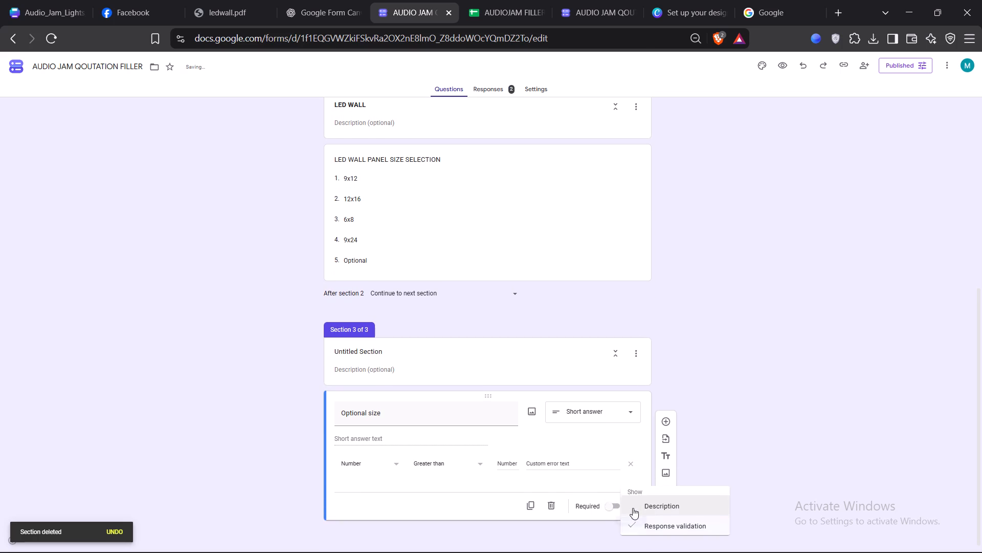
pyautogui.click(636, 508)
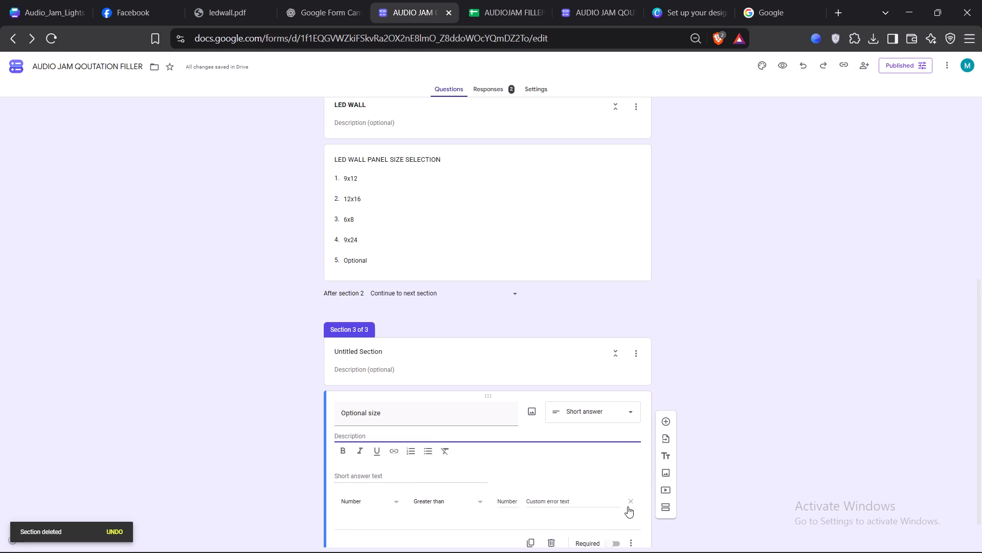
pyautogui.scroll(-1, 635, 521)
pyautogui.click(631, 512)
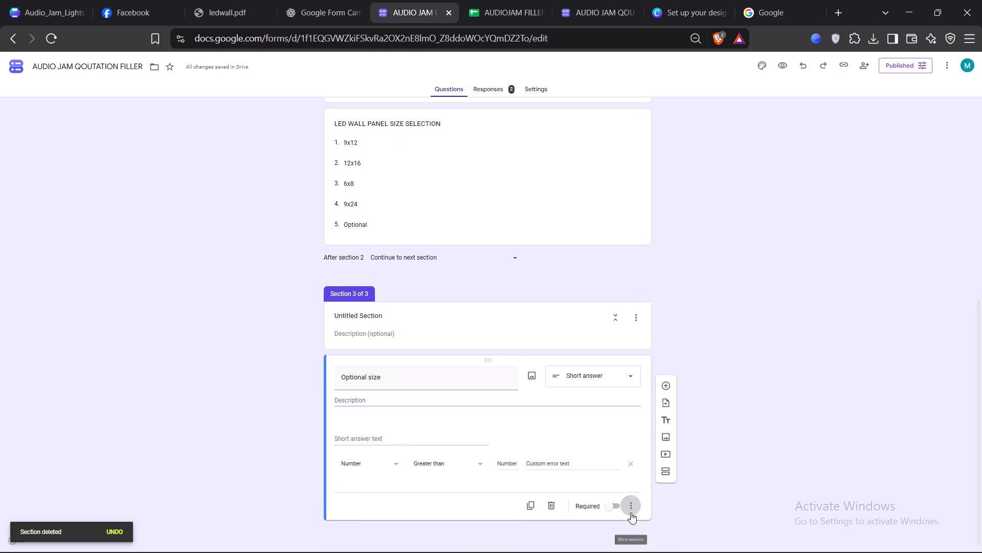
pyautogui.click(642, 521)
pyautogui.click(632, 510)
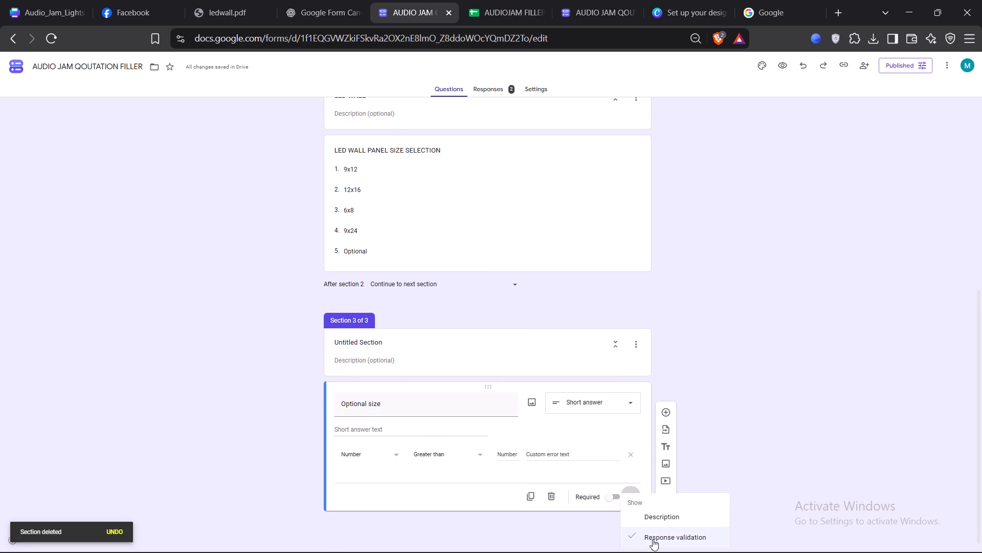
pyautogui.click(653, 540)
# Make the Optional size question required.
pyautogui.click(616, 508)
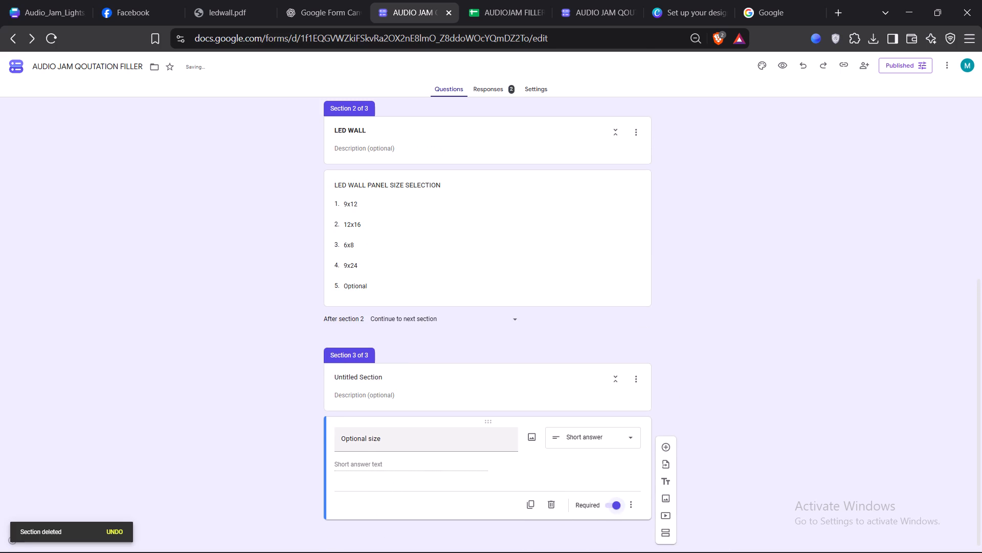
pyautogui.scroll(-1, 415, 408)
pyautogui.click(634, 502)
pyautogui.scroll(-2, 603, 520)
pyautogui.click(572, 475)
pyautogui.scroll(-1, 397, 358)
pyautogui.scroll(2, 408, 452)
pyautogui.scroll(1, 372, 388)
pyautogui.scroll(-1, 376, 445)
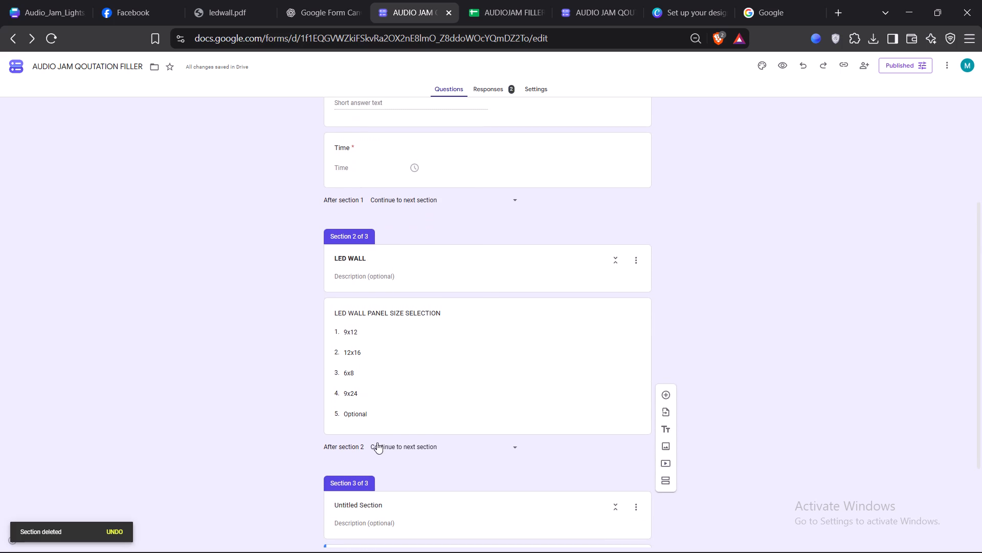
# Add another section directly below the section 3 header, above the Optional size question.
pyautogui.click(417, 448)
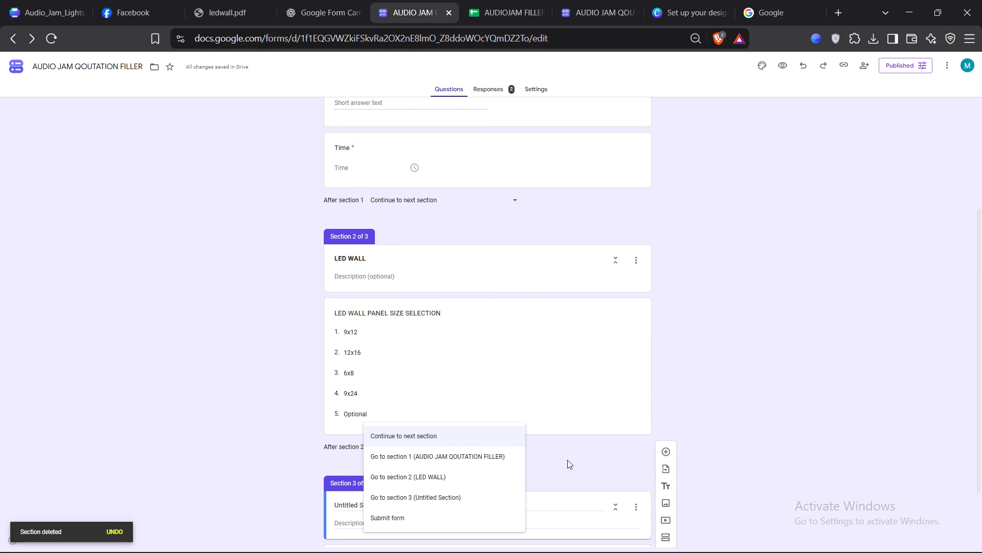
pyautogui.click(567, 460)
pyautogui.scroll(-3, 569, 458)
pyautogui.click(664, 496)
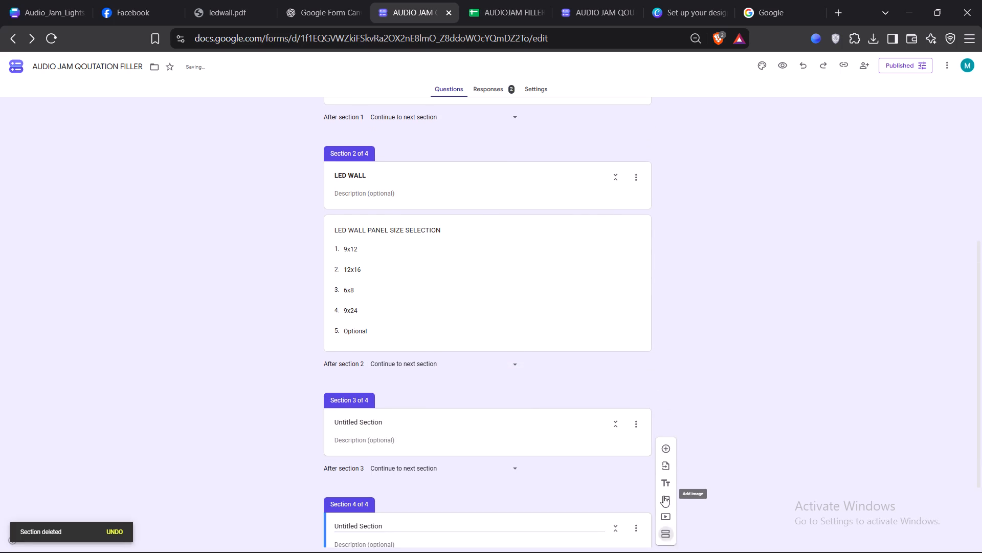
# Move the Optional size question from section 4 up into section 3.
pyautogui.scroll(-2, 512, 454)
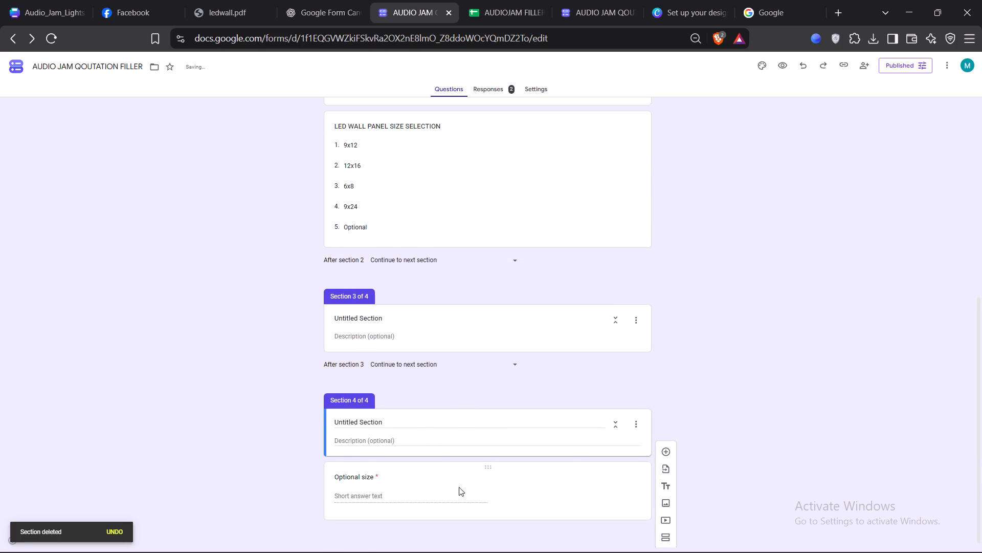
pyautogui.moveTo(485, 466); pyautogui.dragTo(471, 348)
pyautogui.moveTo(485, 467); pyautogui.dragTo(504, 308)
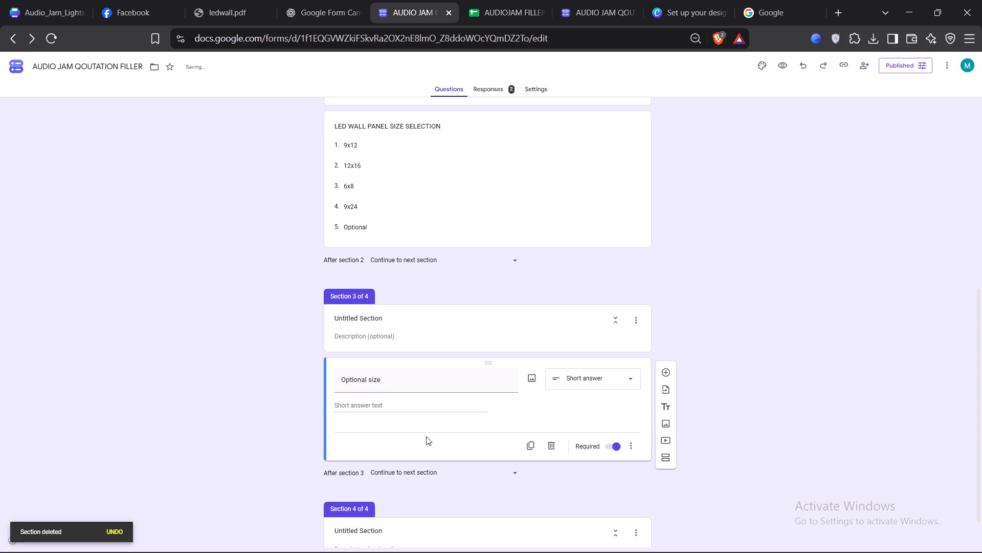
pyautogui.click(283, 389)
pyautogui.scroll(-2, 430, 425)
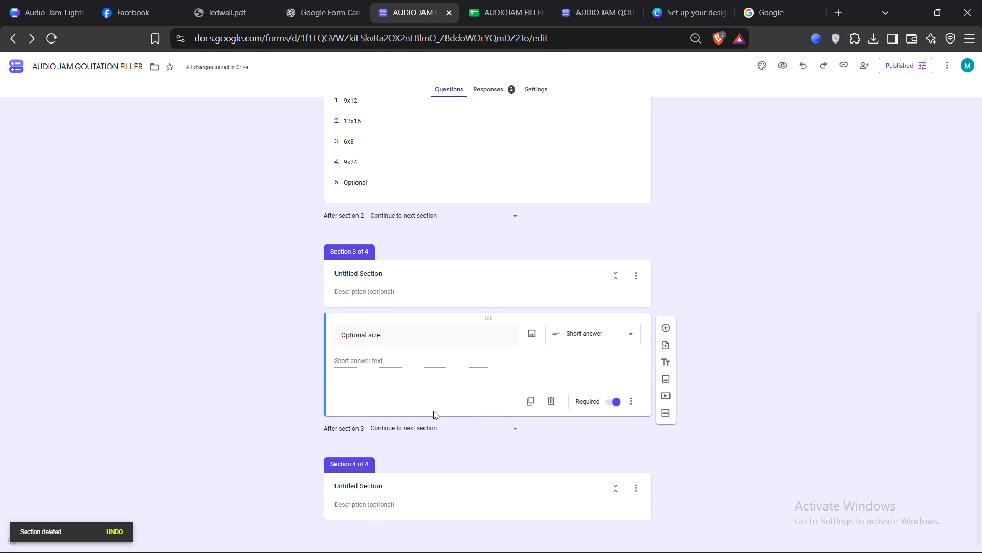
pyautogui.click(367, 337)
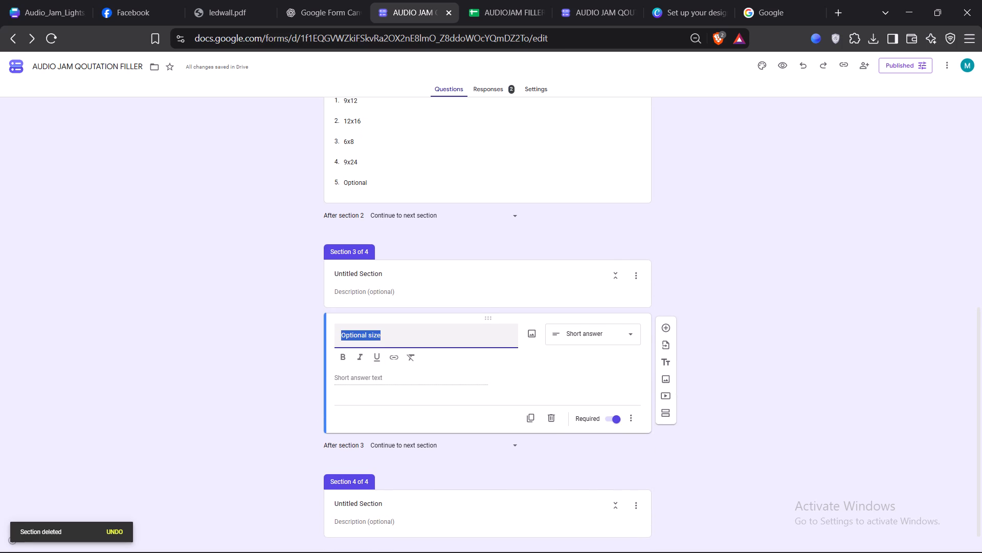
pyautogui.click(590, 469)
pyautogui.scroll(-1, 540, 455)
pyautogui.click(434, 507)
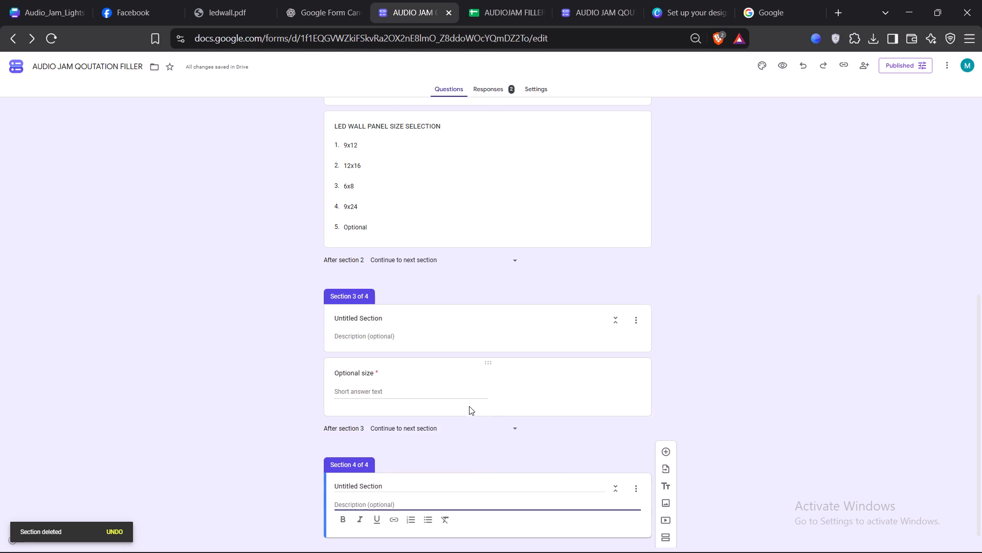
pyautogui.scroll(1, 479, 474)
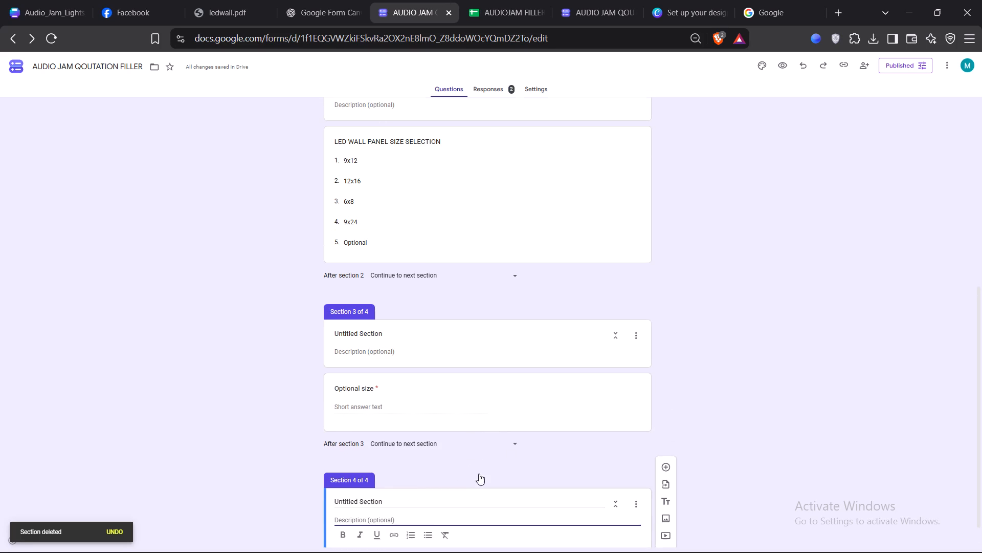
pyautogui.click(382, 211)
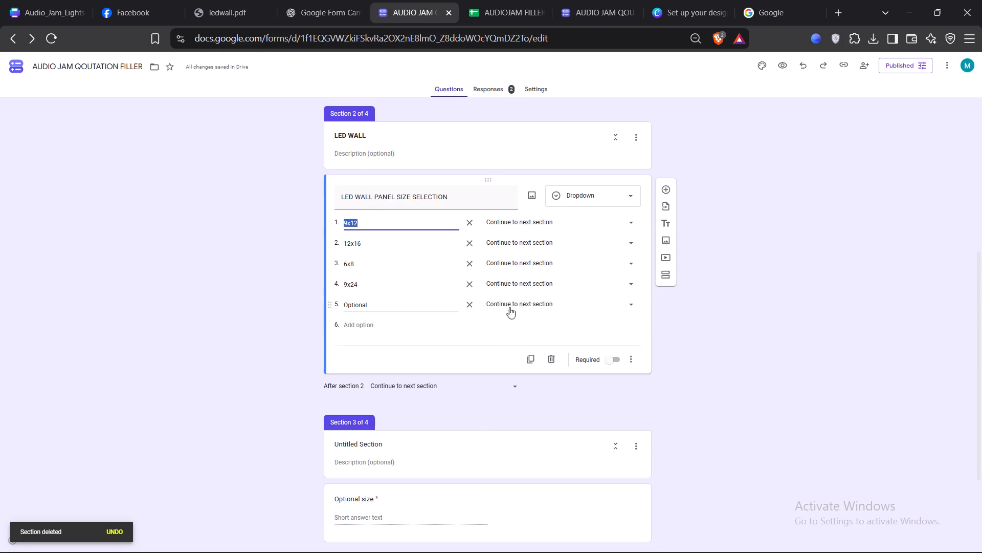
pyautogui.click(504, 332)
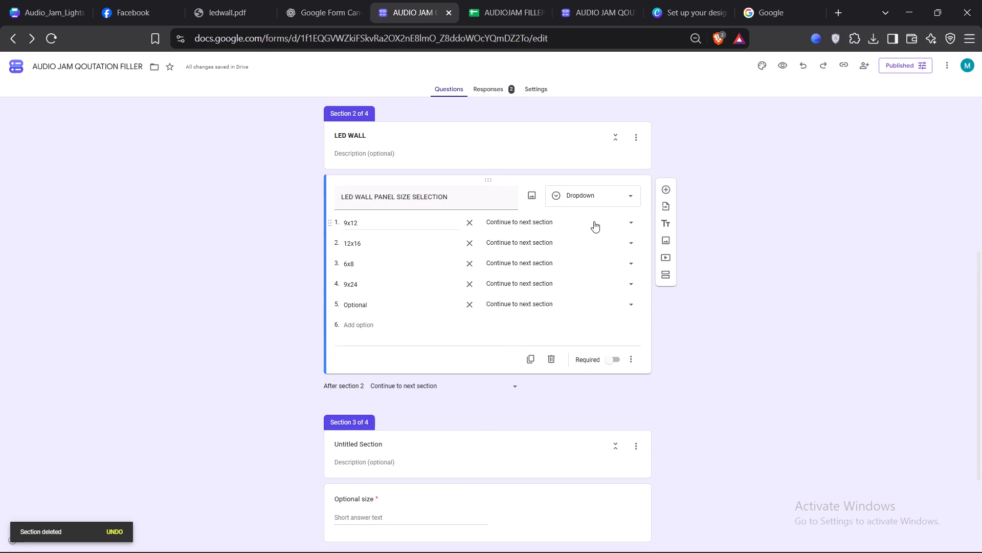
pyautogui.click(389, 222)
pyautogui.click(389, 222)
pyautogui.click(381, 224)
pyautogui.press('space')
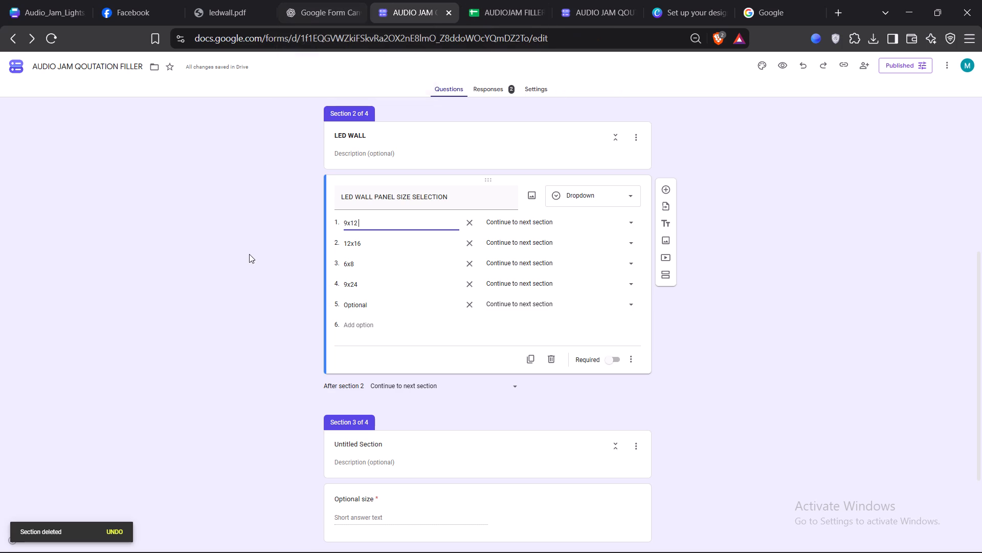
# Switch to the Canva quotation design and change the first equipment name in the table to "Panel ledwall P3".
pyautogui.click(23, 11)
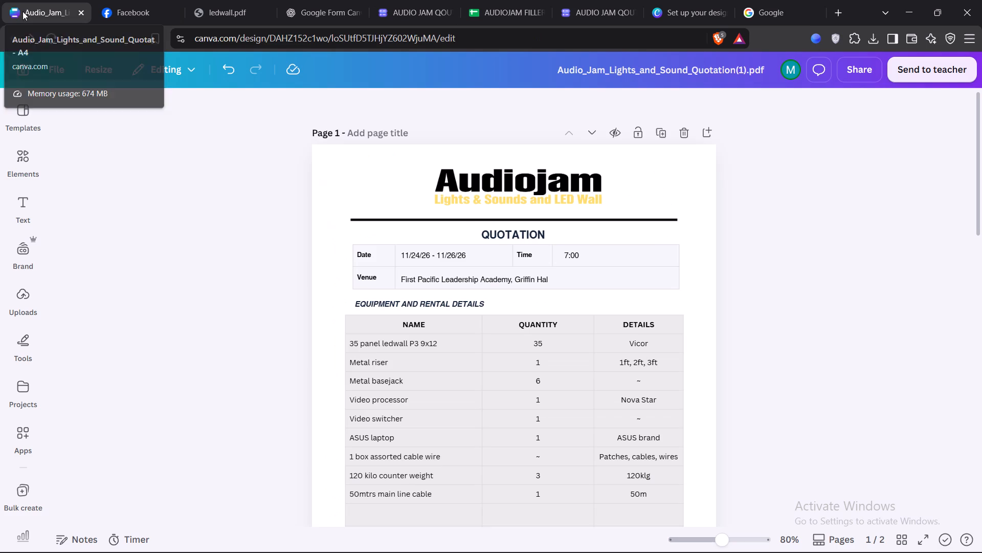
pyautogui.scroll(-1, 440, 406)
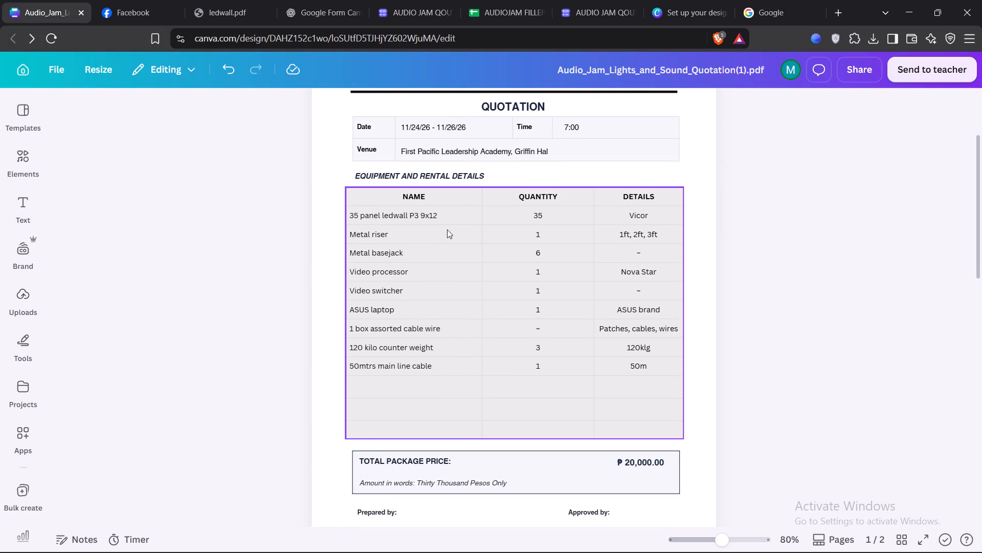
pyautogui.click(448, 216)
pyautogui.doubleClick(433, 216)
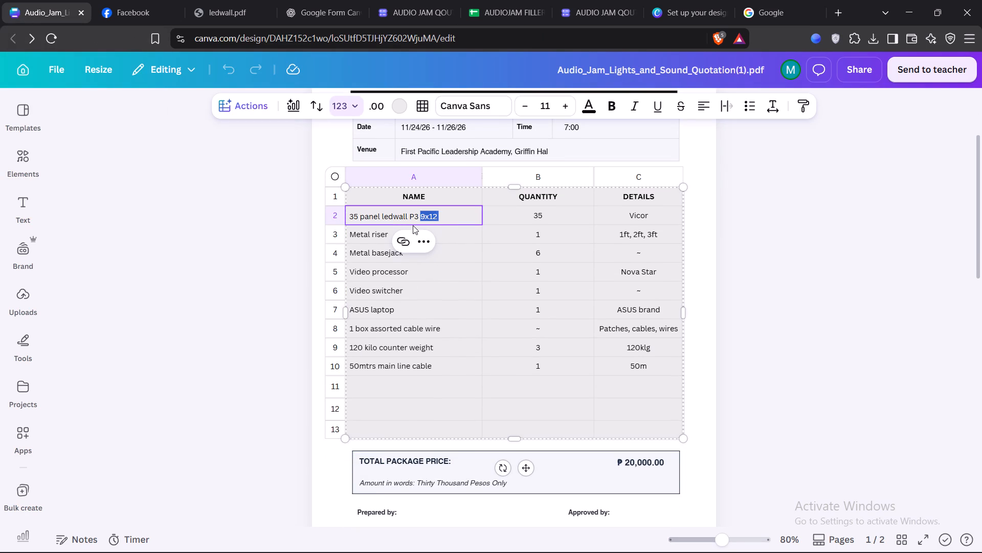
pyautogui.press('BackSpace')
pyautogui.press('BackSpace')
pyautogui.moveTo(364, 216); pyautogui.dragTo(332, 220)
pyautogui.press('BackSpace')
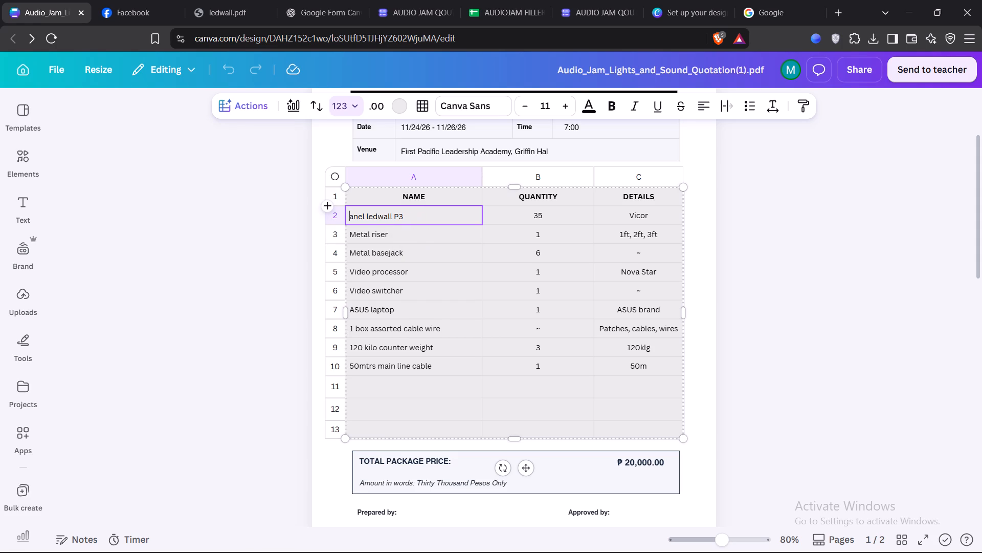
pyautogui.hotkey('shift', 'p')
# Open the details cell of the Panel ledwall P3 row for editing.
pyautogui.click(542, 218)
pyautogui.click(542, 217)
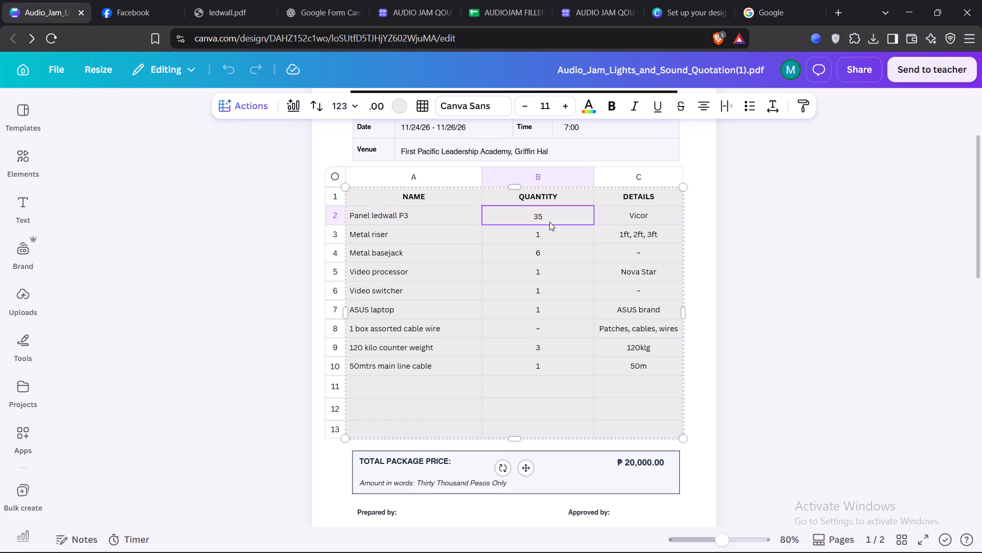
pyautogui.tripleClick(631, 215)
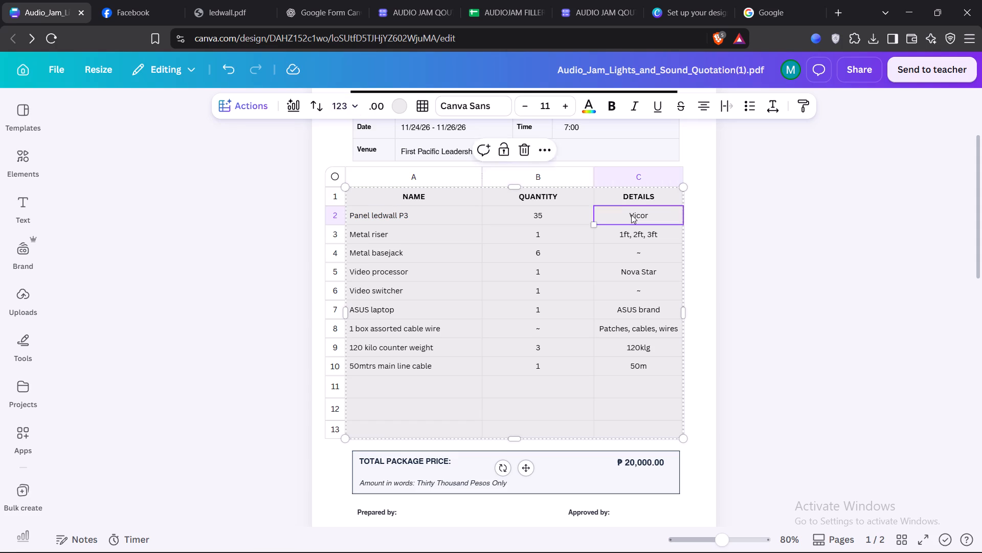
pyautogui.doubleClick(632, 213)
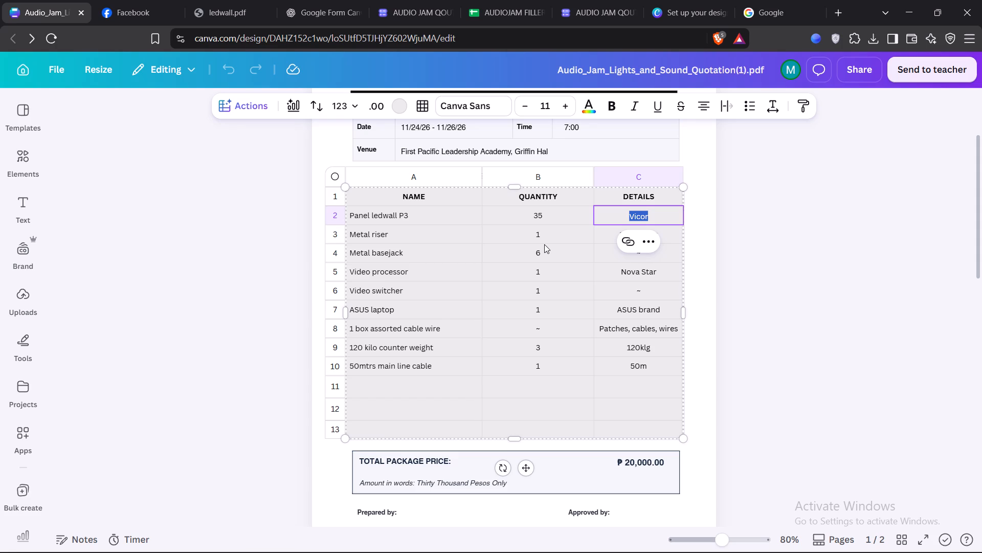
# Set the details of the Panel ledwall P3 row to 9x12.
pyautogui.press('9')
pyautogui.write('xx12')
pyautogui.click(638, 217)
pyautogui.press('BackSpace')
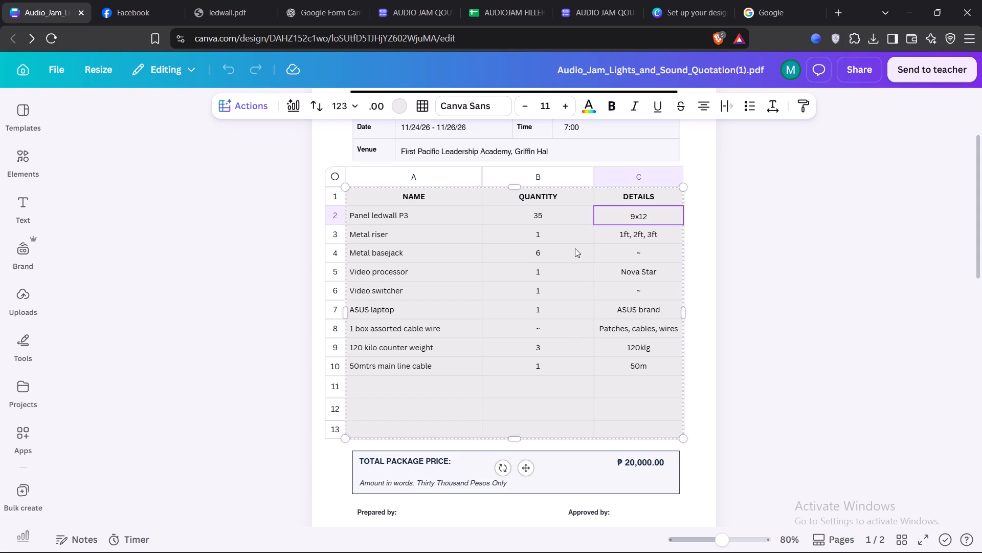
# Glance at the ledwall PDF and return to the AUDIO JAM QOUTATION FILLER form to review the LED wall panel size options.
pyautogui.click(209, 8)
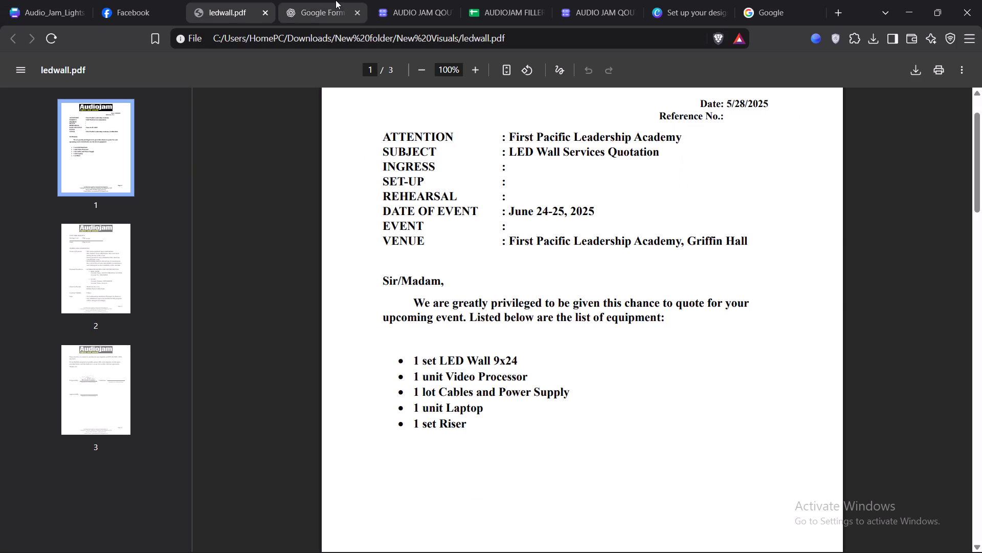
pyautogui.click(337, 6)
pyautogui.click(126, 4)
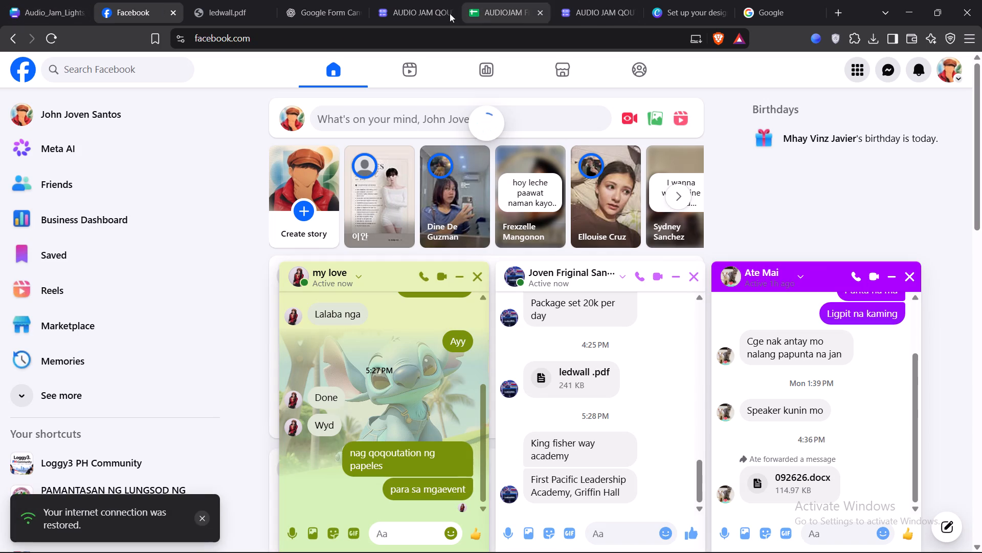
pyautogui.click(402, 11)
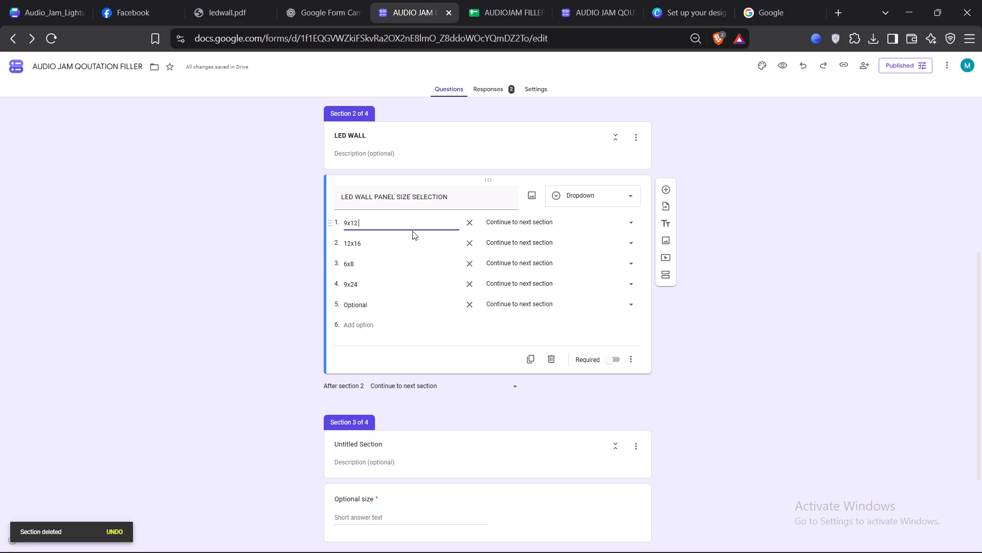
pyautogui.click(407, 219)
pyautogui.click(501, 417)
# Switch back to the Google Forms editor and duplicate the LED WALL PANEL SIZE SELECTION question in section 2.
pyautogui.click(365, 226)
pyautogui.click(375, 220)
pyautogui.click(472, 408)
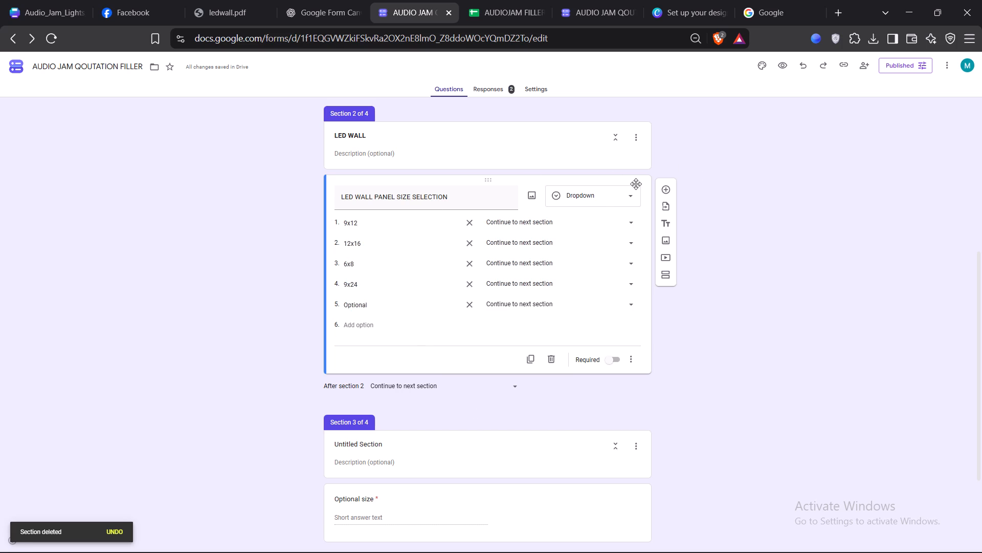
pyautogui.click(525, 363)
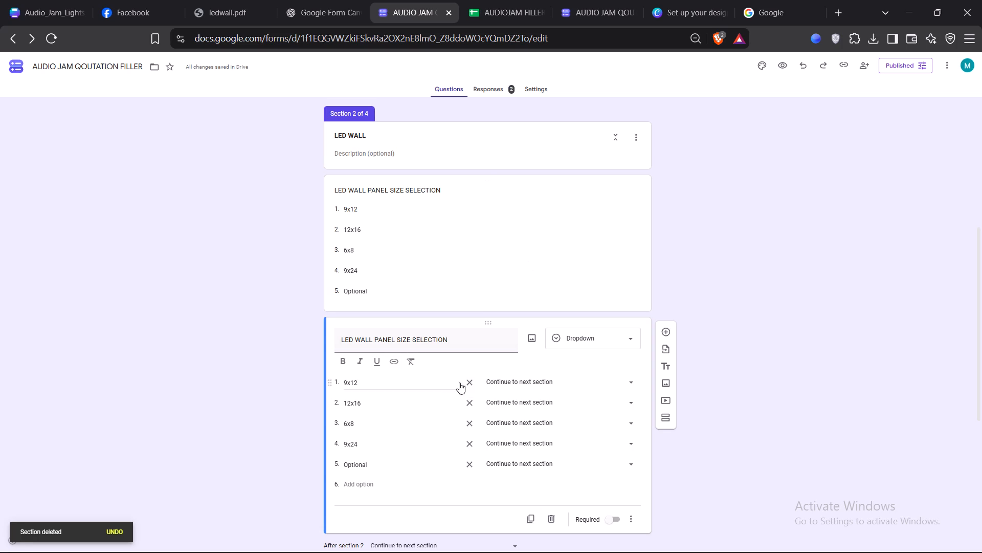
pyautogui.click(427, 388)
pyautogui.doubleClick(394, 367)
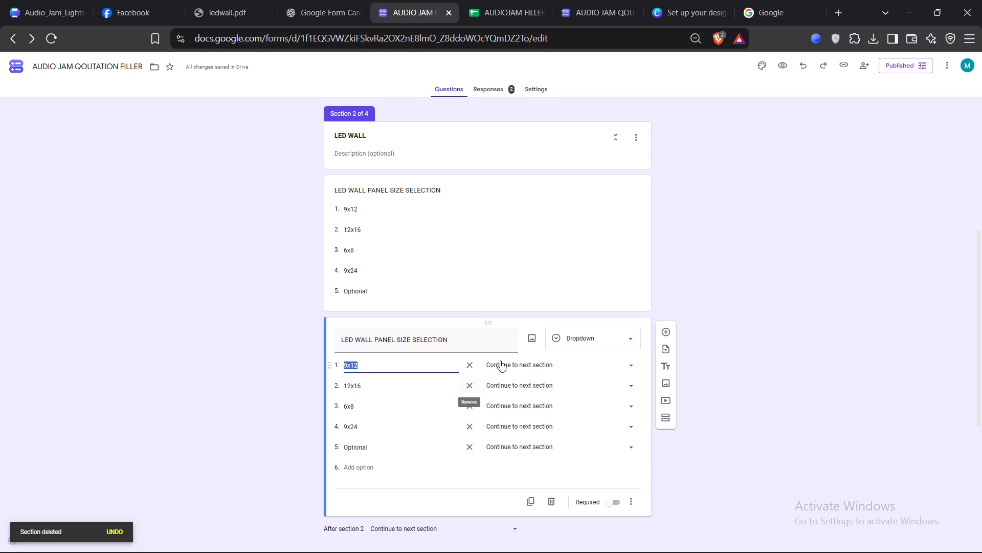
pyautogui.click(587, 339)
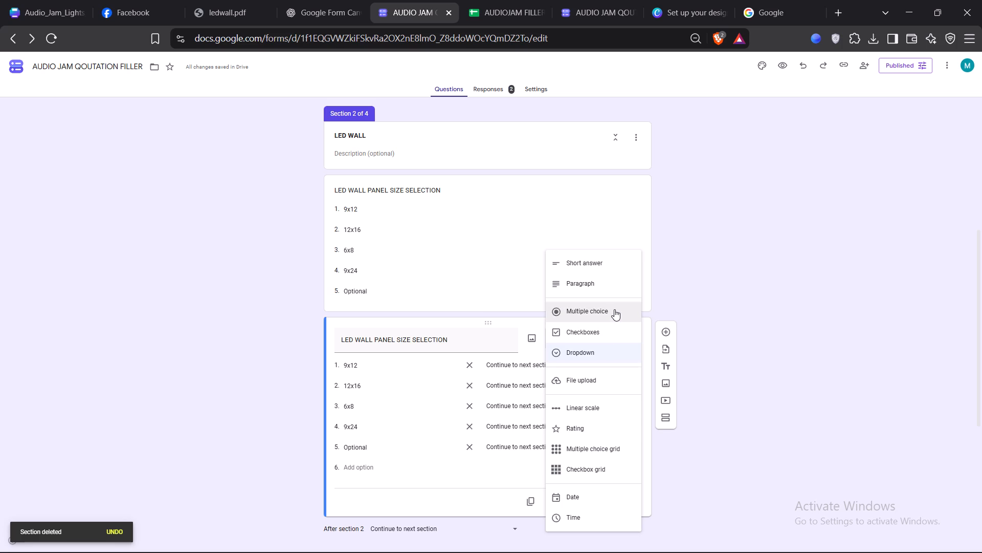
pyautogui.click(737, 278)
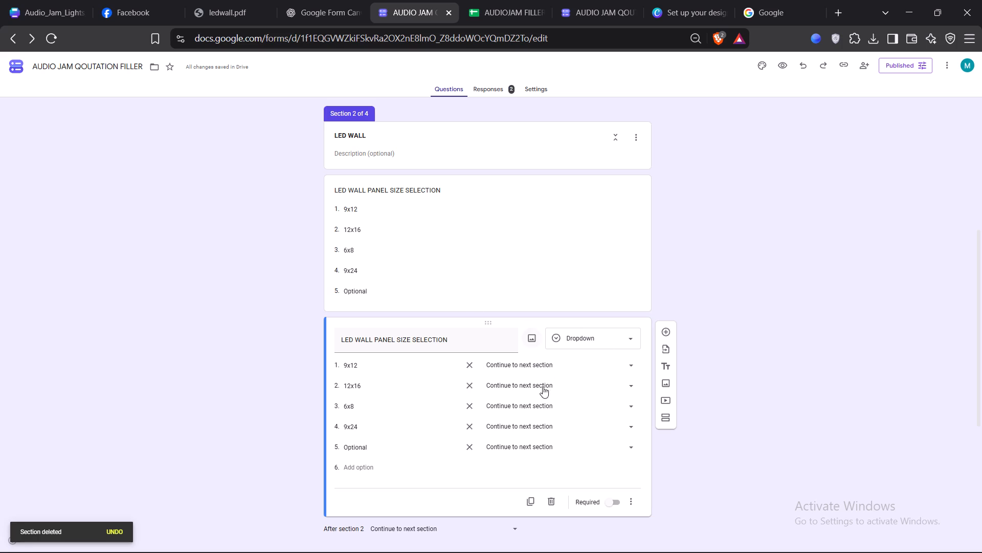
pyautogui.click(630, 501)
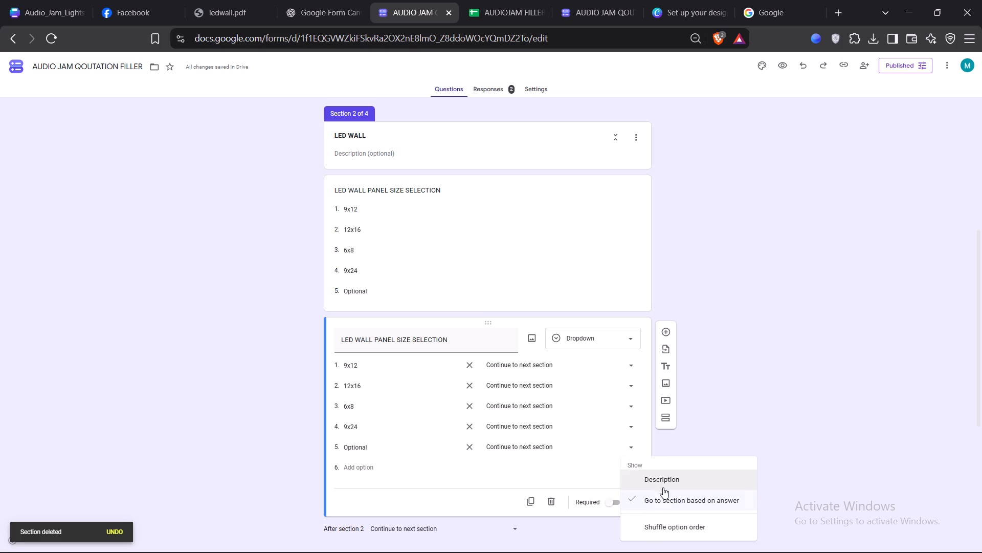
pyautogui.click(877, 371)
# Change the duplicated LED WALL PANEL SIZE SELECTION question's type to Checkboxes.
pyautogui.scroll(-1, 500, 431)
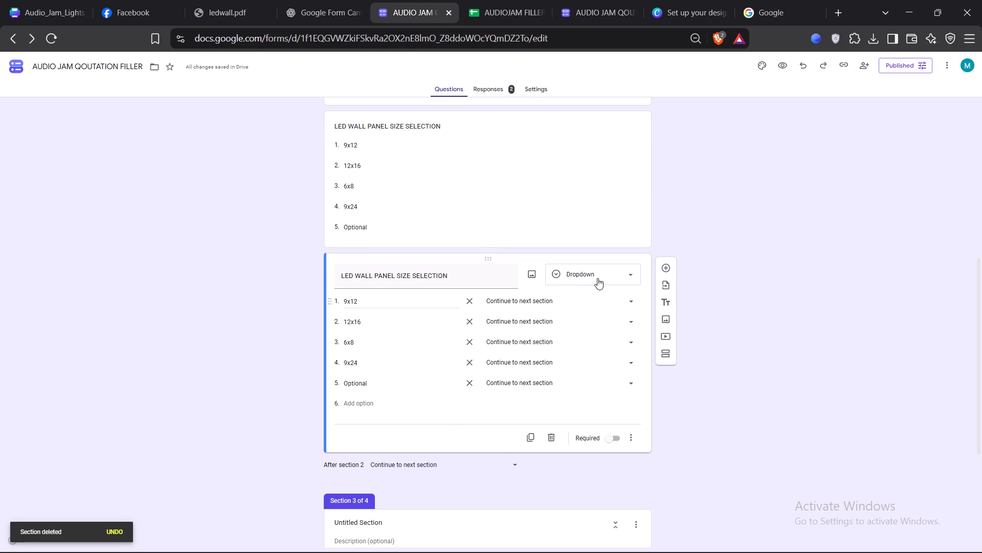
pyautogui.click(598, 278)
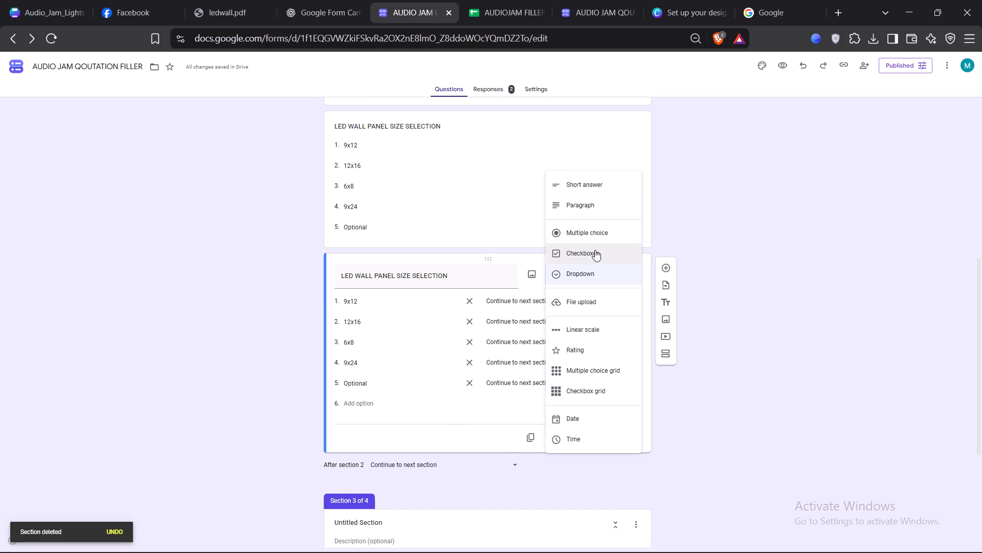
pyautogui.click(595, 250)
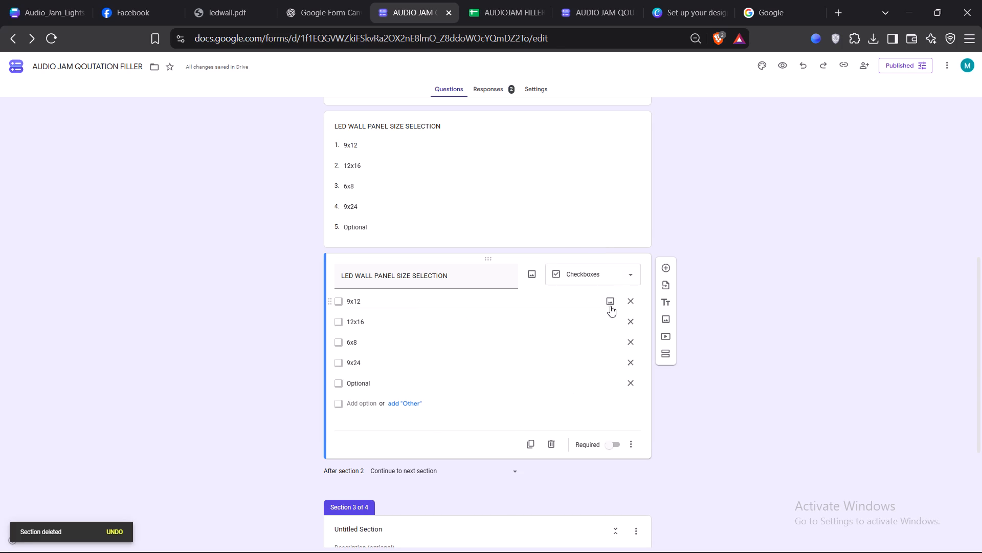
# Add an "Other" choice to the checkbox question and remove its Optional choice.
pyautogui.click(404, 406)
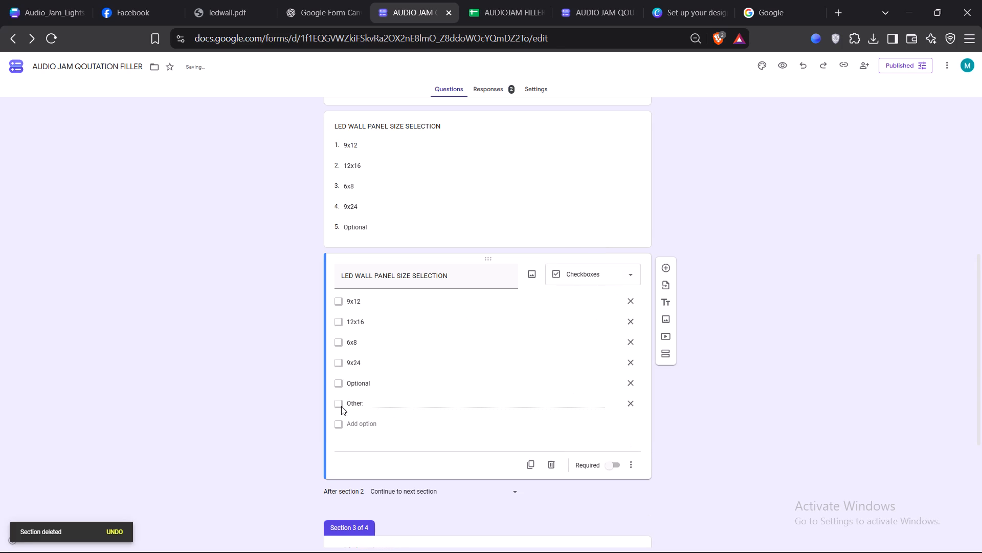
pyautogui.moveTo(349, 408); pyautogui.dragTo(361, 394)
pyautogui.click(629, 386)
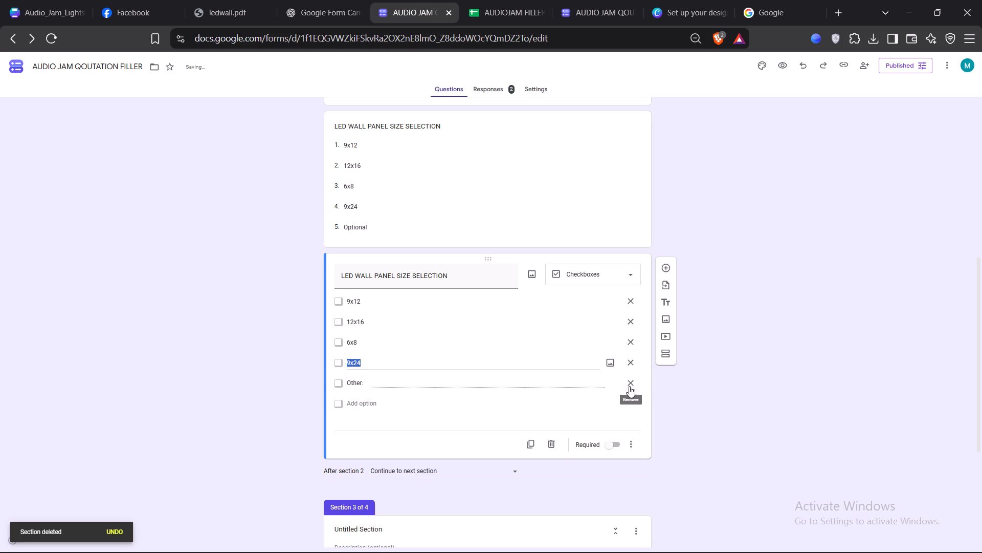
pyautogui.click(633, 447)
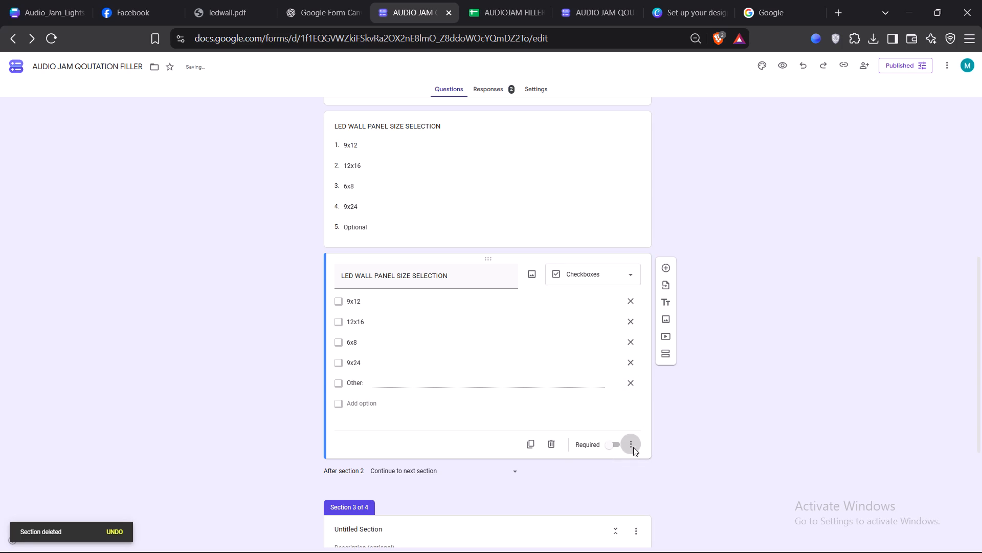
pyautogui.click(660, 502)
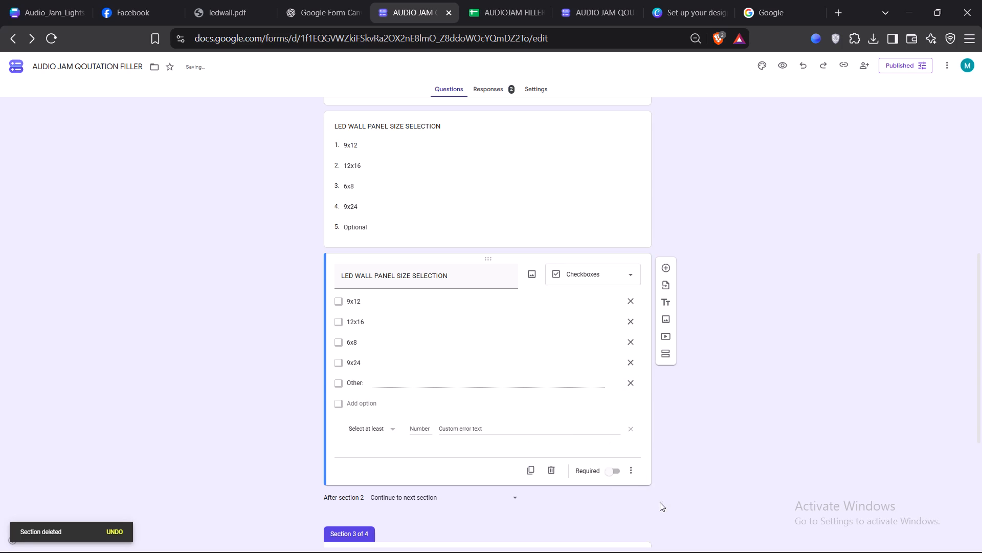
pyautogui.click(388, 429)
pyautogui.click(389, 428)
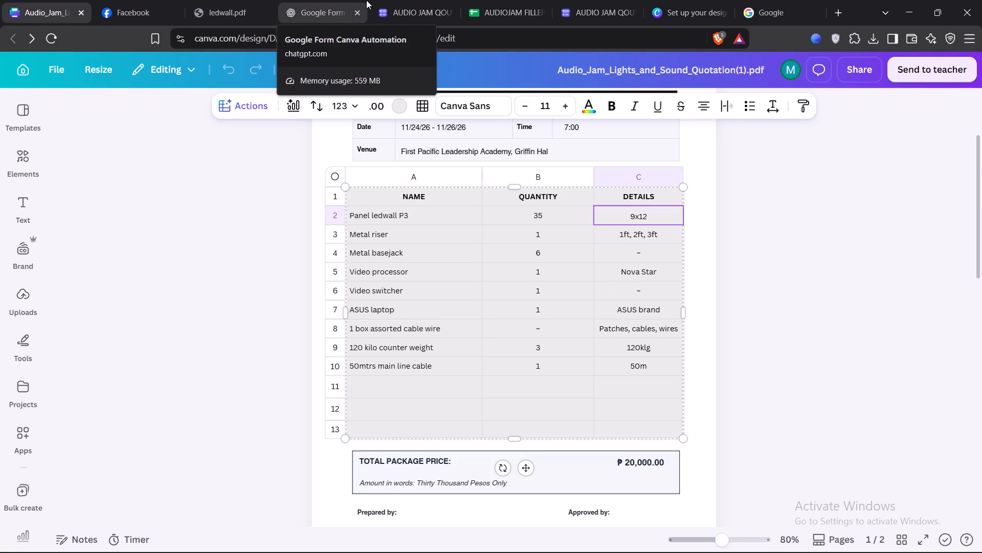
pyautogui.click(402, 6)
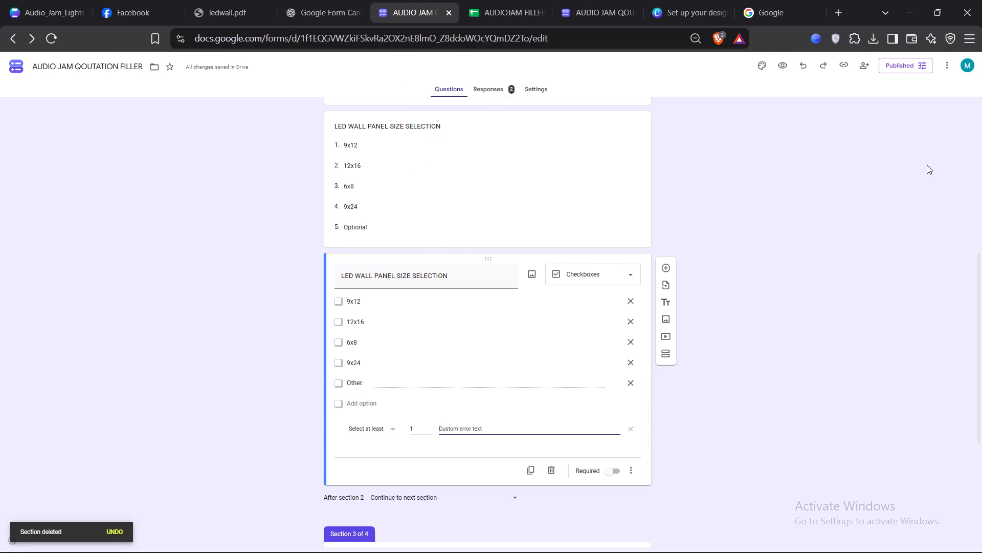
# Check the available section destinations for the Optional choice in section 2's dropdown LED WALL PANEL SIZE SELECTION question.
pyautogui.click(696, 267)
pyautogui.scroll(1, 448, 367)
pyautogui.click(436, 258)
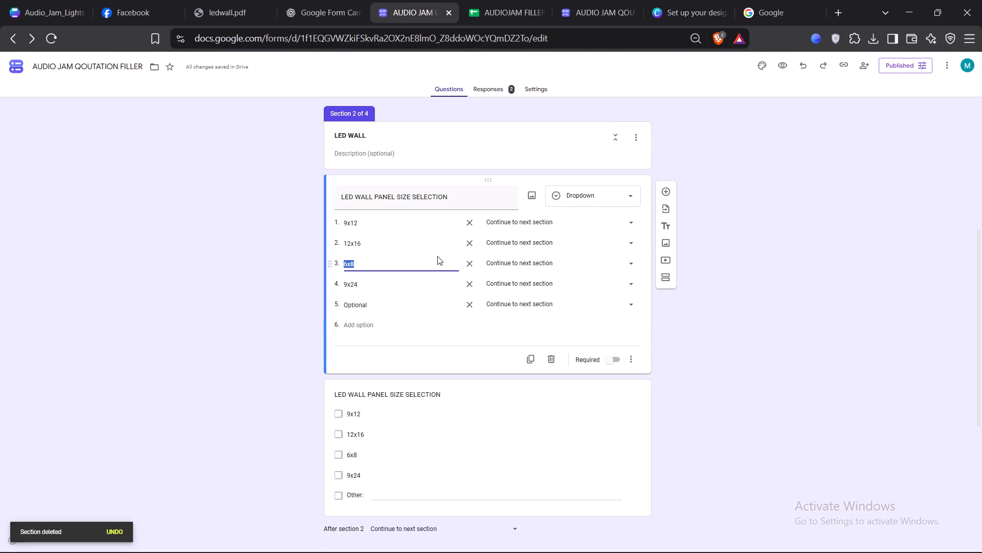
pyautogui.click(494, 332)
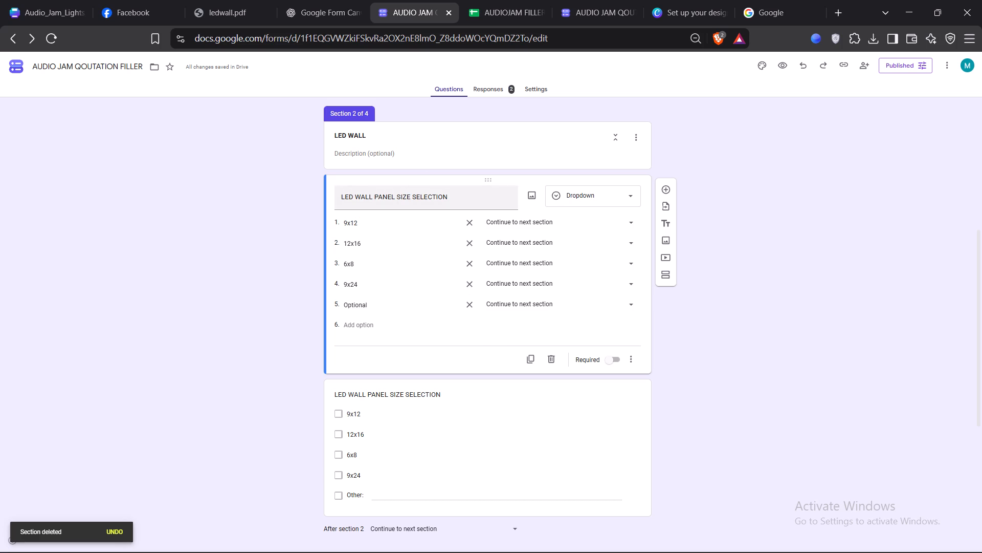
pyautogui.click(576, 199)
pyautogui.click(803, 150)
pyautogui.click(595, 307)
pyautogui.scroll(3, 623, 342)
pyautogui.scroll(-2, 828, 321)
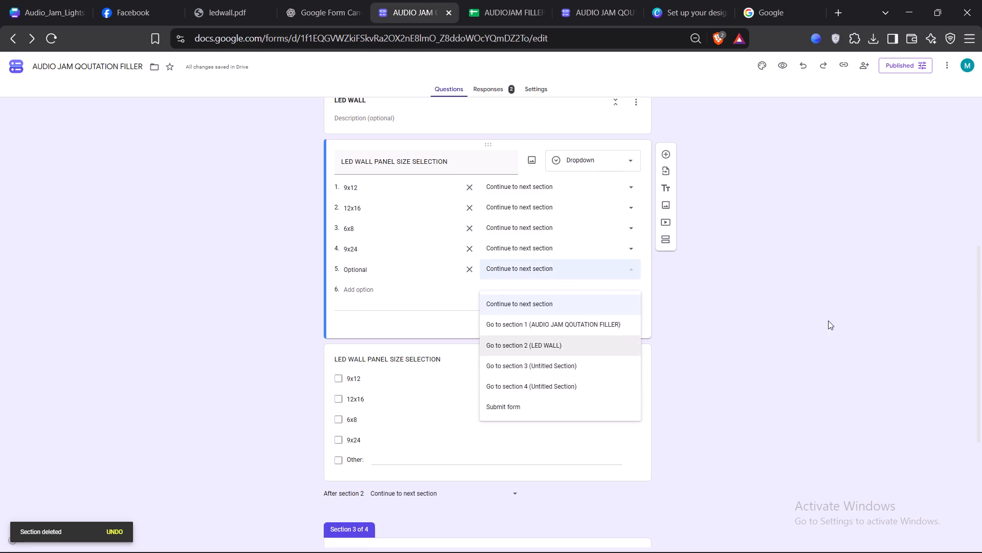
pyautogui.scroll(-3, 658, 375)
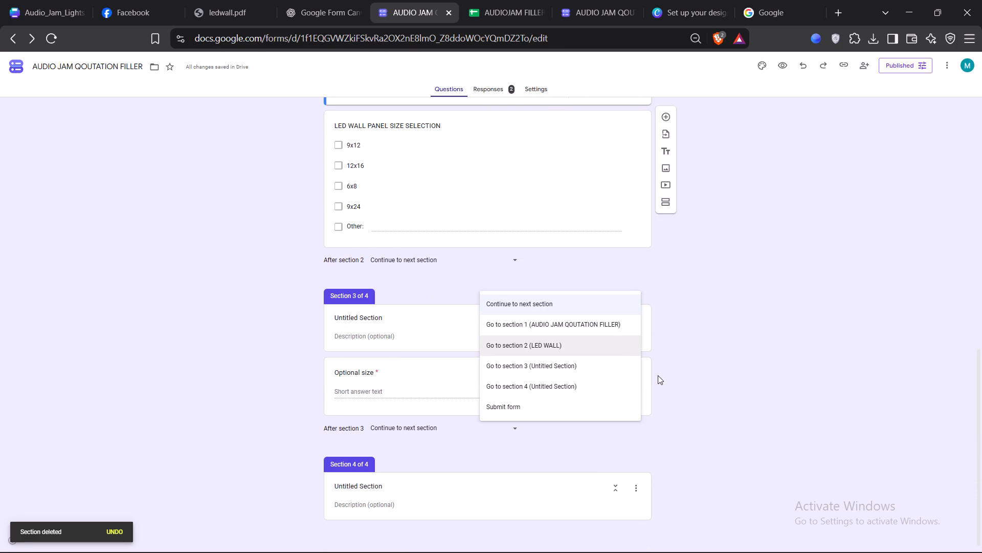
pyautogui.scroll(-1, 658, 375)
pyautogui.click(385, 323)
# Rename section 3, which holds the Optional size question, as SIZE and make its title bold.
pyautogui.tripleClick(381, 314)
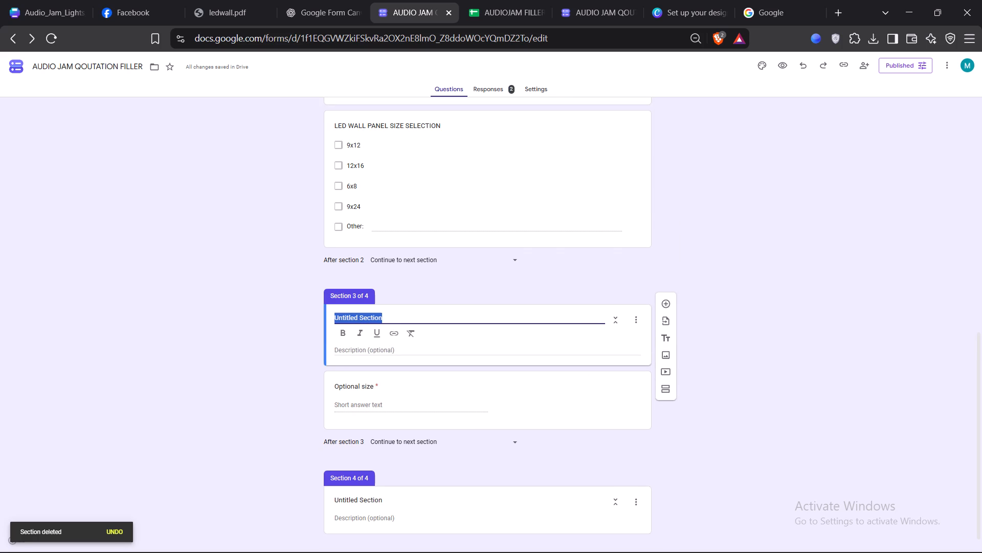
pyautogui.hotkey('shift', 's')
pyautogui.write('IXE')
pyautogui.hotkey('shift', 'BackSpace')
pyautogui.hotkey('shift', 'BackSpace')
pyautogui.write('ZE')
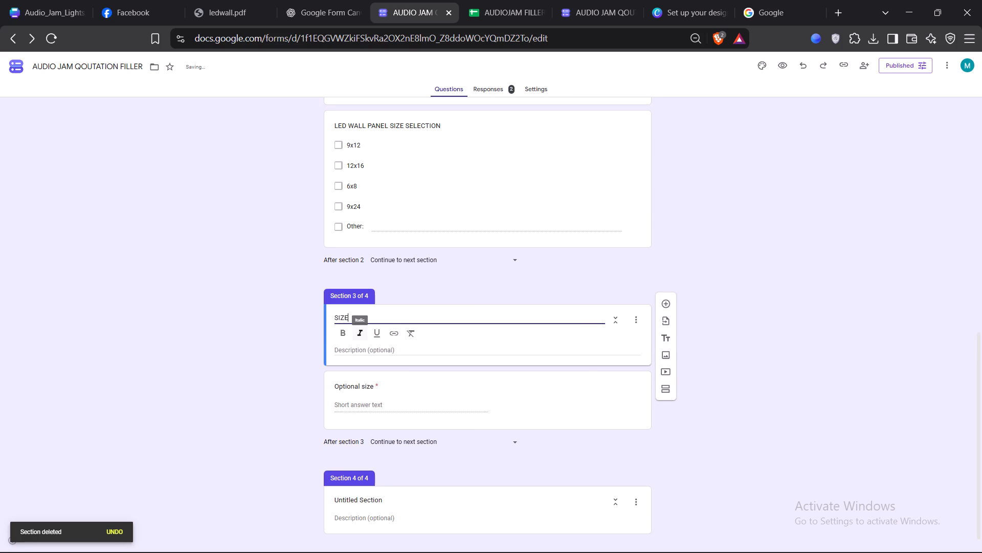
pyautogui.click(343, 335)
pyautogui.tripleClick(338, 315)
pyautogui.click(342, 334)
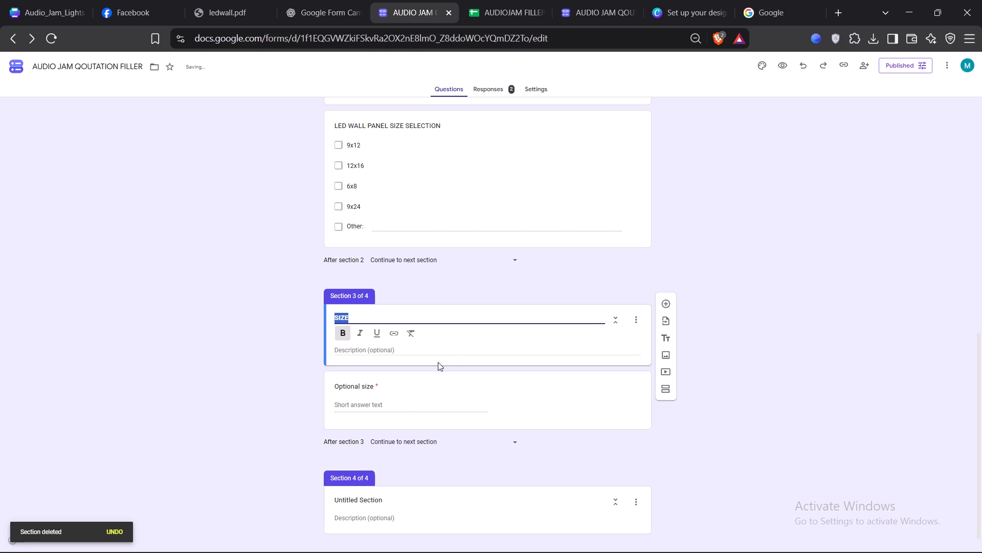
pyautogui.click(479, 378)
pyautogui.click(655, 320)
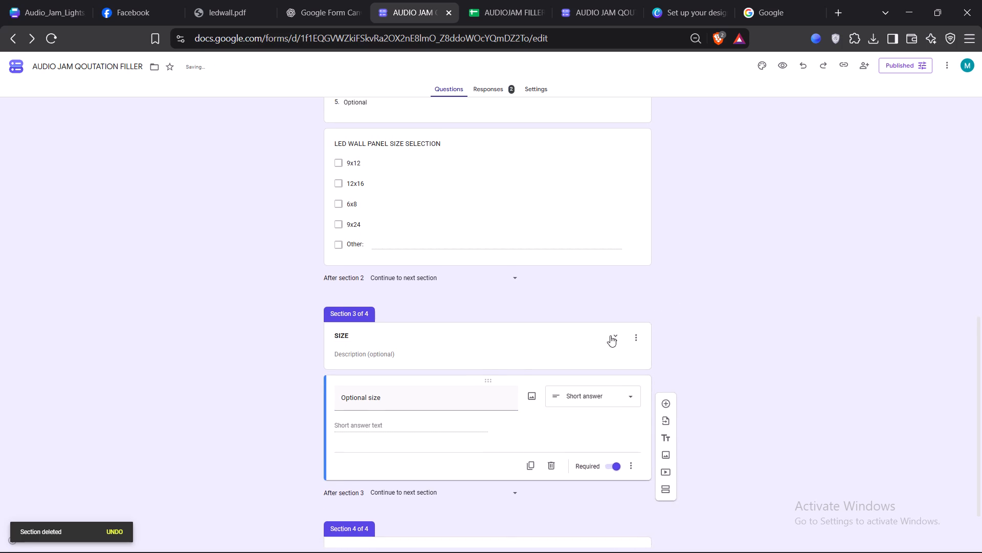
pyautogui.click(569, 337)
pyautogui.click(711, 363)
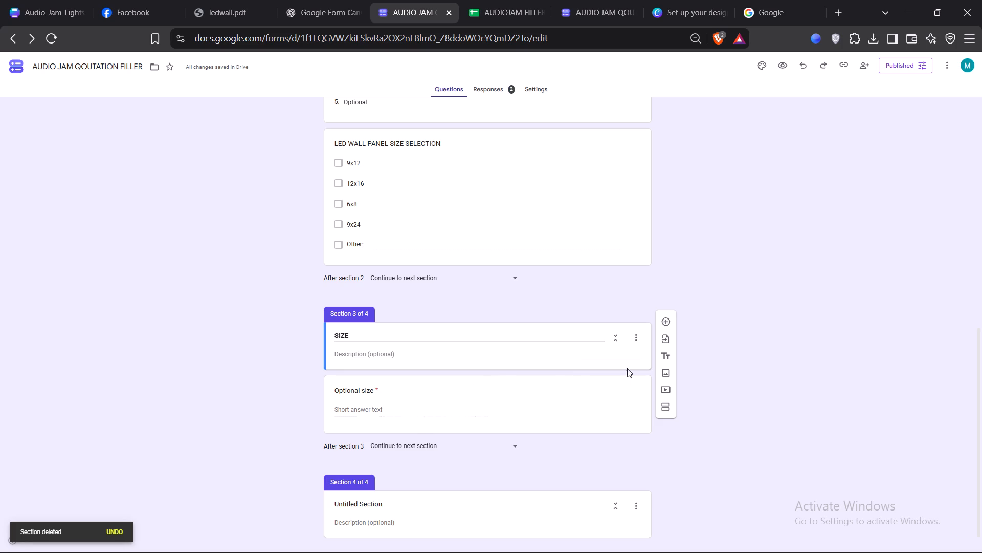
# Make the Optional choice of the dropdown LED WALL PANEL SIZE SELECTION question go to section 3 (SIZE).
pyautogui.scroll(1, 530, 303)
pyautogui.scroll(2, 487, 249)
pyautogui.click(528, 297)
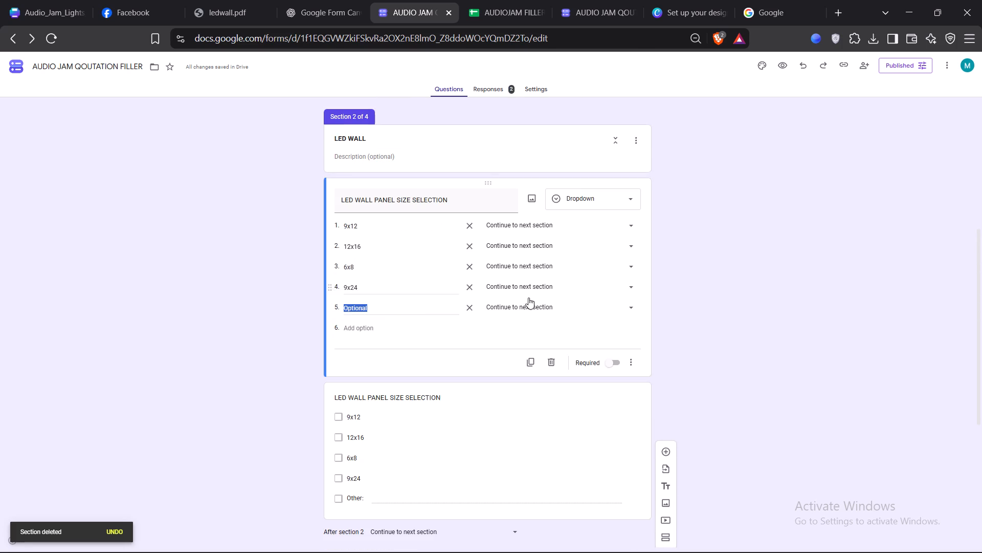
pyautogui.click(502, 346)
pyautogui.click(530, 301)
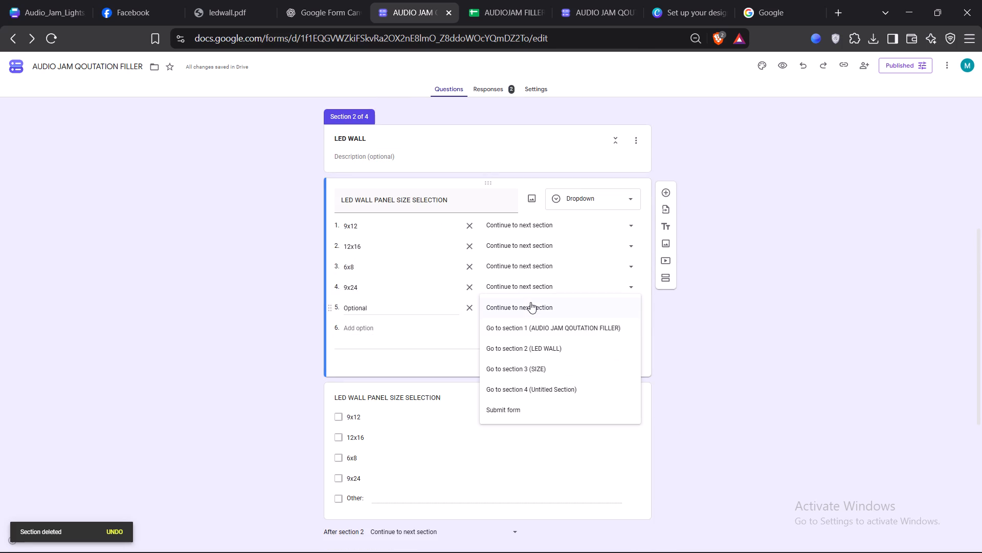
pyautogui.click(543, 372)
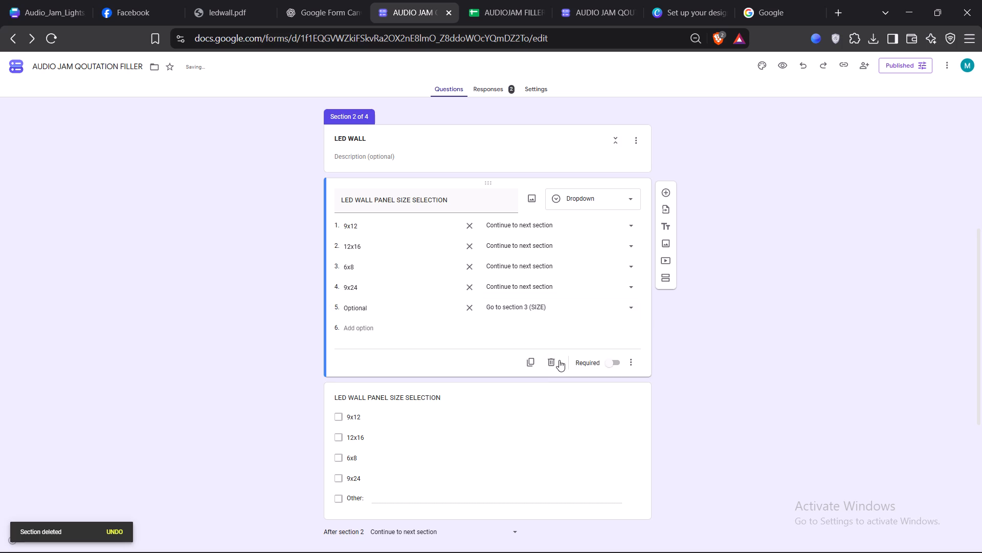
# Reduce the checkbox LED WALL PANEL SIZE SELECTION question in section 2 to a single option named 35, removing the other choices and Other.
pyautogui.click(528, 331)
pyautogui.click(443, 406)
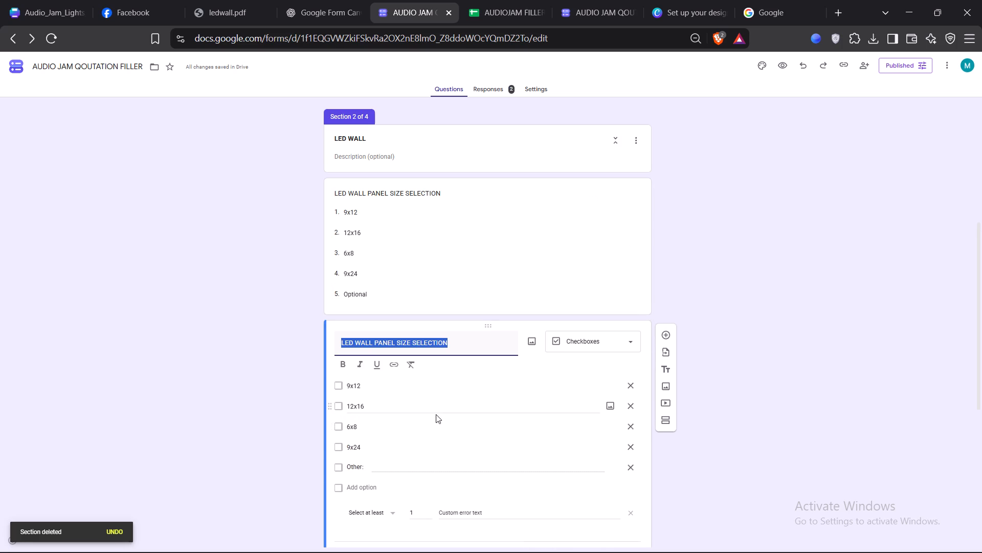
pyautogui.click(634, 383)
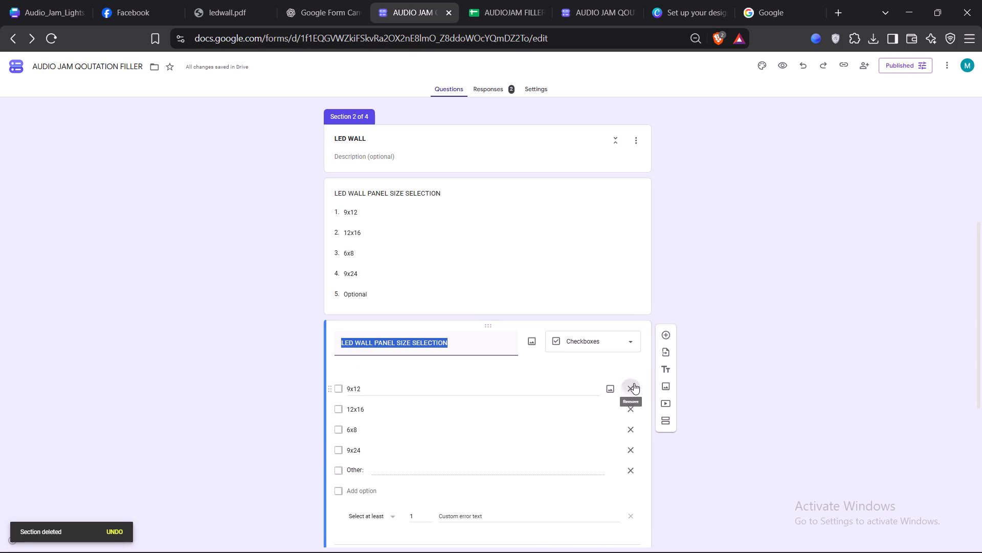
pyautogui.click(632, 372)
pyautogui.click(629, 374)
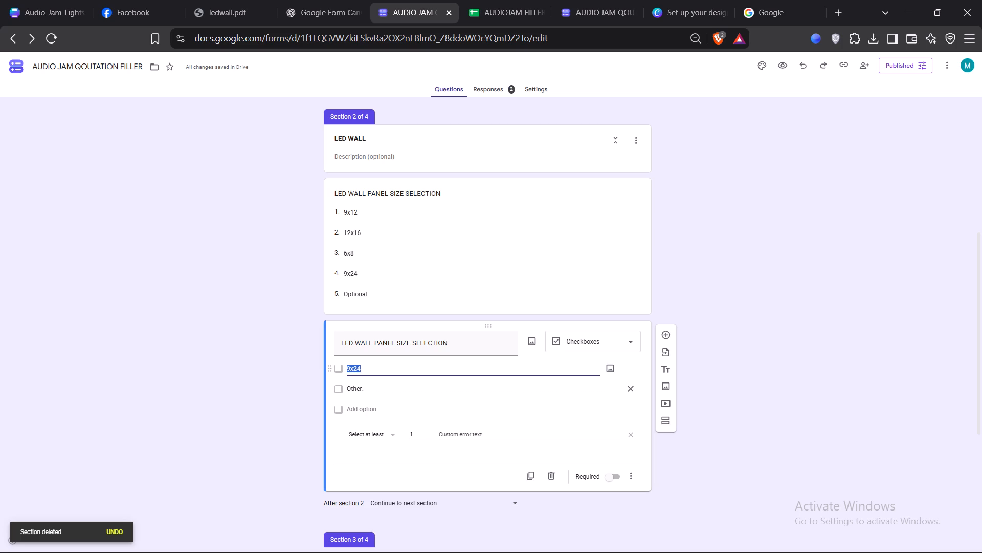
pyautogui.scroll(1, 367, 248)
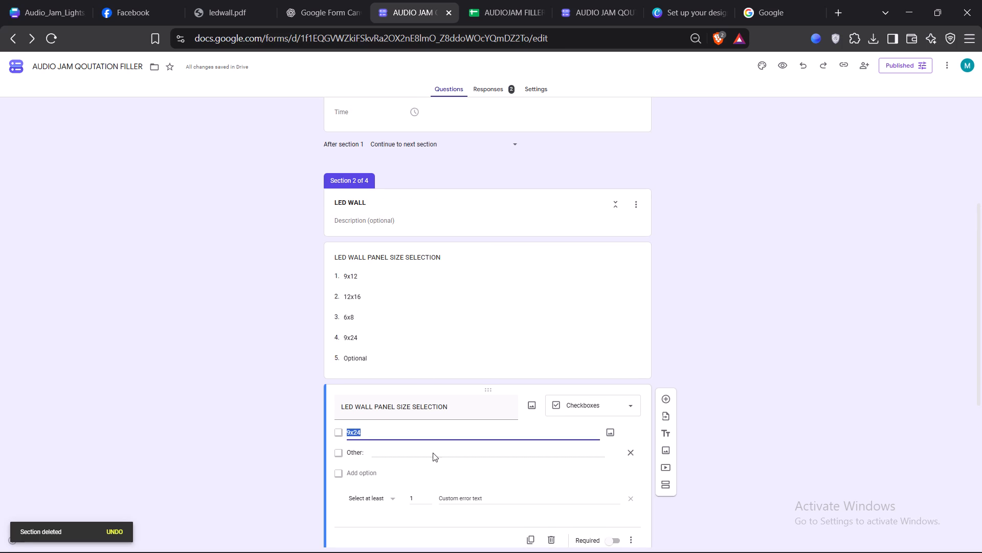
pyautogui.write('35')
pyautogui.click(629, 456)
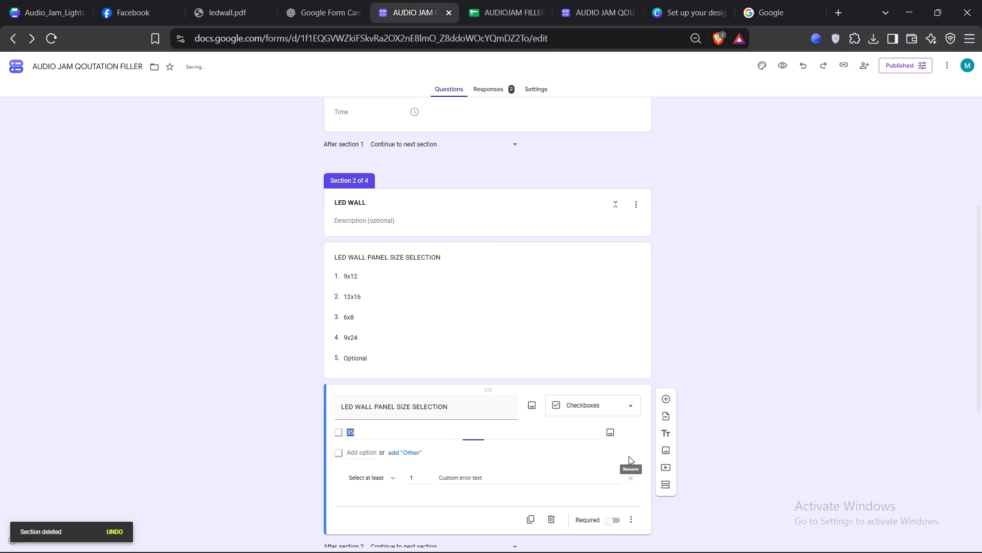
# Make the checkbox question with option 35 required and remove its response validation.
pyautogui.click(600, 515)
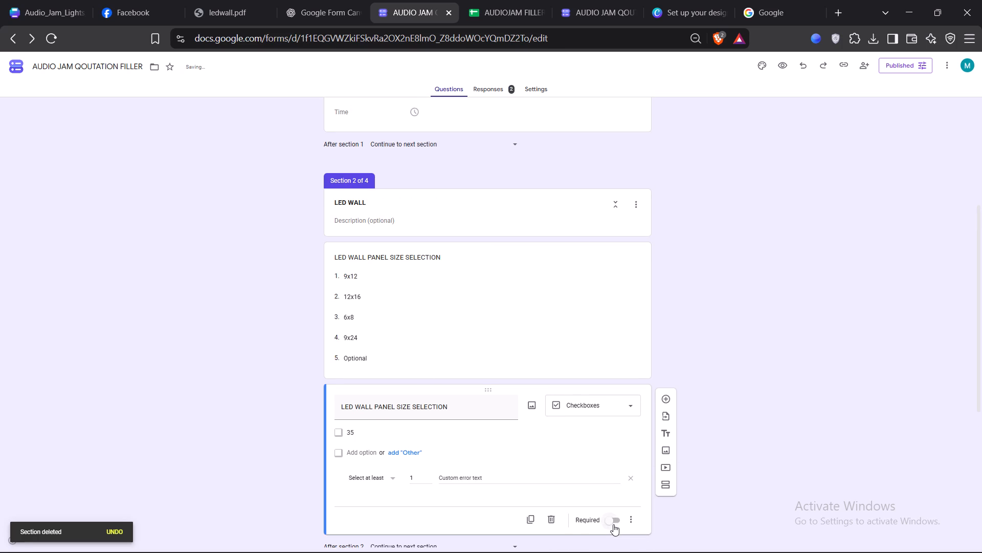
pyautogui.click(613, 524)
pyautogui.click(635, 524)
pyautogui.click(641, 506)
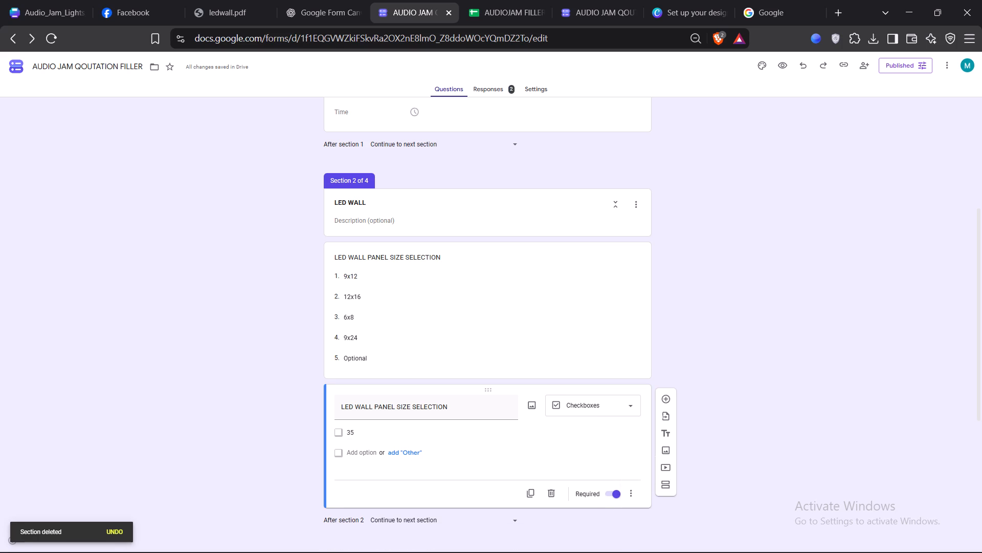
# Duplicate the required checkbox question with option 35 three times in section 2.
pyautogui.click(530, 489)
pyautogui.scroll(-1, 534, 434)
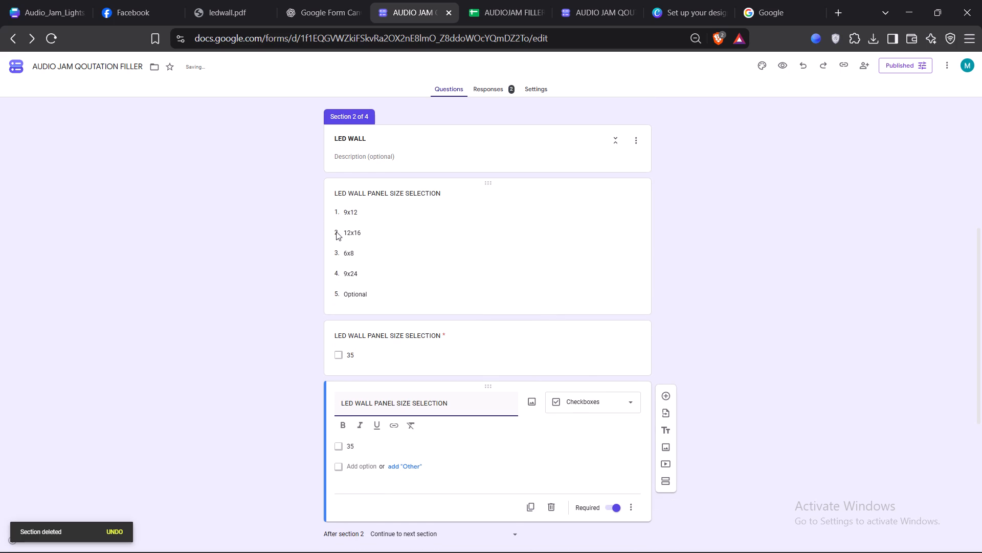
pyautogui.scroll(-1, 490, 483)
pyautogui.click(528, 441)
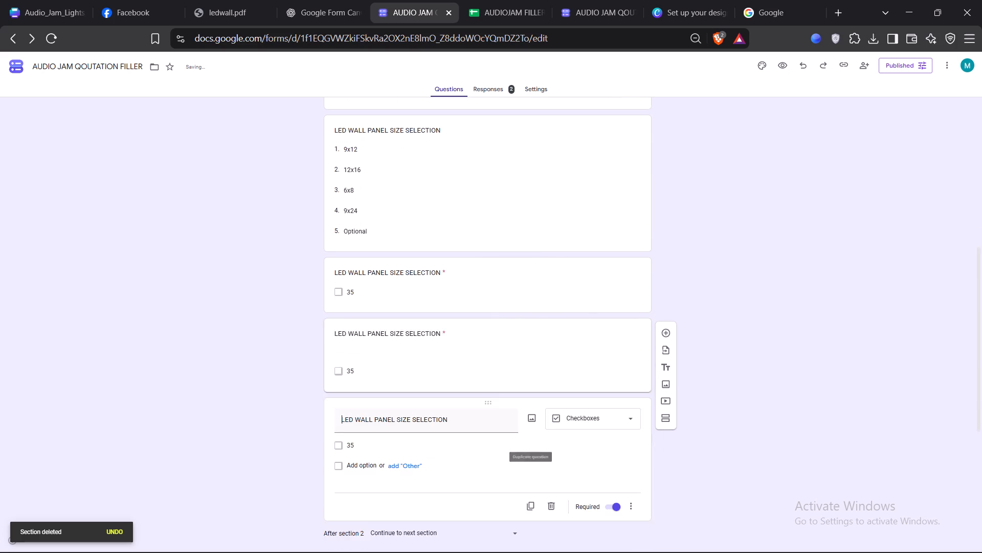
pyautogui.scroll(-1, 528, 442)
pyautogui.click(527, 459)
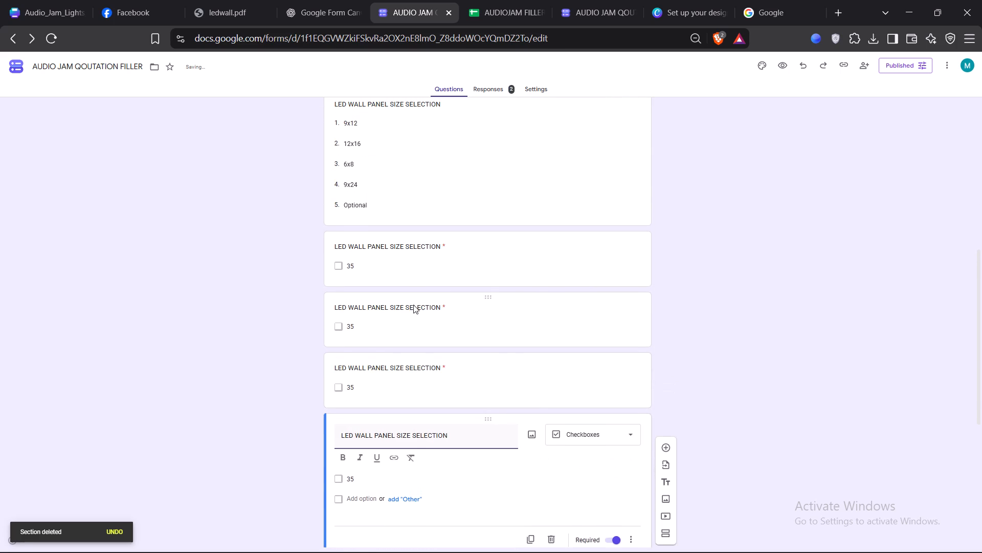
pyautogui.scroll(-1, 437, 422)
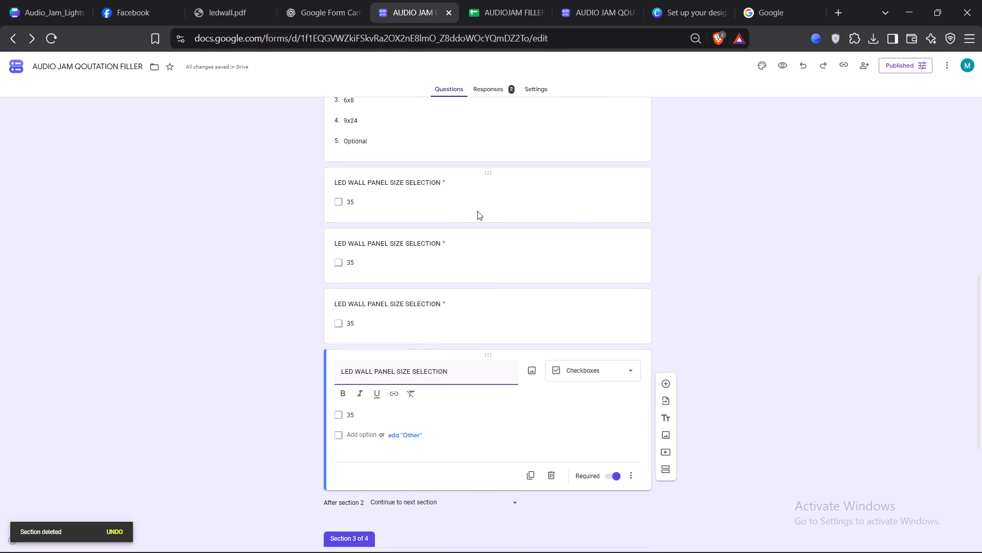
# Set the option of the second checkbox LED WALL PANEL SIZE SELECTION question to 70.
pyautogui.click(505, 207)
pyautogui.scroll(1, 507, 226)
pyautogui.scroll(1, 467, 257)
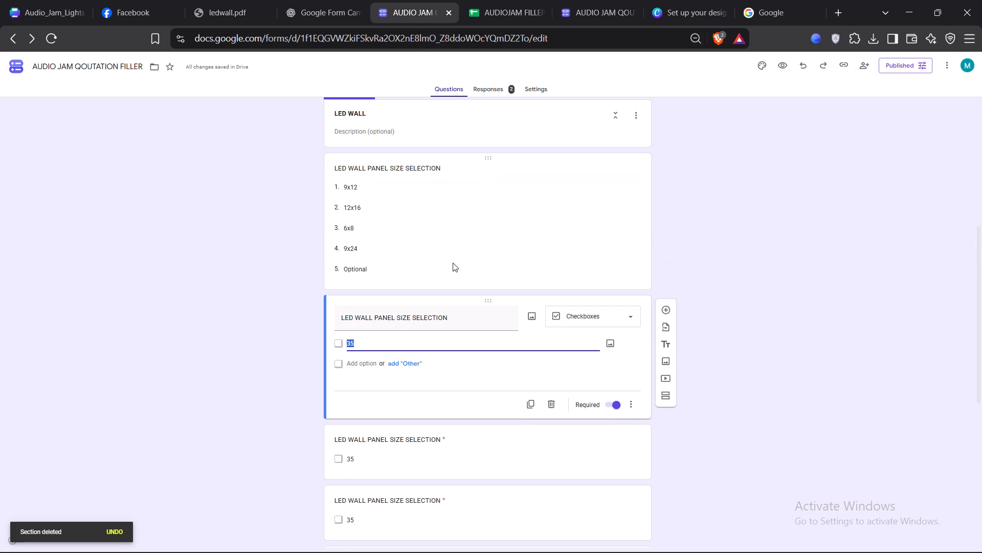
pyautogui.click(391, 457)
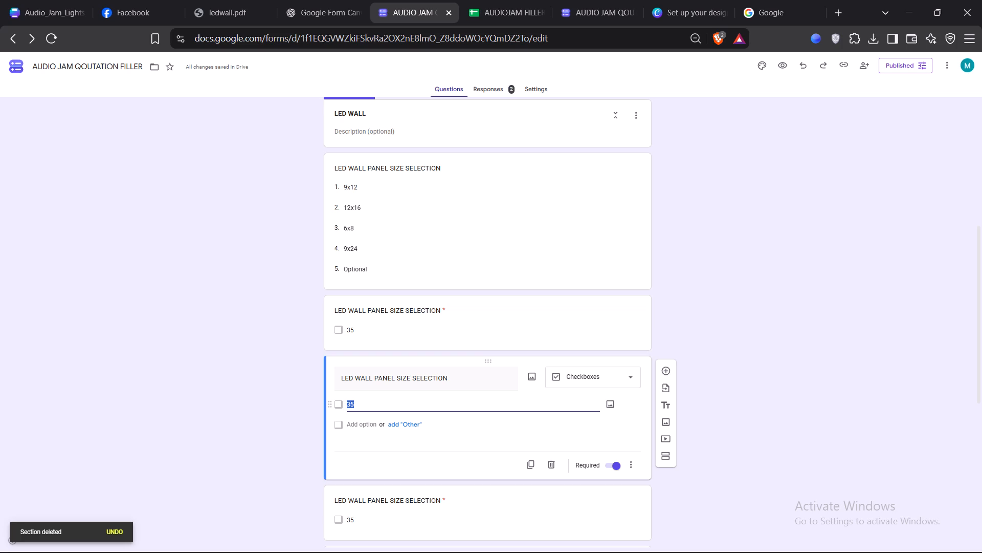
pyautogui.scroll(1, 365, 407)
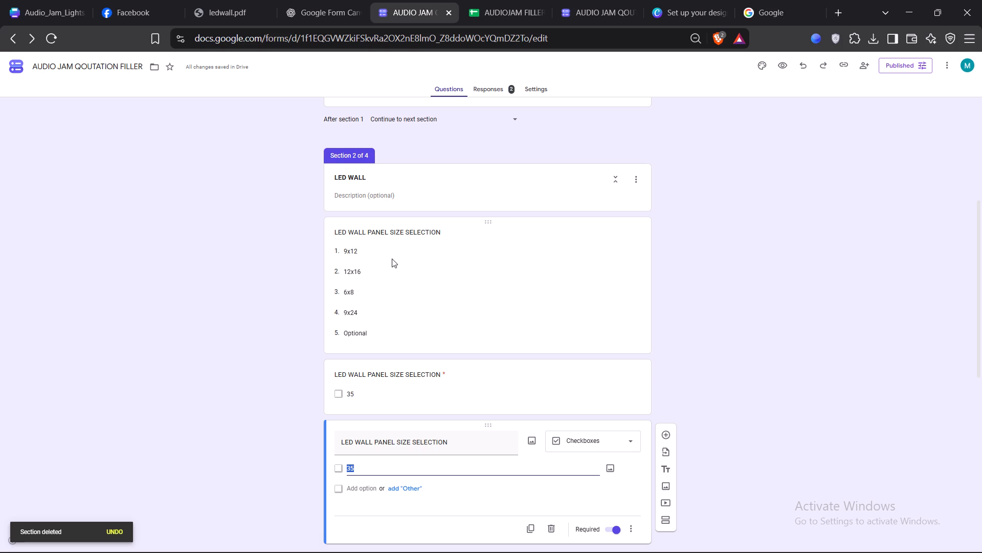
pyautogui.scroll(-1, 459, 347)
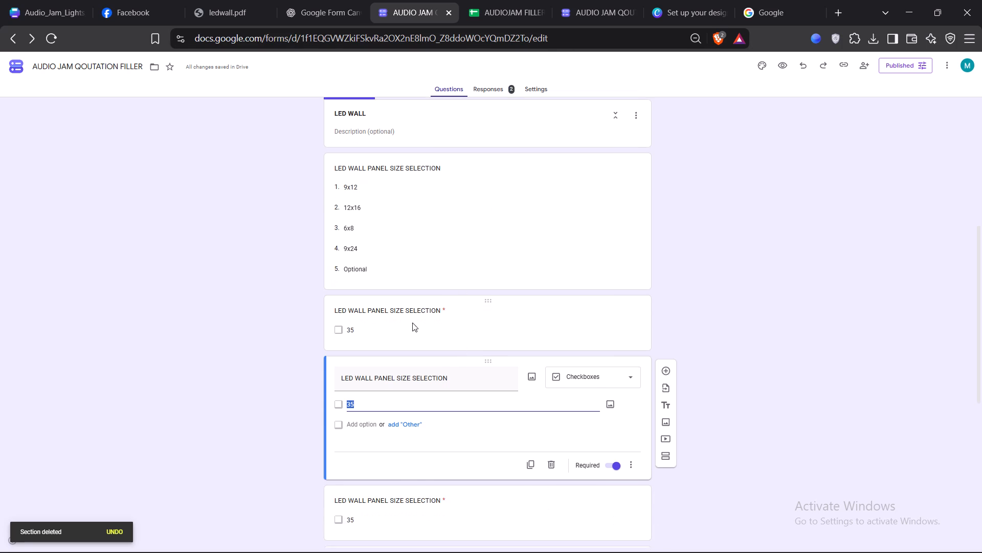
pyautogui.scroll(1, 399, 315)
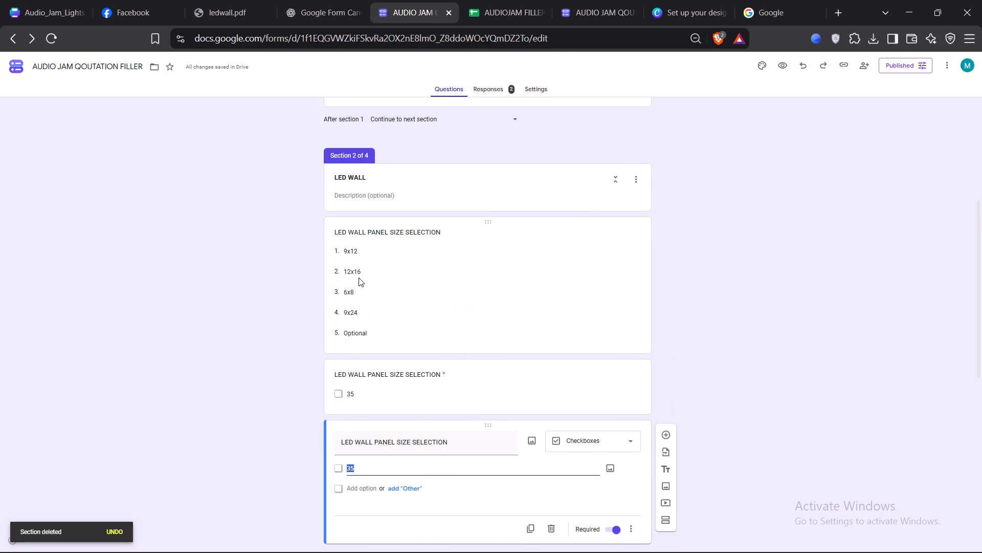
pyautogui.click(359, 276)
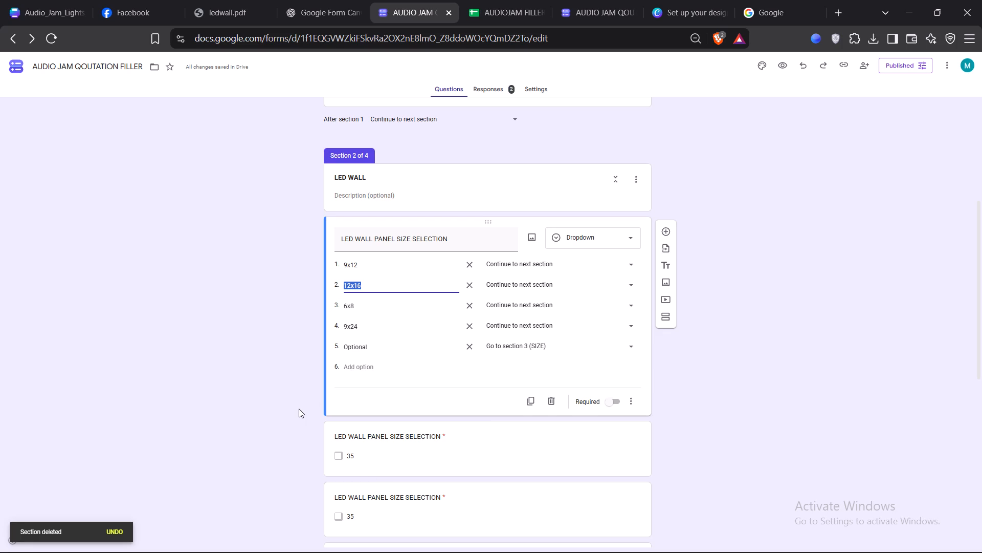
pyautogui.scroll(-1, 298, 410)
pyautogui.click(349, 456)
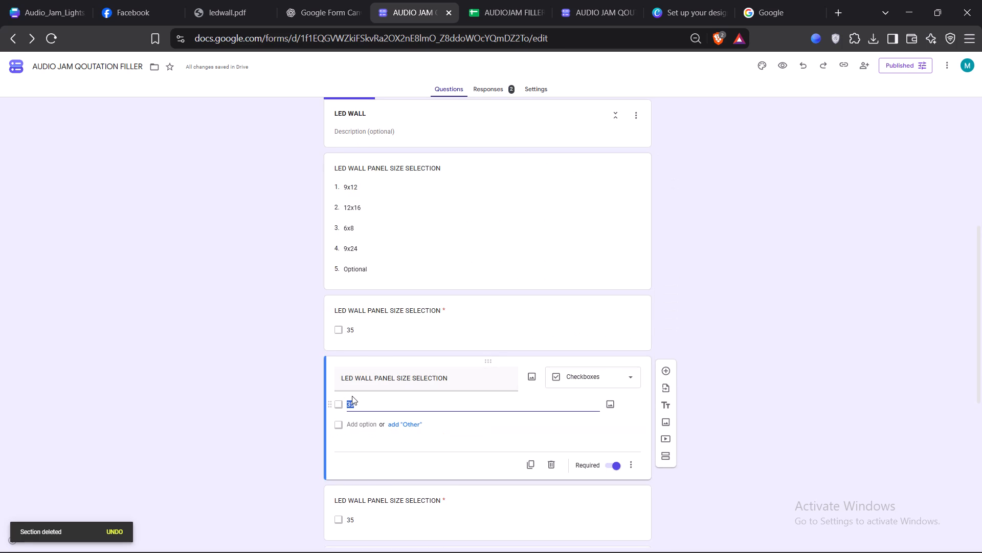
pyautogui.write('70')
pyautogui.doubleClick(370, 407)
# Review the AUDIOJAM FILLER response sheet, the Facebook chats and the Canva quotation's equipment table, and return to the form editor.
pyautogui.click(480, 7)
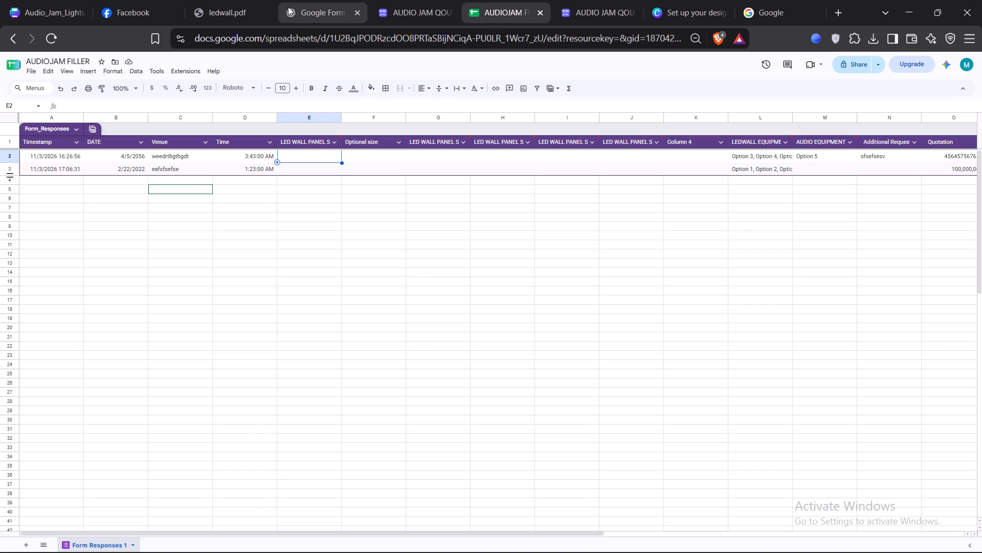
pyautogui.click(289, 7)
pyautogui.click(114, 15)
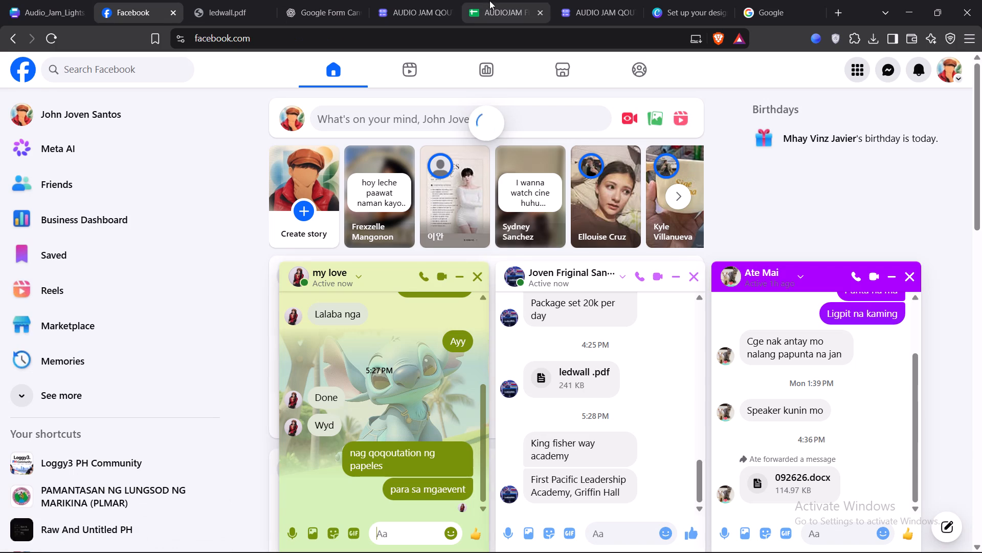
pyautogui.click(490, 8)
pyautogui.click(38, 10)
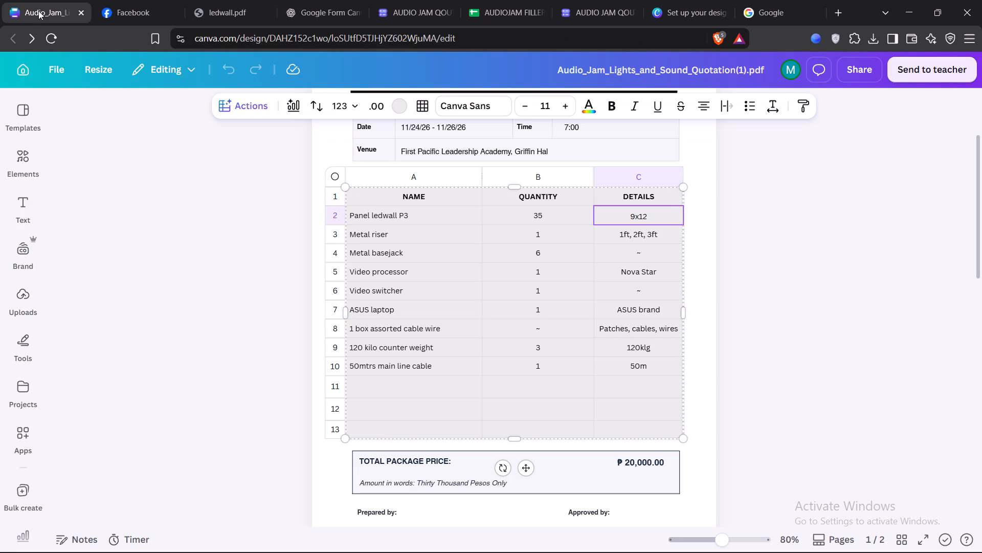
pyautogui.click(405, 10)
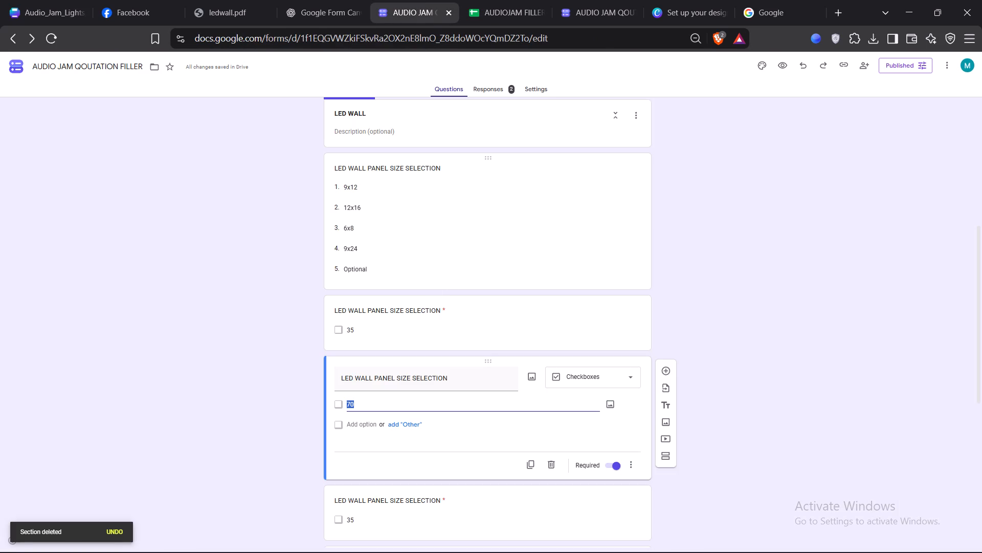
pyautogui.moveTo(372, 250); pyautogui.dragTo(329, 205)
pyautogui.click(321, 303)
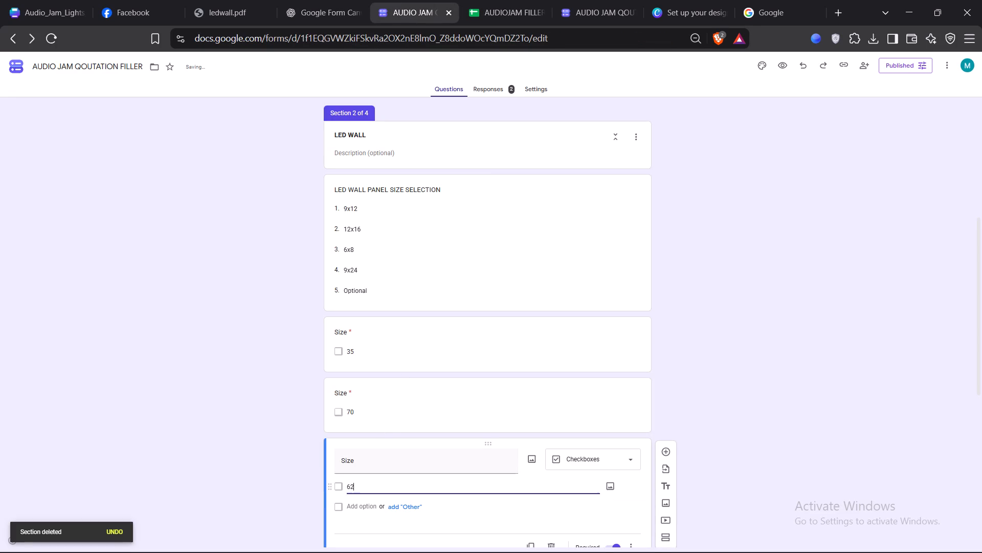
# Set the fourth Size question's option to 16.
pyautogui.scroll(-1, 356, 485)
pyautogui.click(364, 536)
pyautogui.click(350, 538)
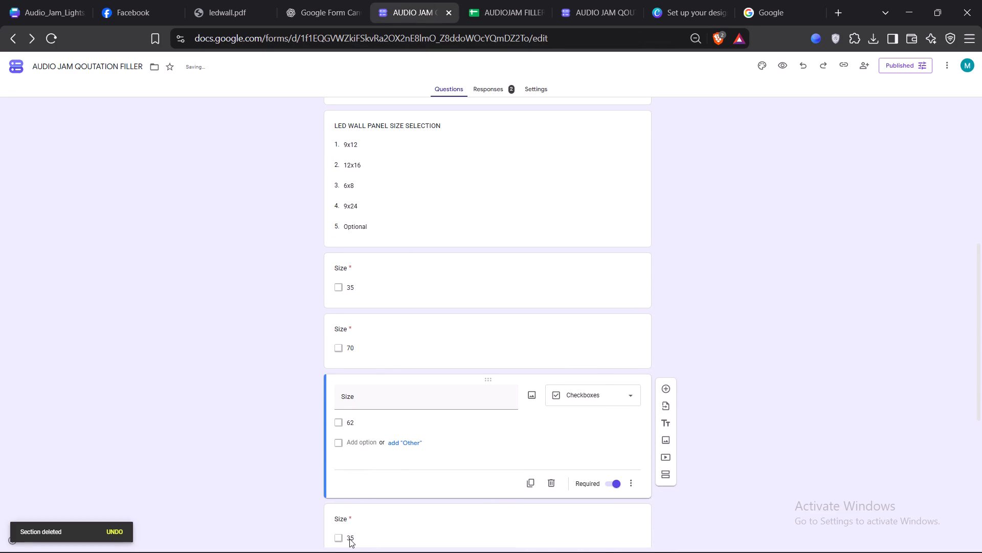
pyautogui.scroll(-1, 358, 529)
pyautogui.click(348, 472)
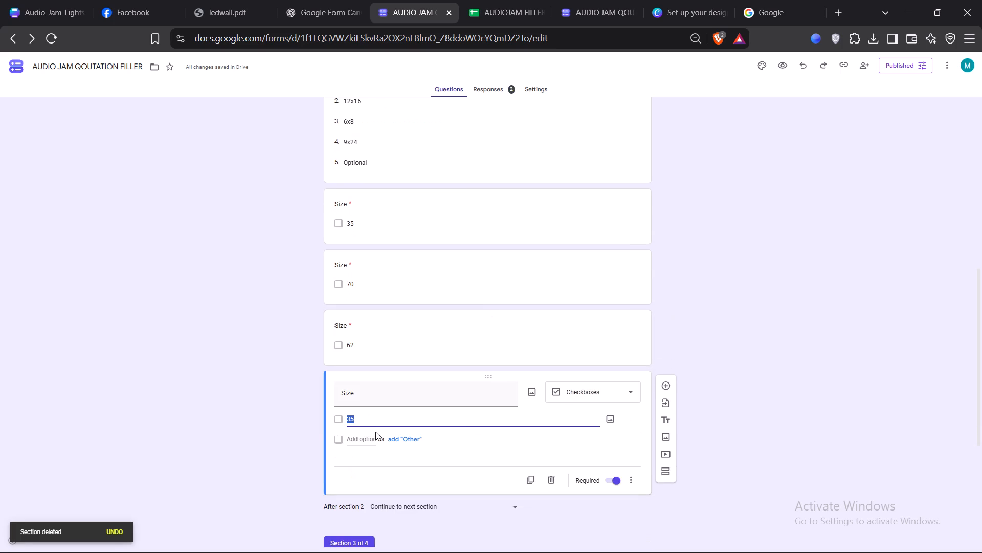
pyautogui.write('16')
# Isolate the Size question with option 35 in its own section by adding a section after it and another before it.
pyautogui.scroll(3, 375, 432)
pyautogui.click(433, 388)
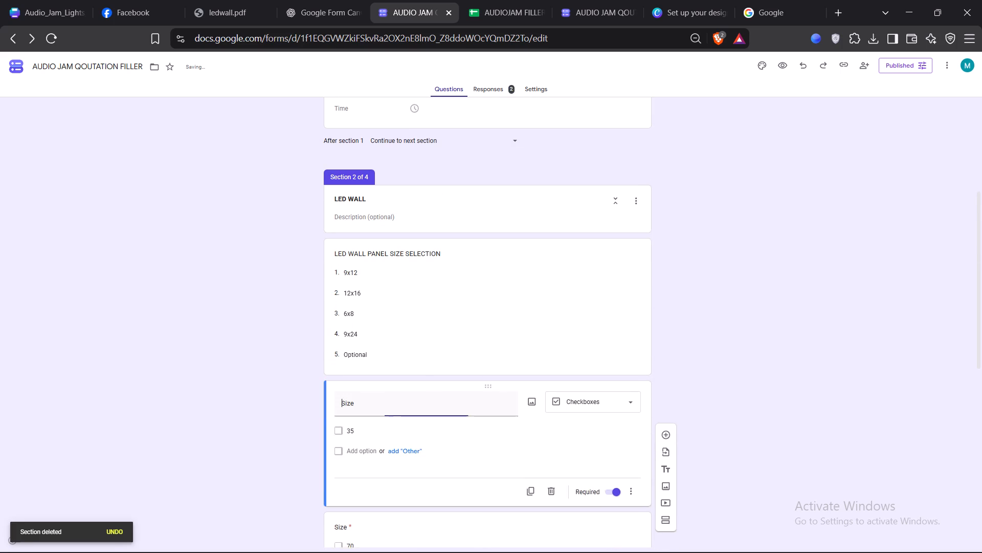
pyautogui.click(737, 317)
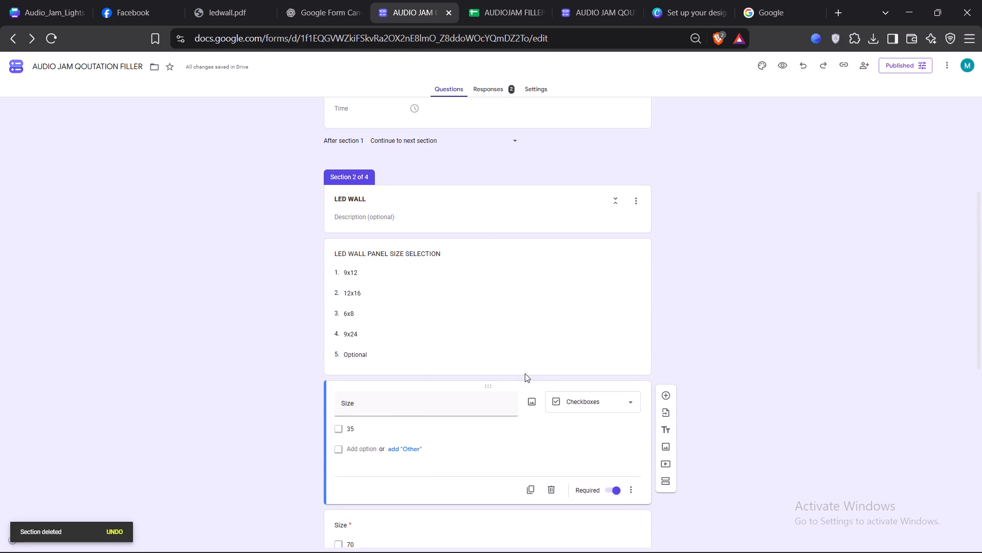
pyautogui.click(664, 484)
pyautogui.scroll(-2, 661, 480)
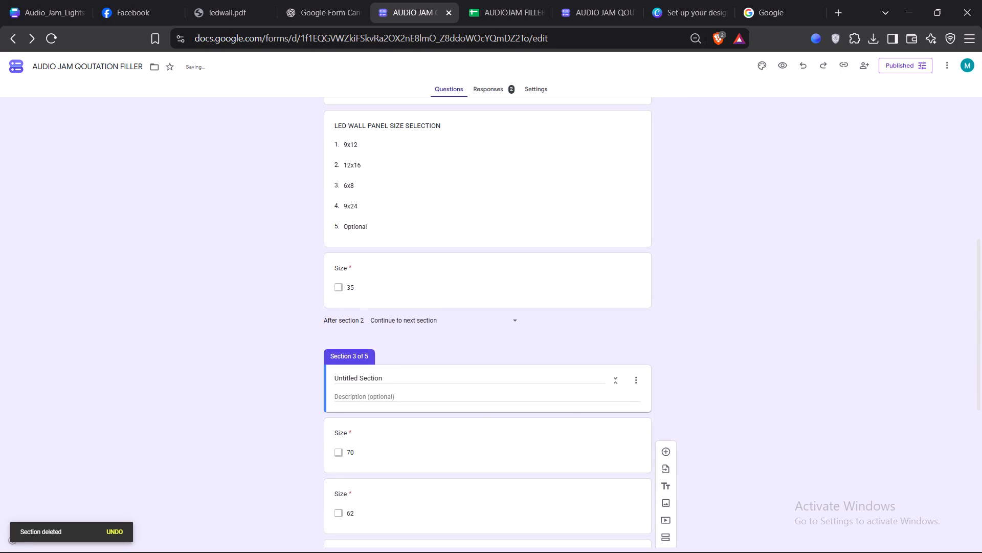
pyautogui.click(590, 207)
pyautogui.click(664, 211)
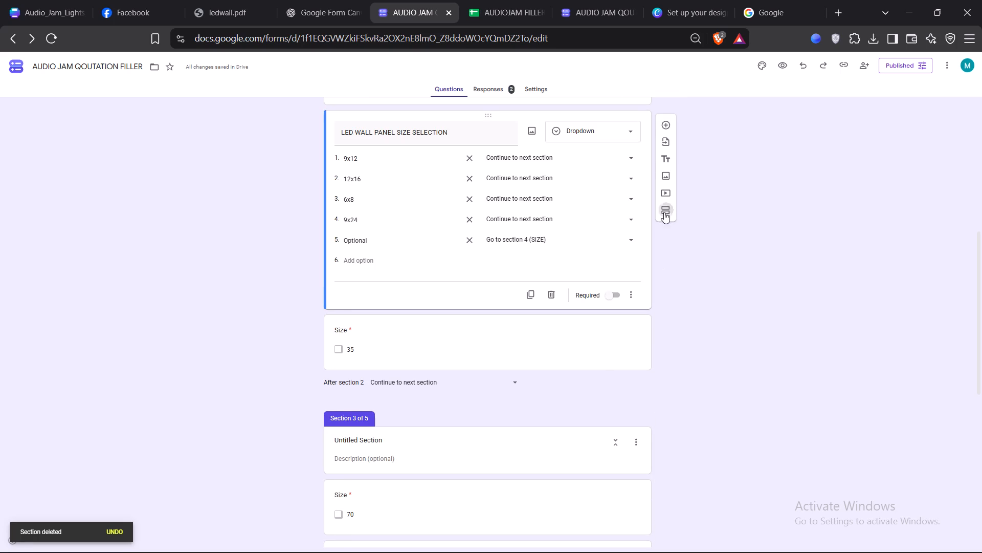
# Add a new section after the Size question with option 70.
pyautogui.scroll(-3, 667, 318)
pyautogui.click(555, 364)
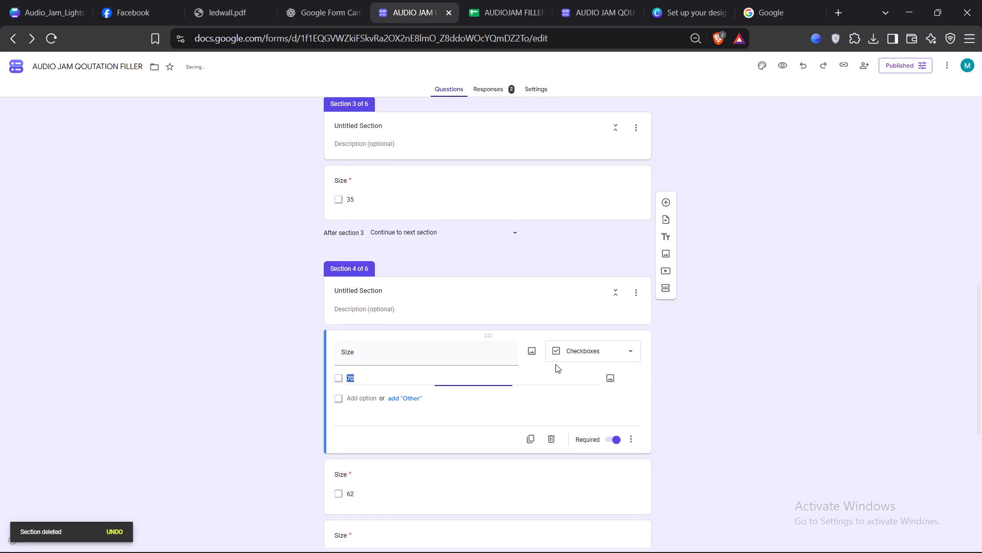
pyautogui.click(669, 430)
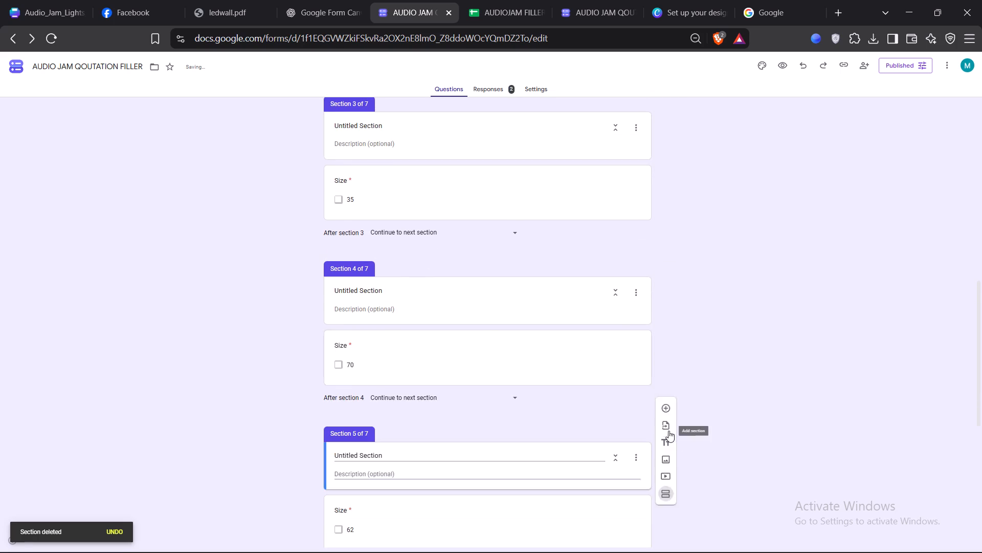
# Add a section after the Size question with option 16 and move that question into the new section.
pyautogui.scroll(-1, 668, 431)
pyautogui.click(525, 239)
pyautogui.scroll(1, 566, 303)
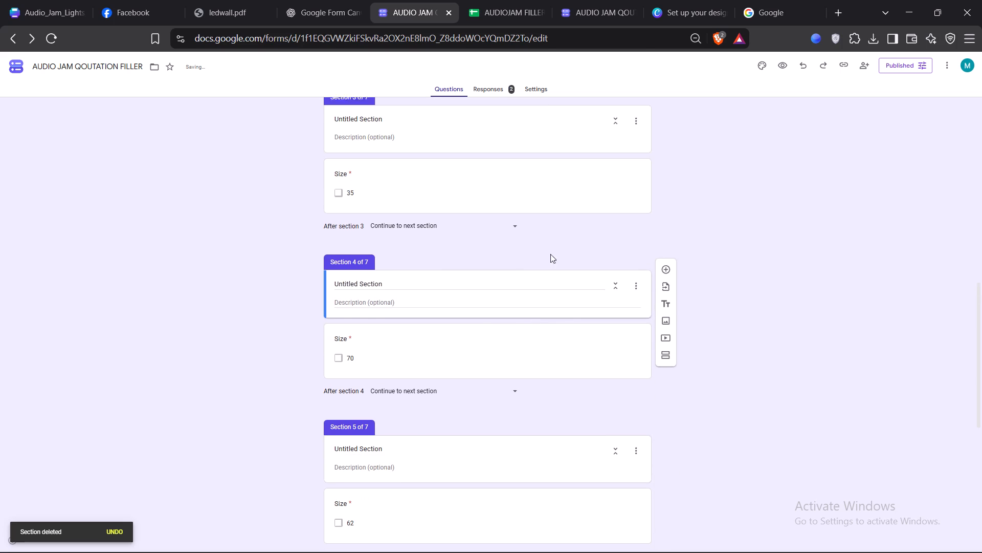
pyautogui.scroll(-2, 521, 412)
pyautogui.click(532, 438)
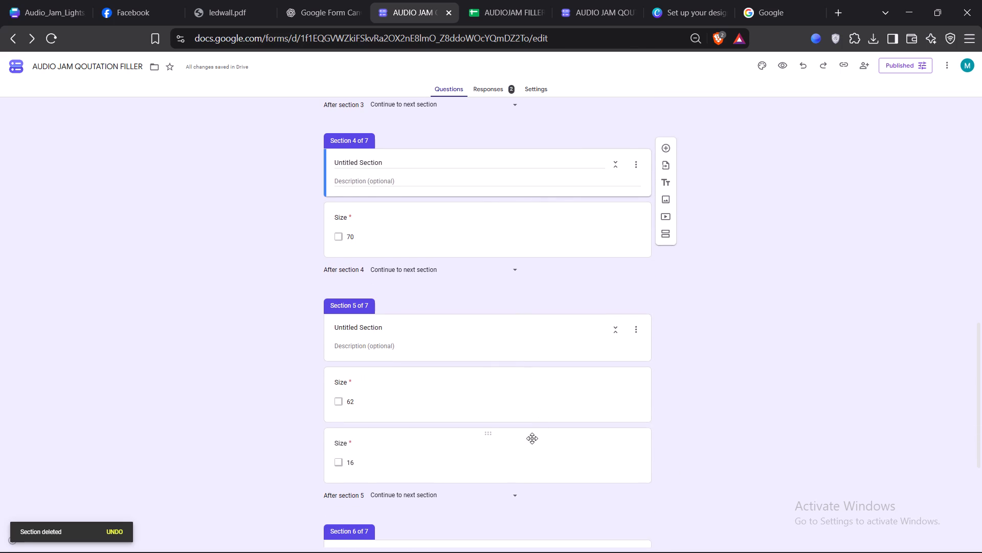
pyautogui.scroll(-1, 666, 473)
pyautogui.click(661, 459)
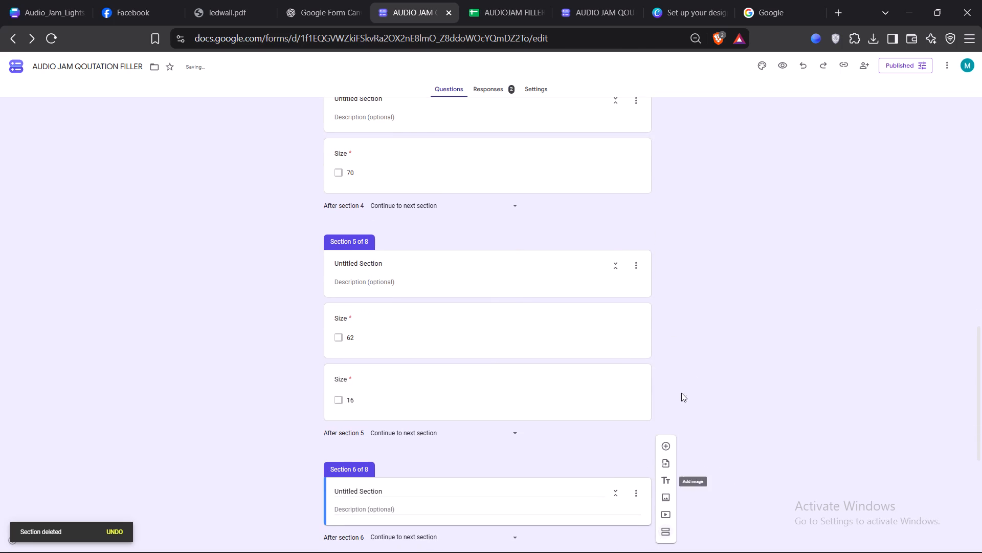
pyautogui.click(690, 370)
pyautogui.moveTo(491, 369); pyautogui.dragTo(486, 391)
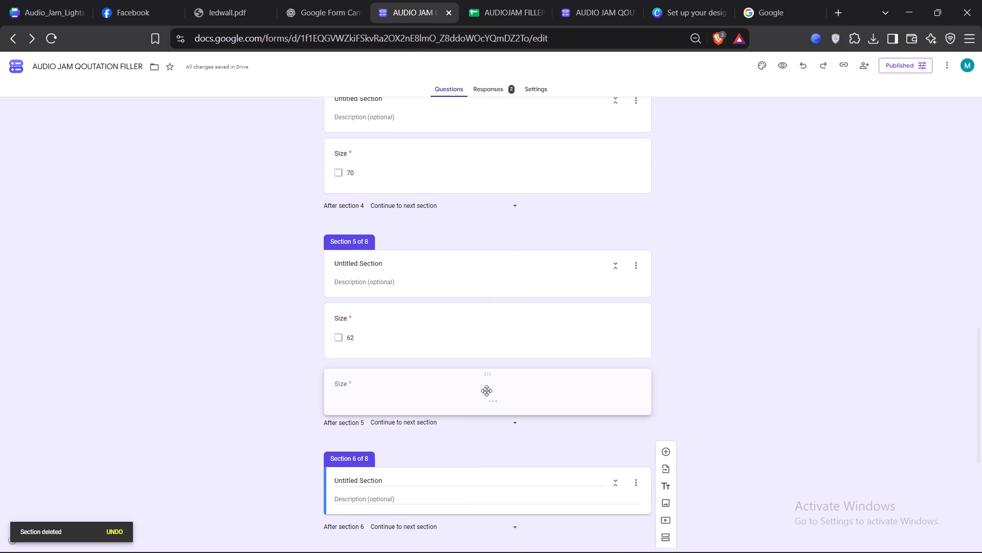
pyautogui.moveTo(486, 391); pyautogui.dragTo(470, 504)
# Route the 9x12 option of LED WALL PANEL SIZE SELECTION to section 3.
pyautogui.scroll(8, 649, 407)
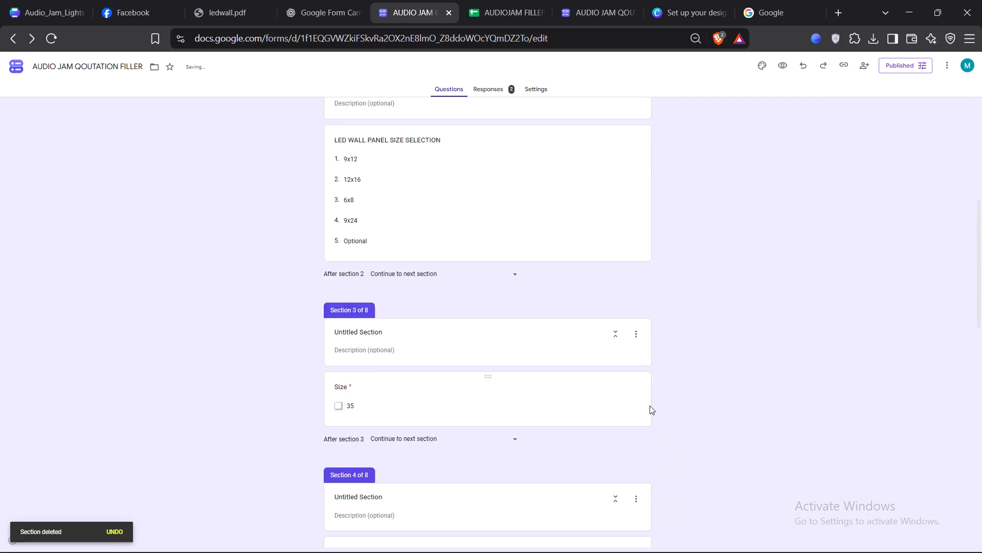
pyautogui.scroll(1, 551, 480)
pyautogui.scroll(3, 417, 373)
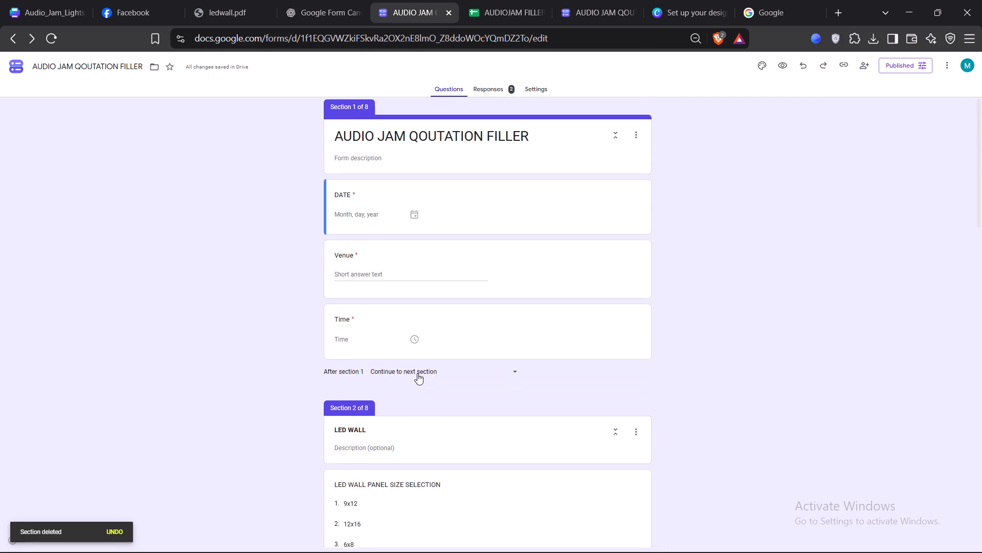
pyautogui.scroll(-4, 421, 331)
pyautogui.click(507, 311)
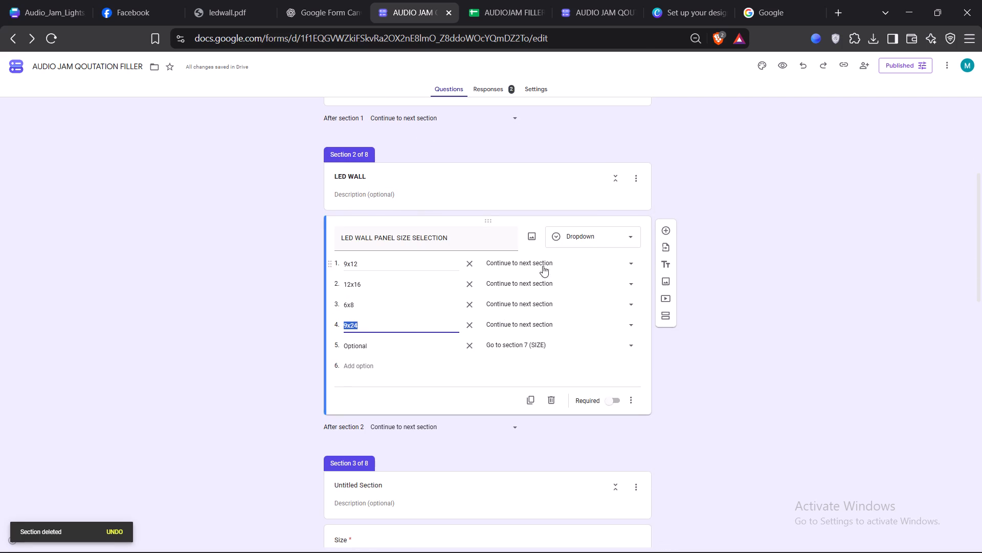
pyautogui.click(552, 261)
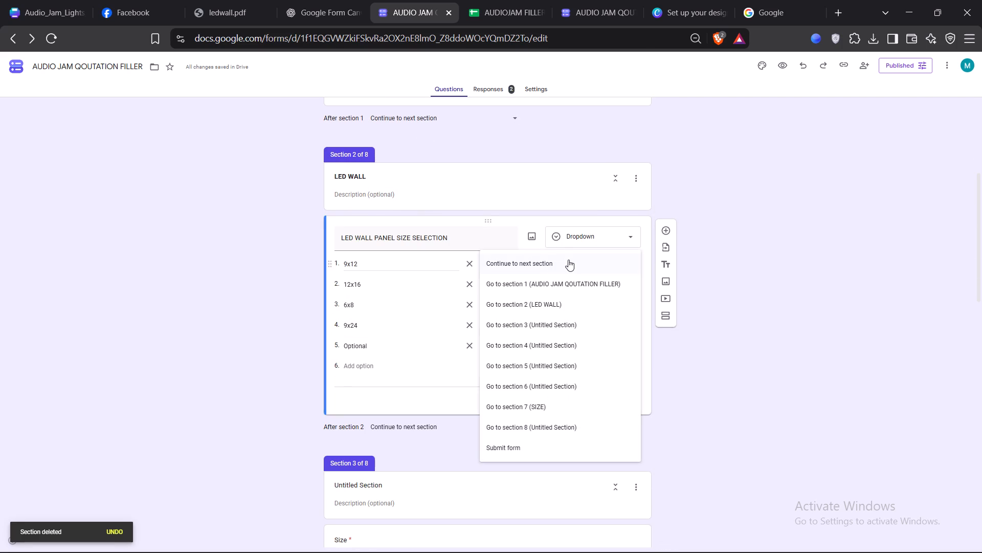
pyautogui.scroll(-1, 570, 260)
pyautogui.scroll(-1, 377, 395)
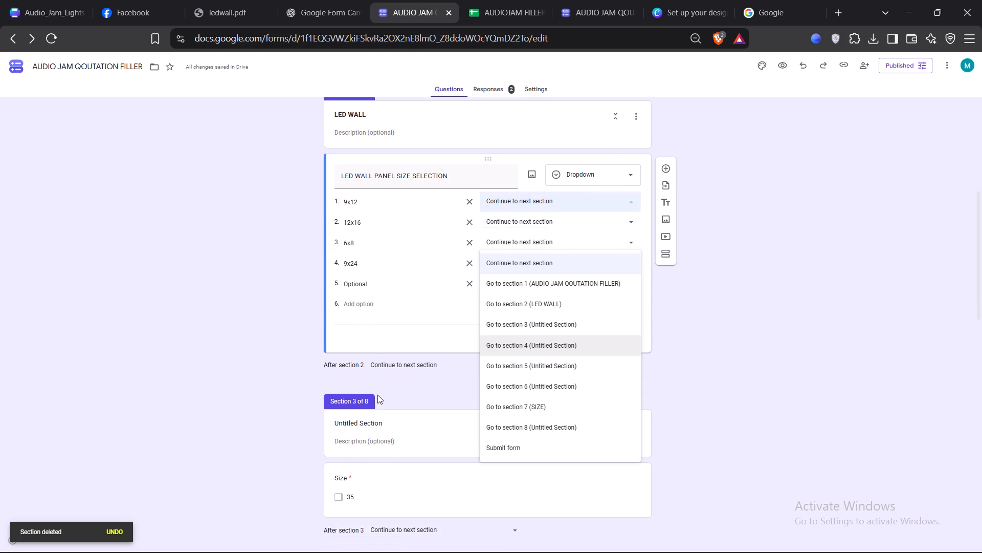
pyautogui.click(367, 418)
pyautogui.scroll(-1, 398, 408)
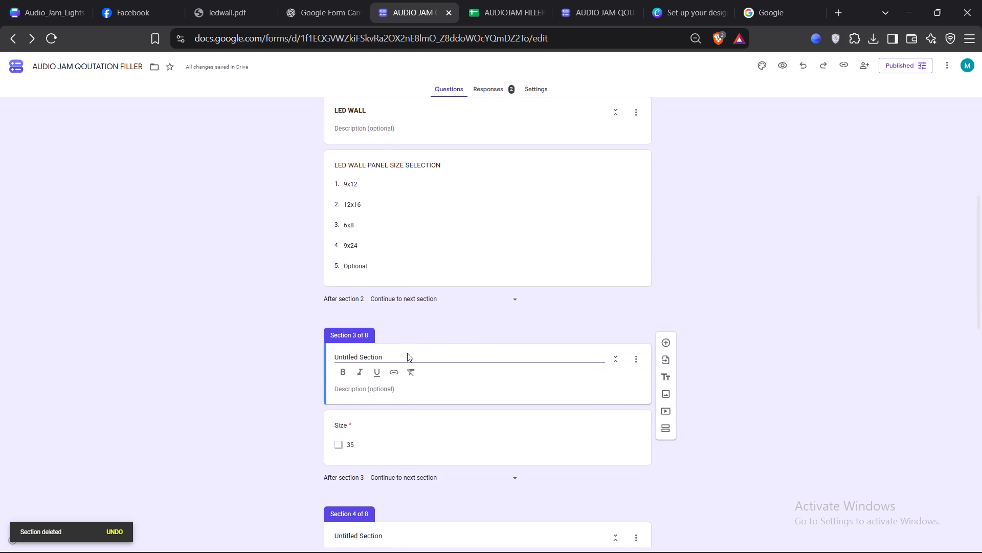
pyautogui.scroll(2, 433, 372)
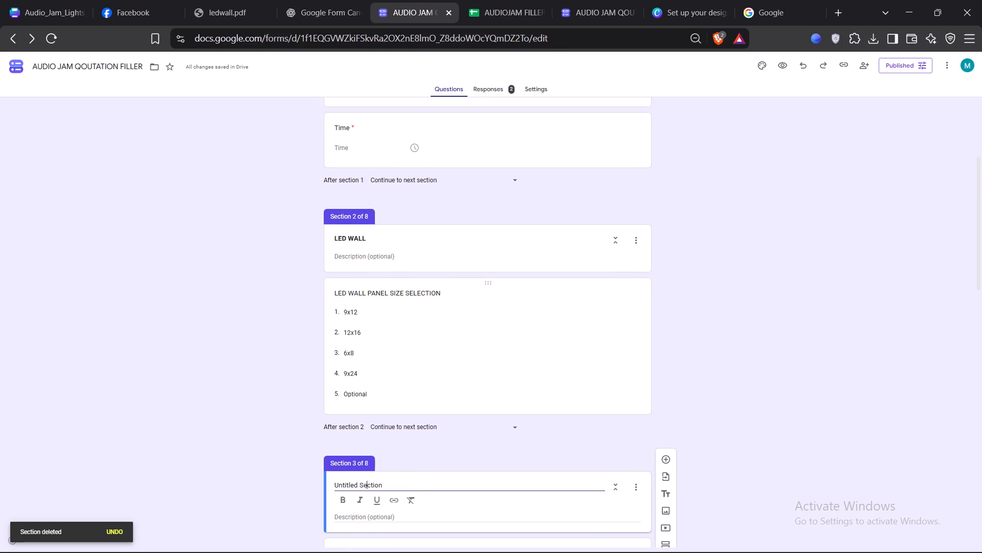
pyautogui.click(527, 302)
pyautogui.click(563, 322)
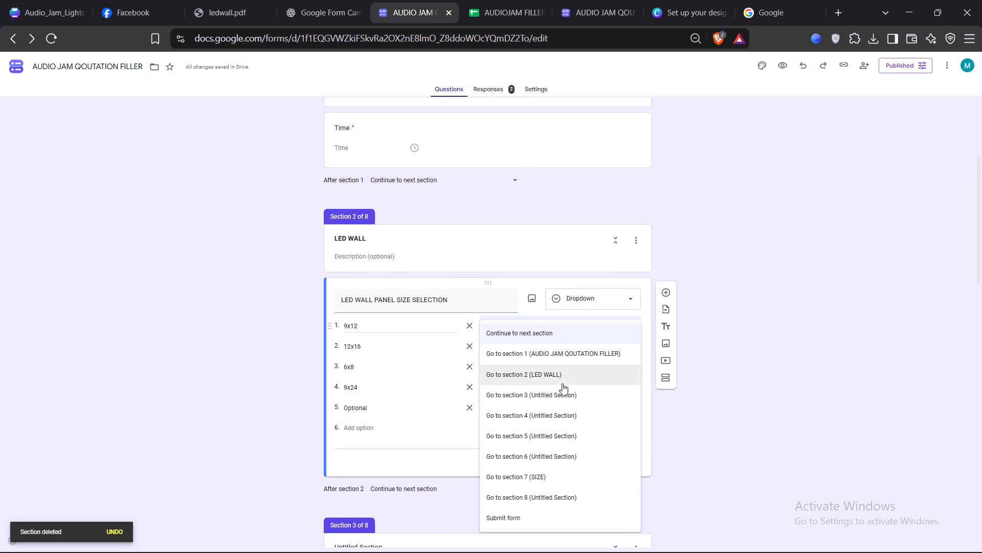
pyautogui.click(576, 393)
# Check the estimated panel counts in the ChatGPT conversation and route the 12x16 option of LED WALL PANEL SIZE SELECTION to section 5.
pyautogui.scroll(-3, 576, 394)
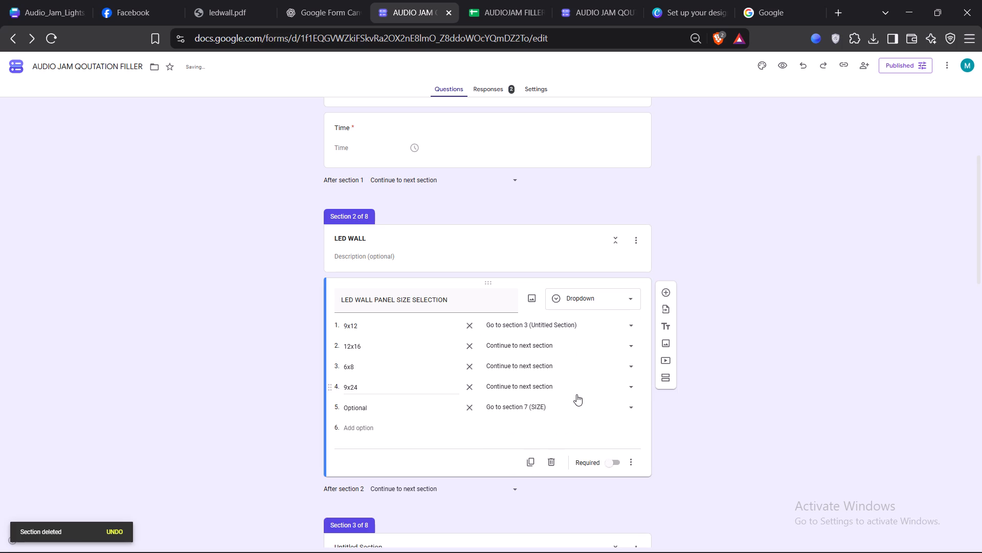
pyautogui.scroll(-2, 576, 394)
pyautogui.click(237, 359)
pyautogui.scroll(-2, 402, 407)
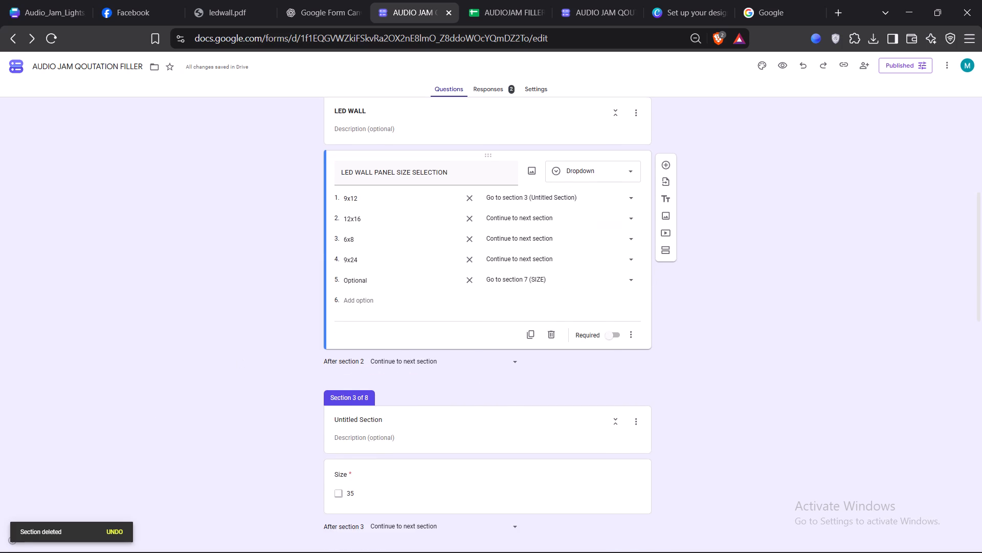
pyautogui.scroll(-2, 468, 358)
pyautogui.scroll(-1, 405, 423)
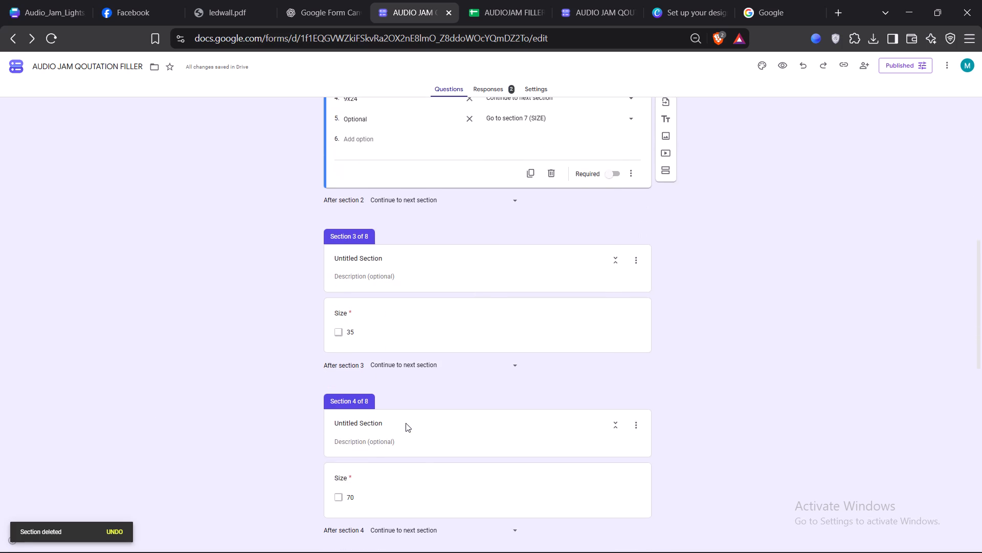
pyautogui.scroll(5, 406, 423)
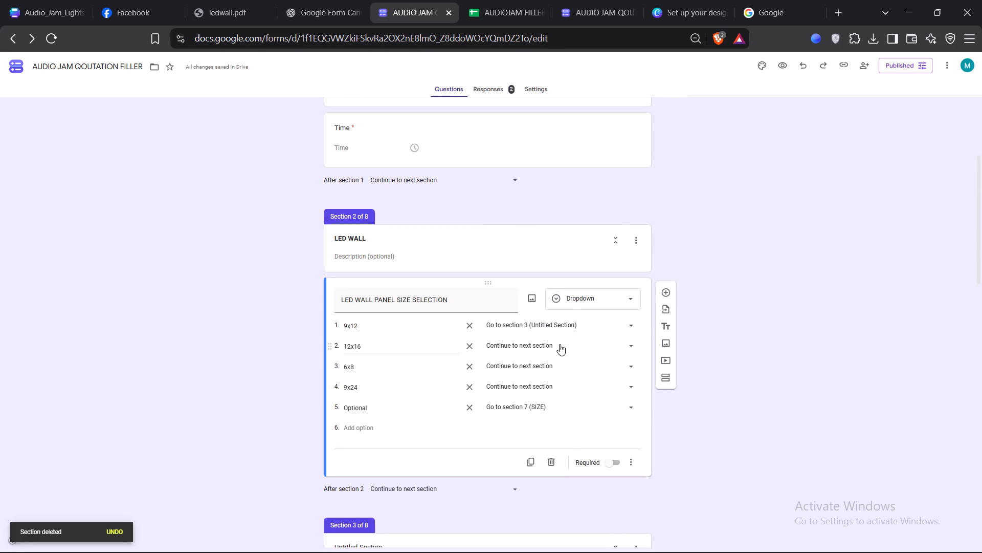
pyautogui.click(501, 6)
pyautogui.click(403, 7)
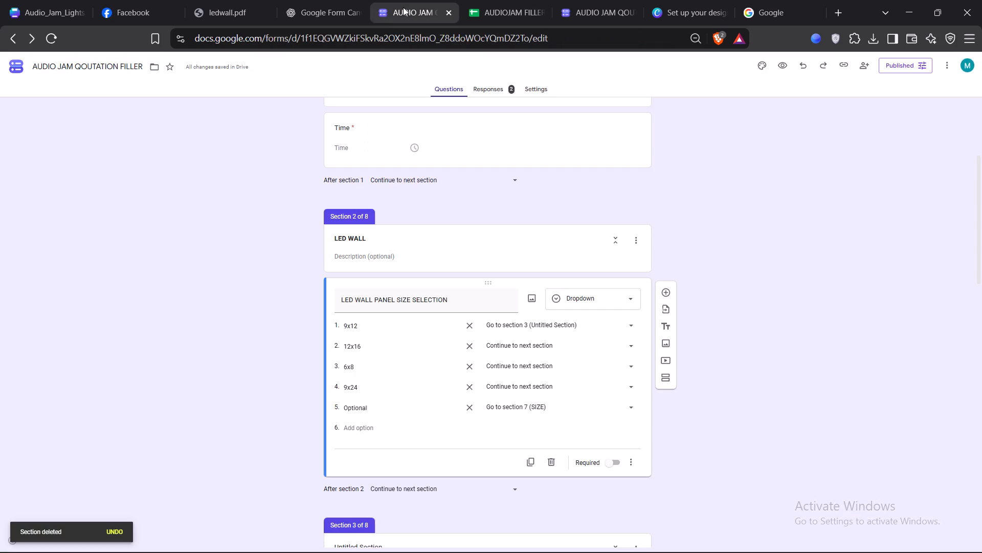
pyautogui.click(314, 13)
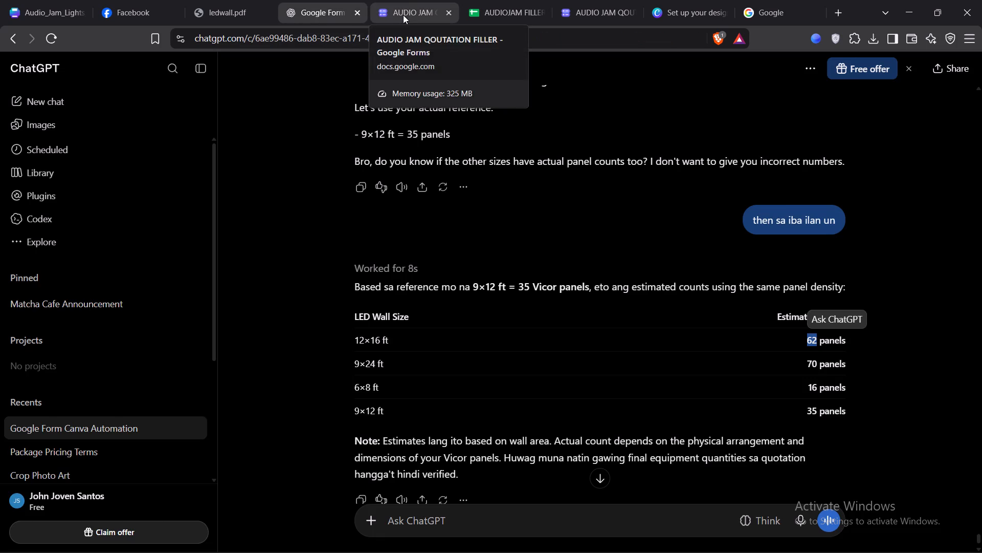
pyautogui.click(403, 15)
pyautogui.scroll(-2, 465, 477)
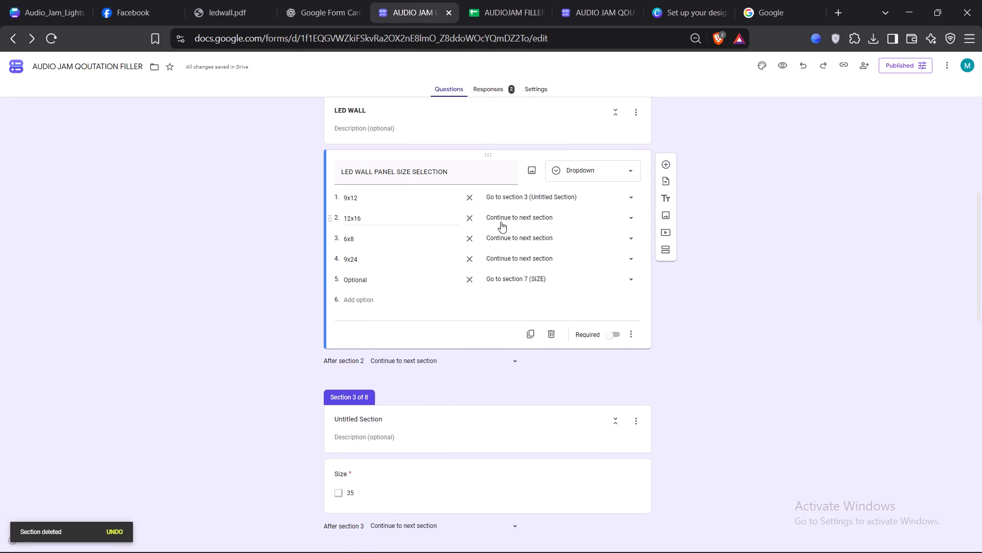
pyautogui.click(501, 221)
pyautogui.scroll(-3, 412, 416)
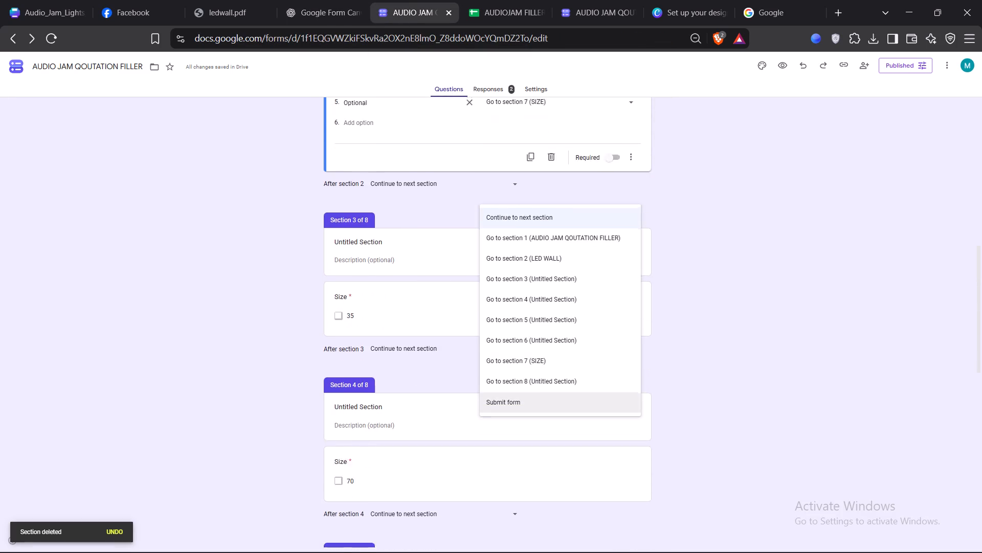
pyautogui.scroll(-4, 412, 408)
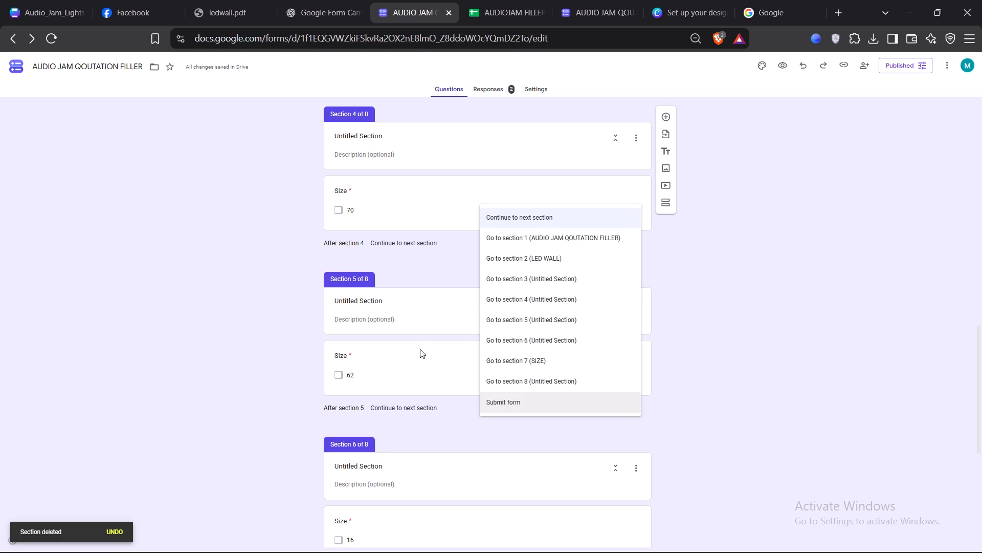
pyautogui.click(508, 324)
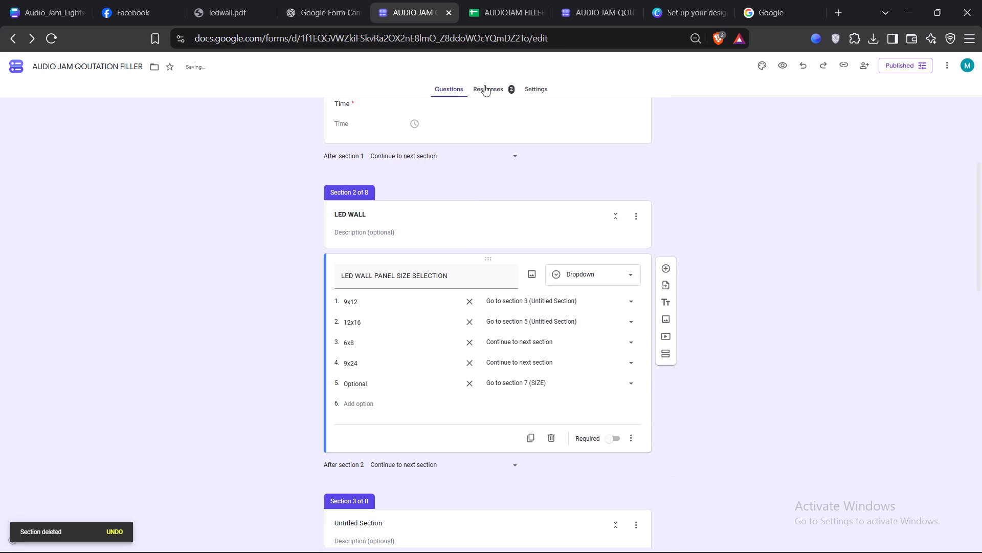
# Check the 9x24 panel count in the ChatGPT conversation and route the form's 9x24 option to section 4.
pyautogui.click(312, 5)
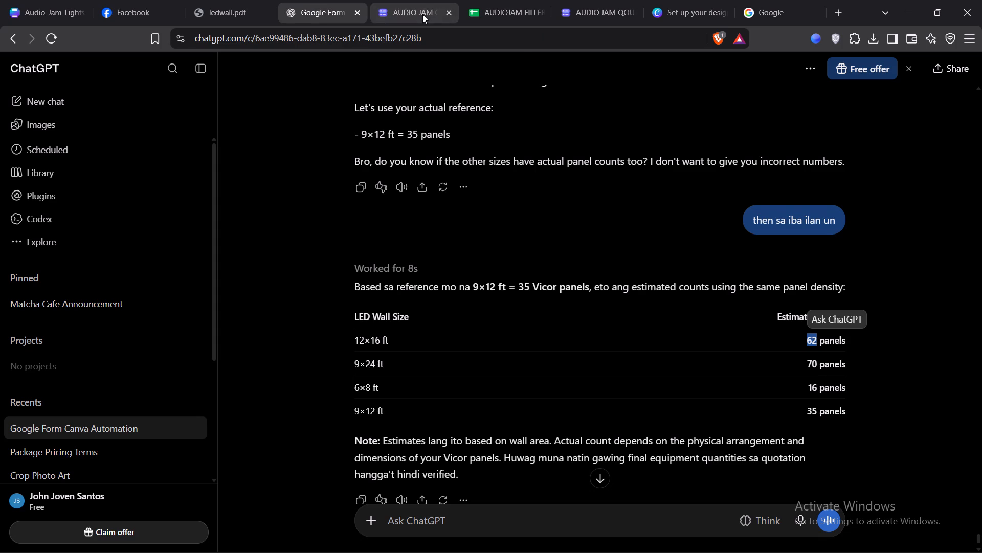
pyautogui.click(422, 14)
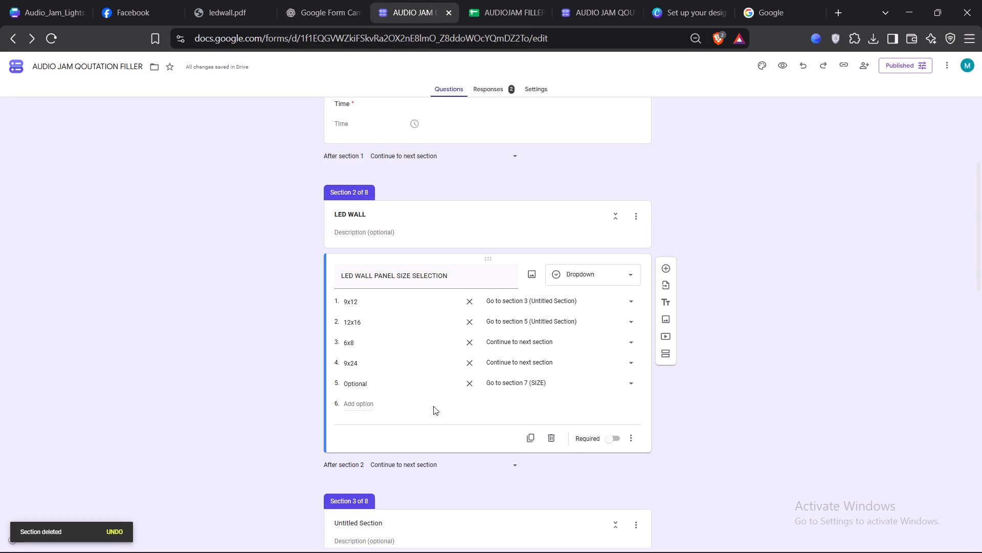
pyautogui.click(520, 360)
pyautogui.scroll(-2, 437, 455)
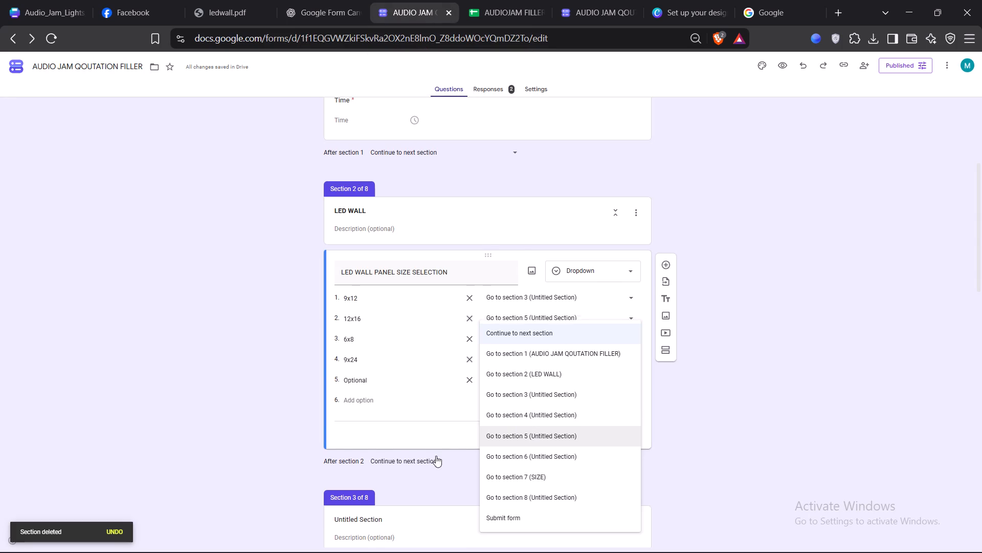
pyautogui.scroll(-3, 436, 456)
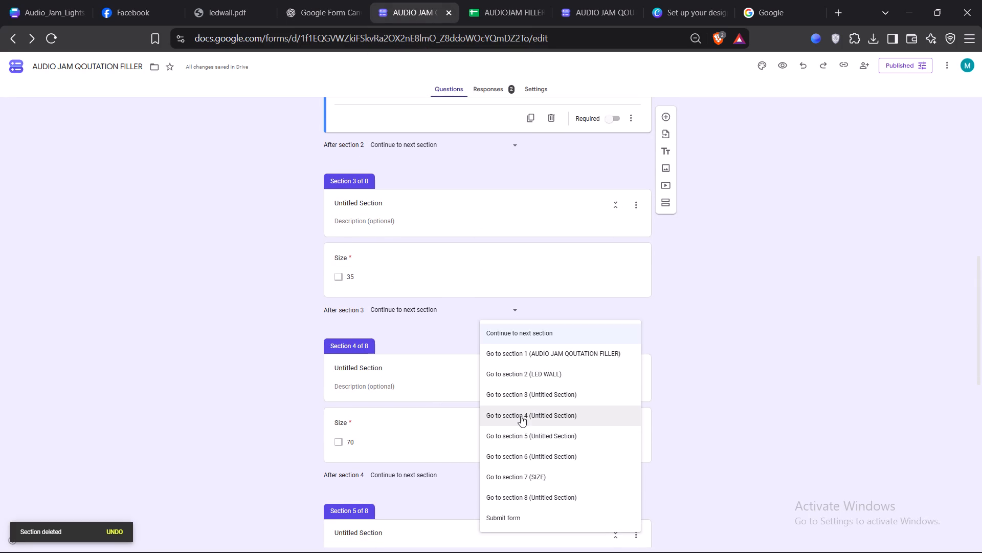
pyautogui.click(519, 418)
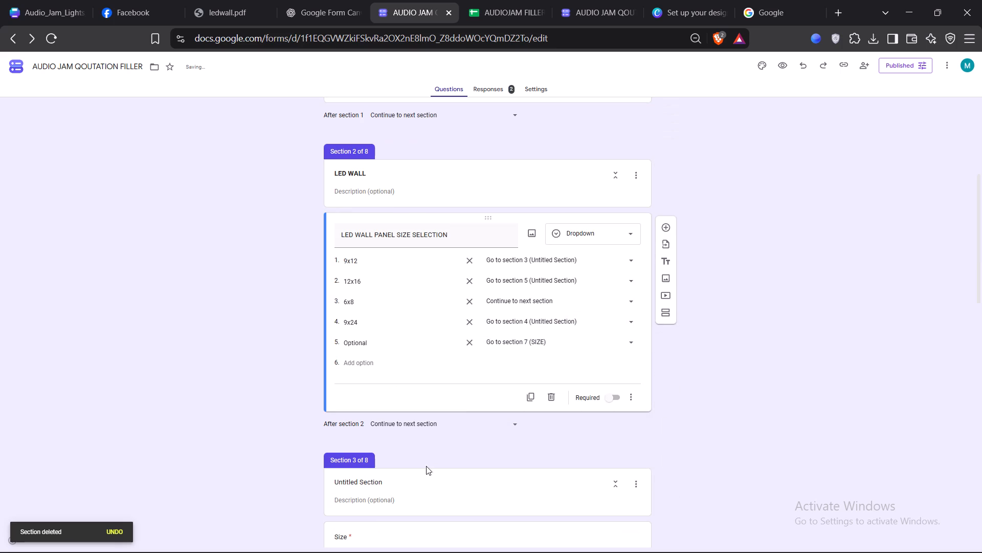
# Route the 6x8 option of LED WALL PANEL SIZE SELECTION to section 6.
pyautogui.scroll(-1, 430, 466)
pyautogui.scroll(2, 430, 465)
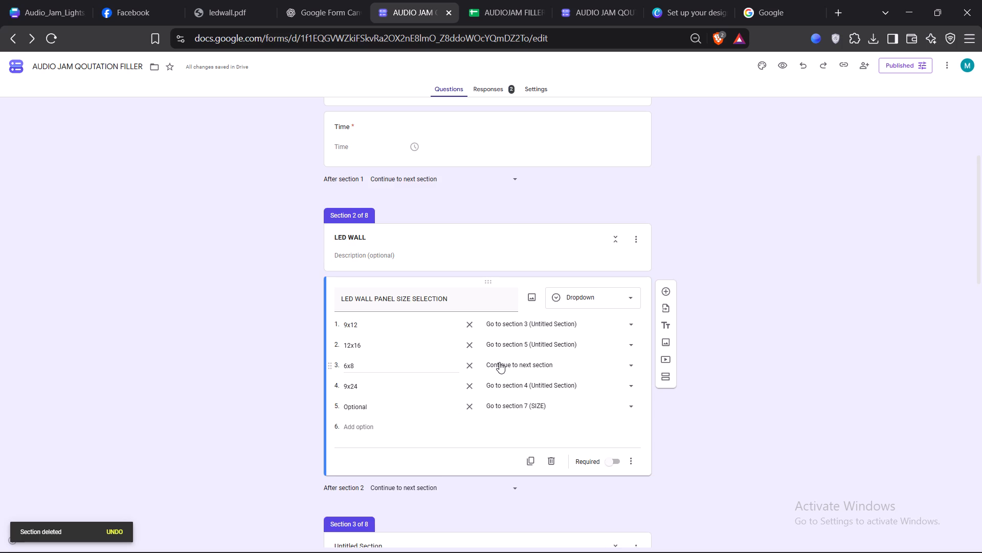
pyautogui.scroll(-8, 499, 362)
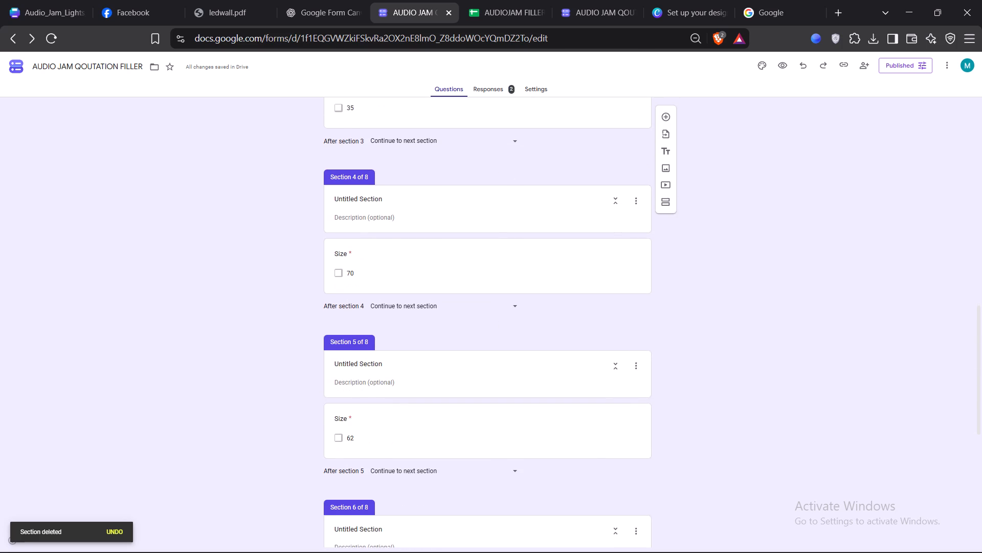
pyautogui.scroll(-2, 499, 362)
pyautogui.scroll(8, 481, 363)
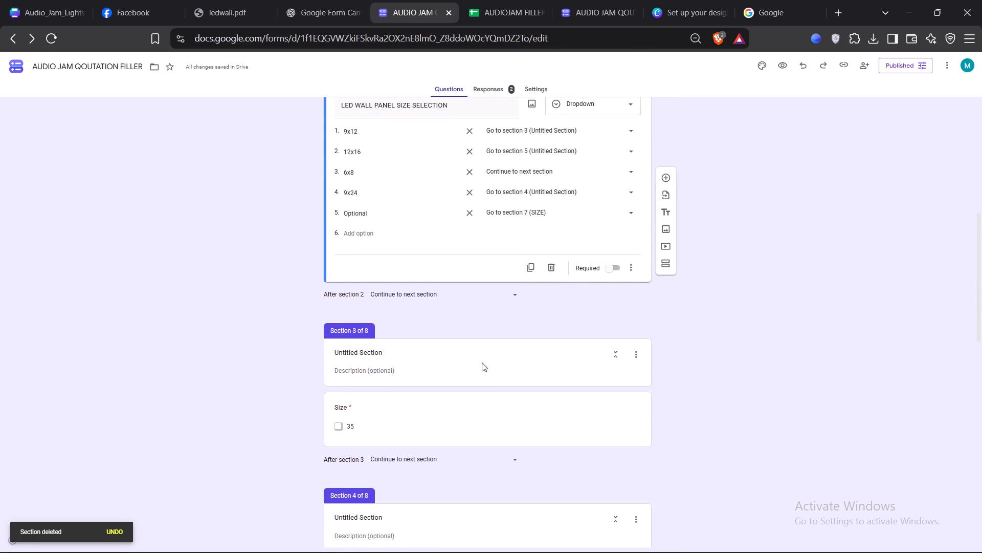
pyautogui.click(530, 238)
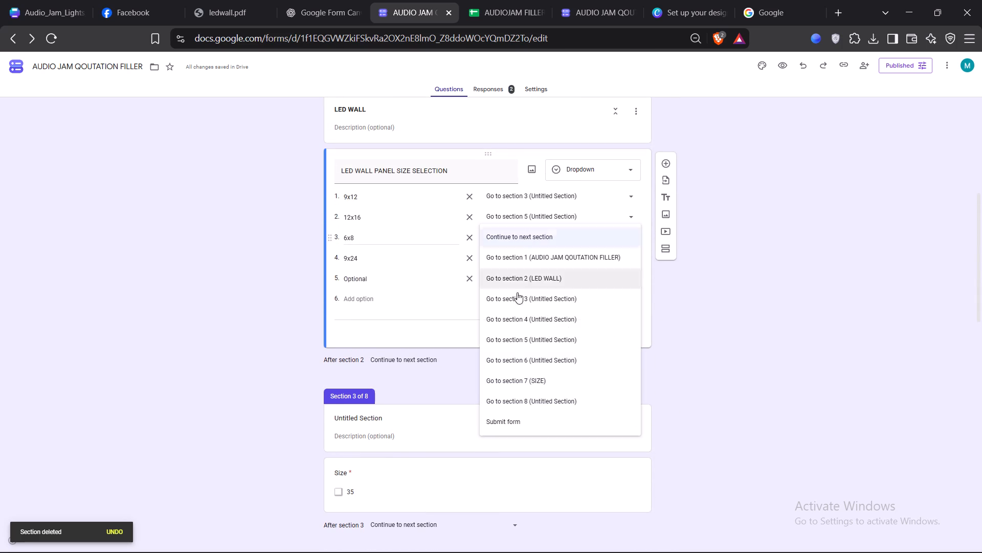
pyautogui.click(524, 360)
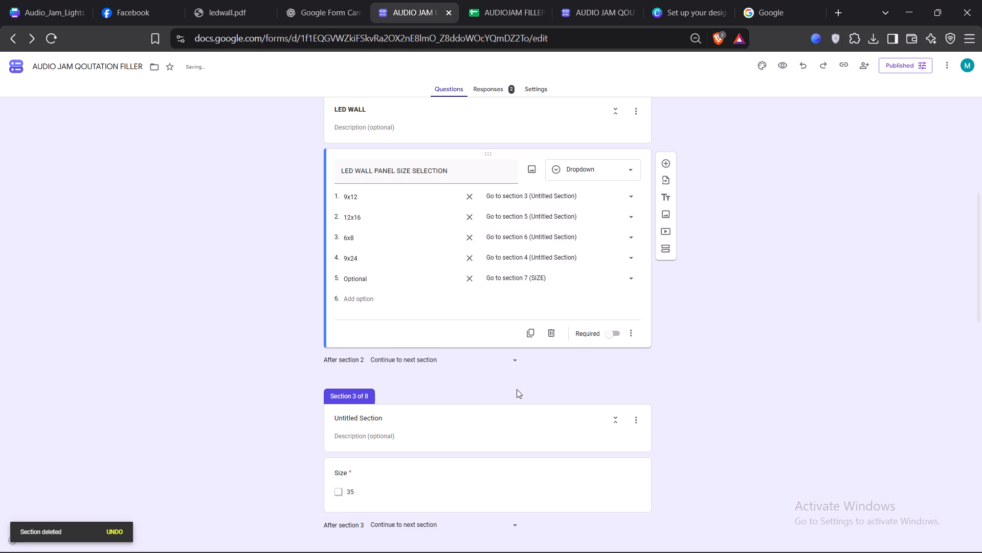
pyautogui.click(517, 381)
# Review the form's sections from LED WALL down to section 8, including the Optional size question in section 7.
pyautogui.scroll(2, 357, 397)
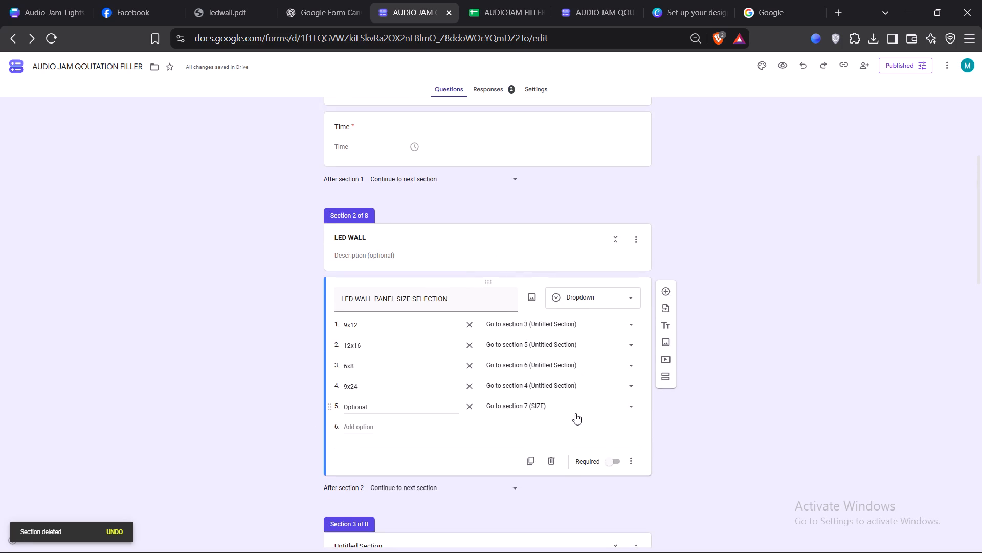
pyautogui.scroll(-7, 426, 462)
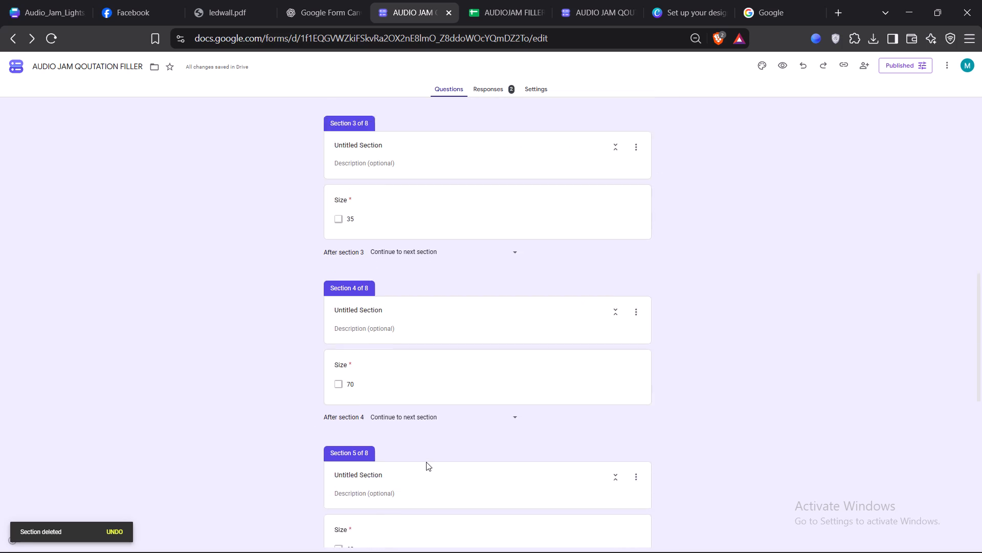
pyautogui.scroll(-11, 426, 462)
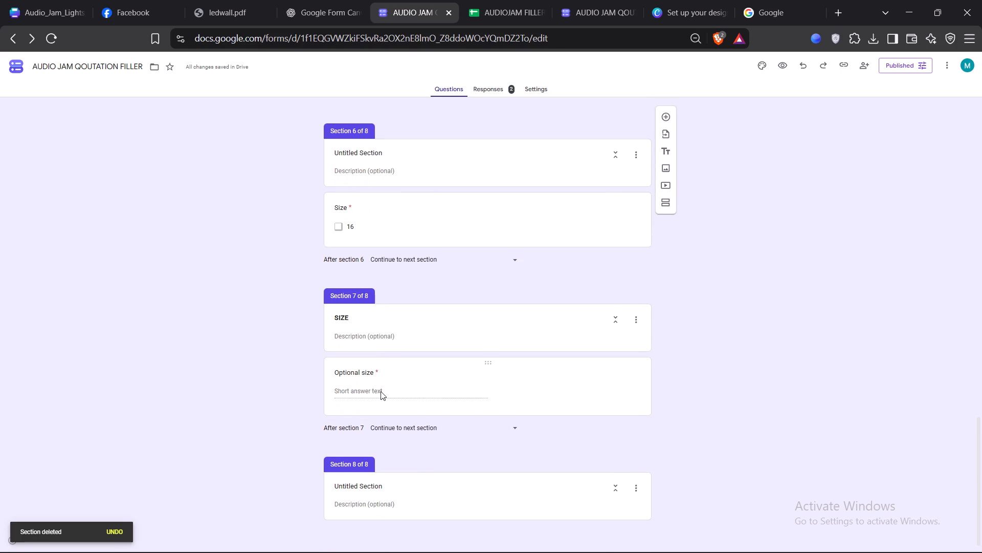
pyautogui.click(501, 404)
pyautogui.click(543, 375)
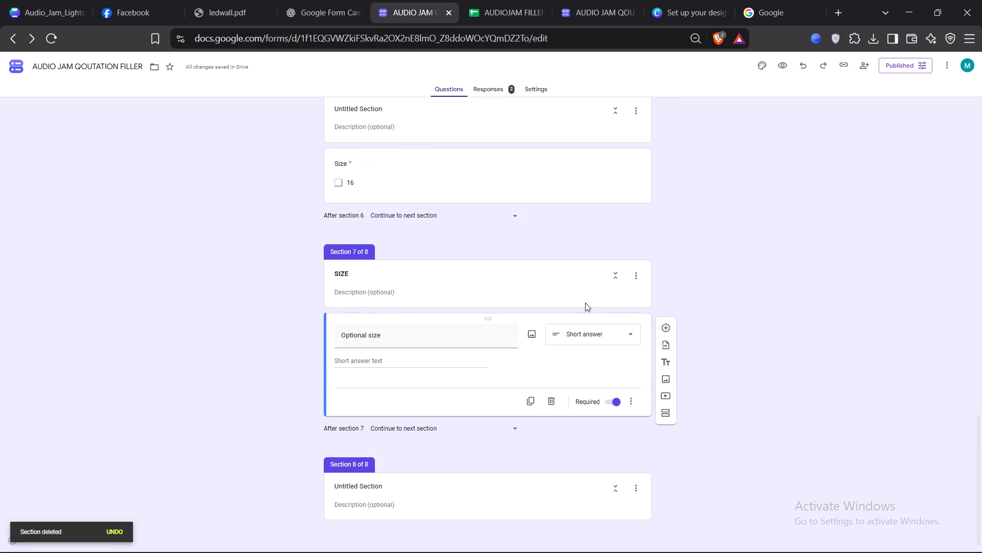
pyautogui.scroll(2, 576, 307)
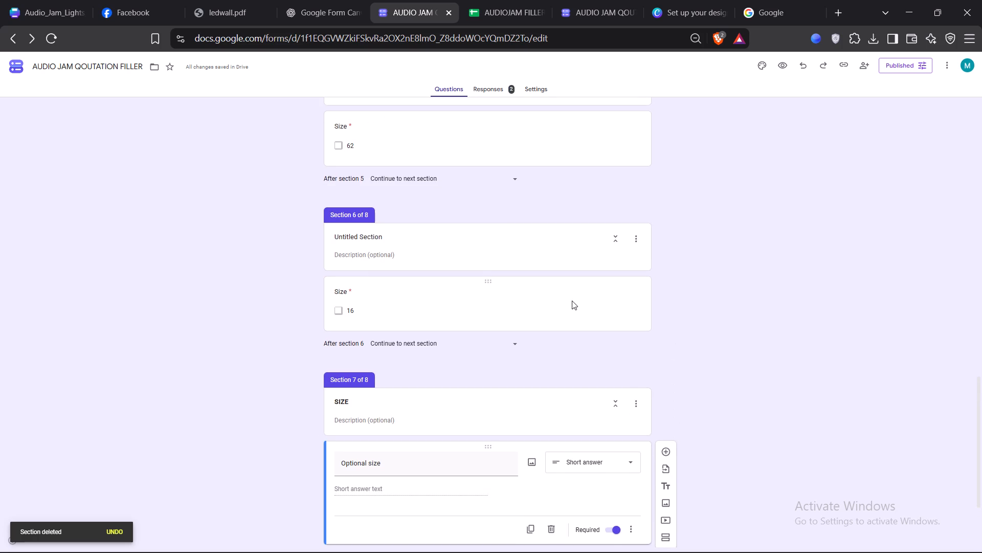
pyautogui.scroll(-3, 548, 350)
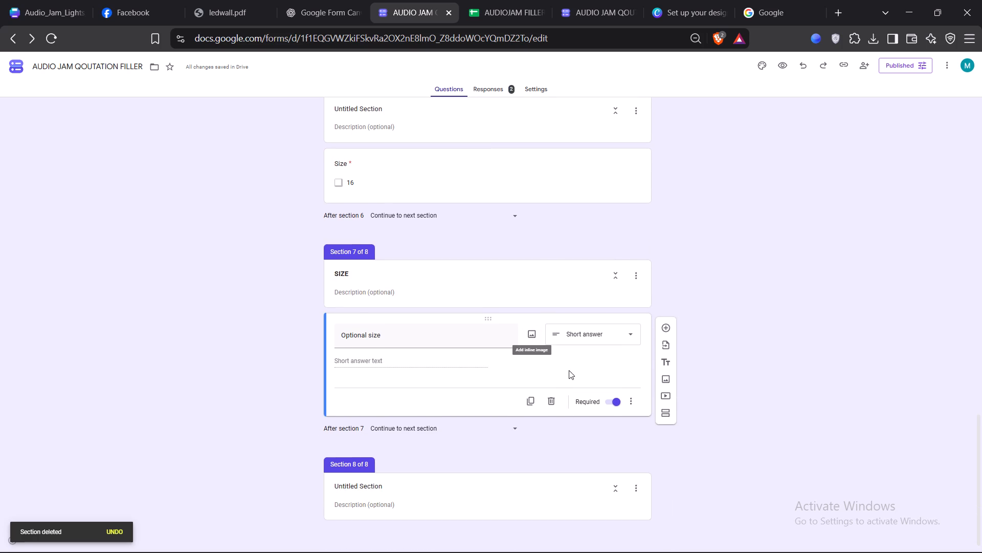
pyautogui.click(414, 387)
pyautogui.click(460, 378)
pyautogui.scroll(-1, 393, 409)
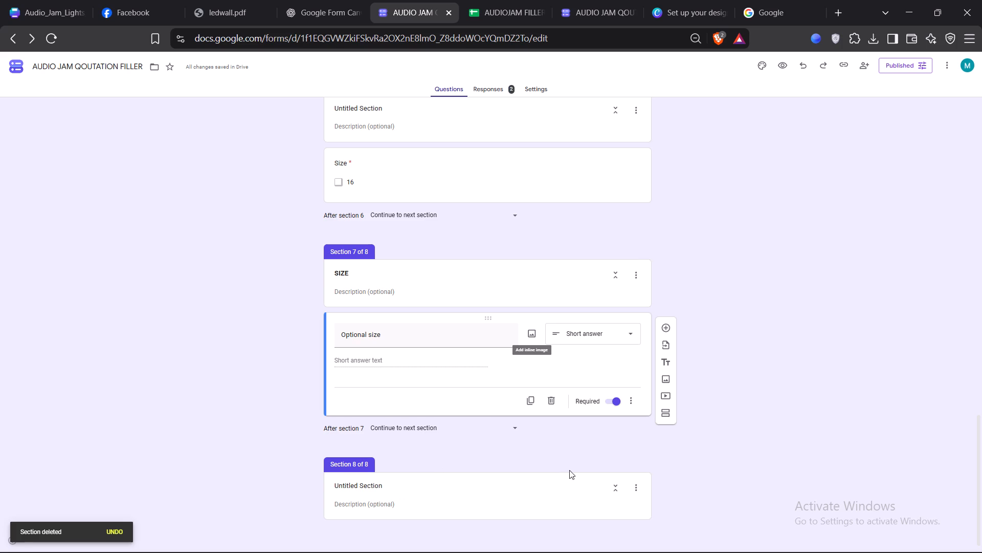
# Check the routing of each LED WALL PANEL SIZE SELECTION option against the Size questions in the sections that follow.
pyautogui.scroll(14, 569, 470)
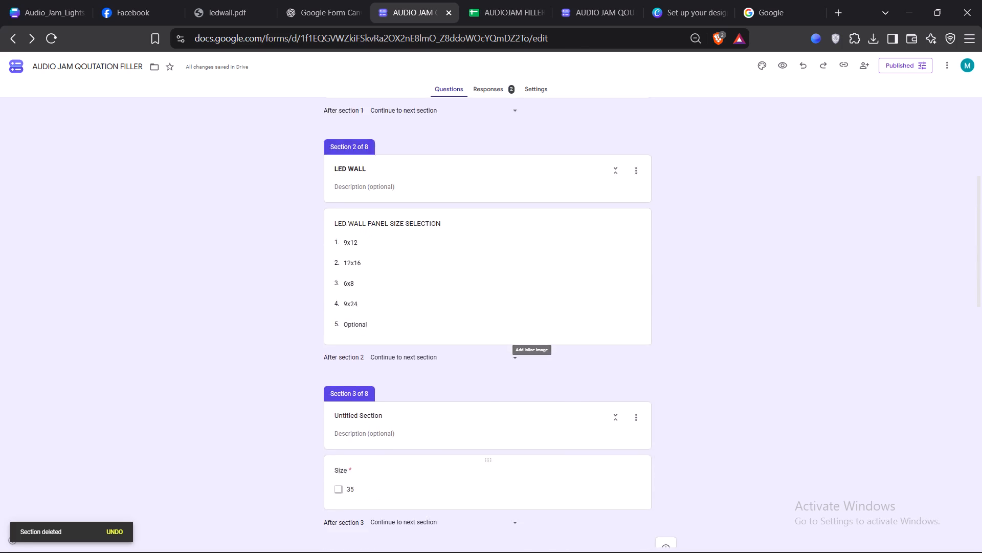
pyautogui.click(712, 337)
pyautogui.click(457, 334)
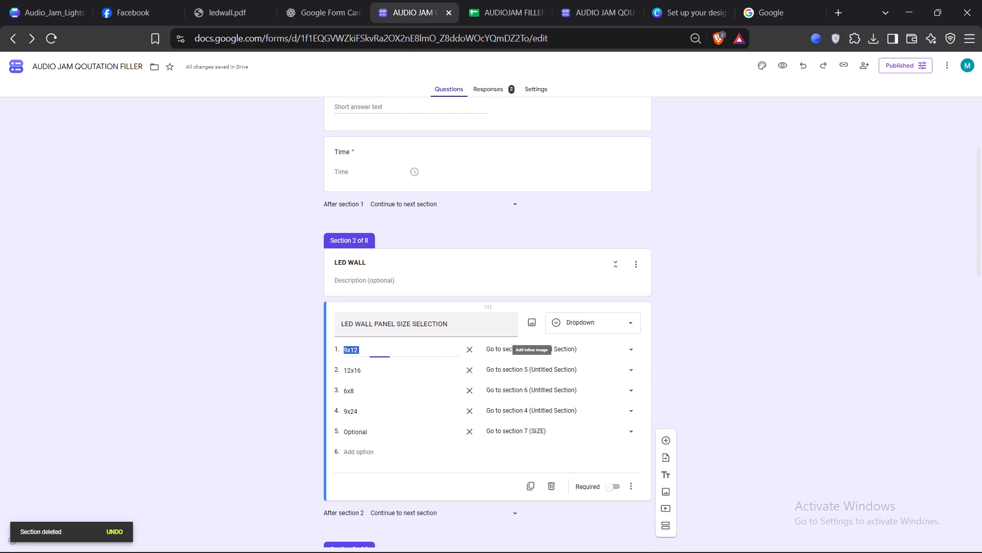
pyautogui.click(604, 461)
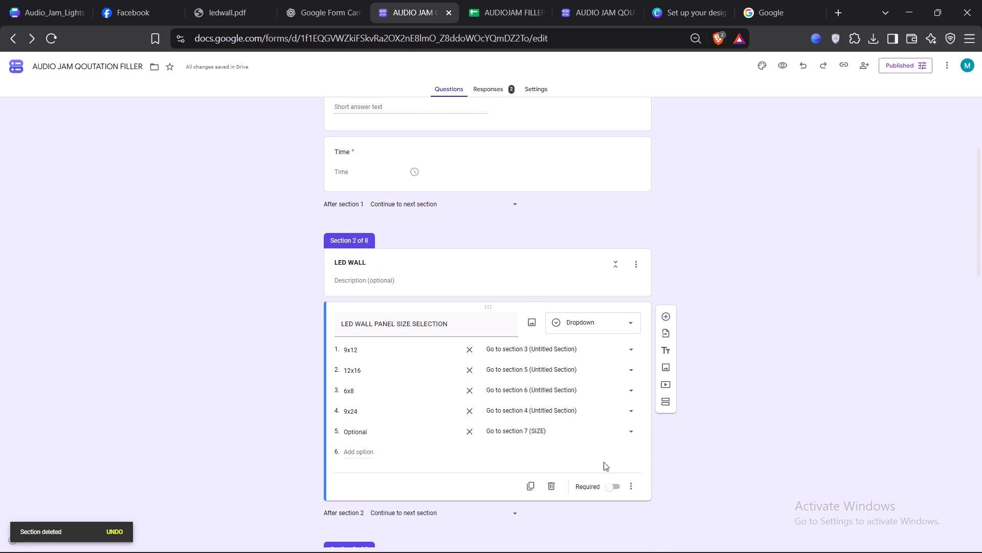
pyautogui.scroll(-4, 497, 407)
pyautogui.scroll(-1, 429, 407)
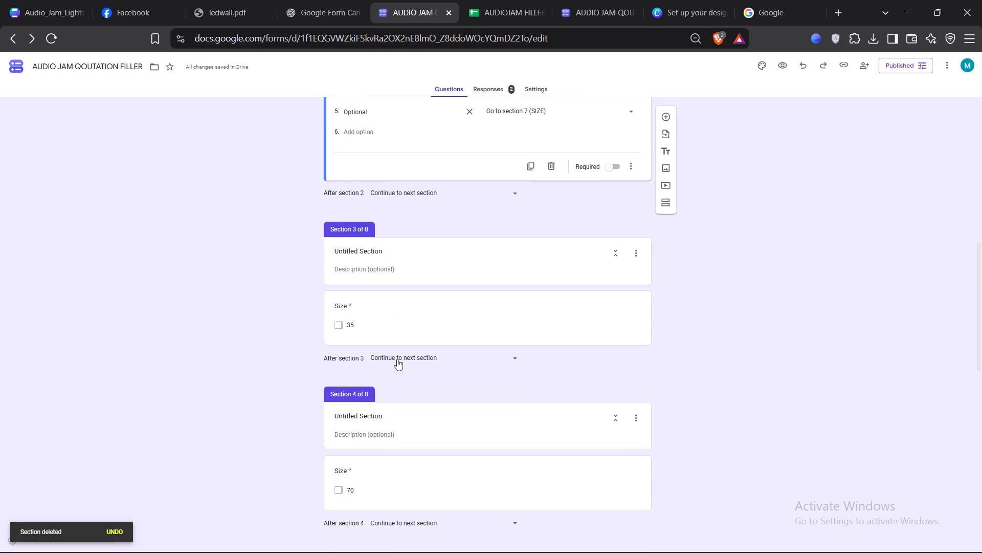
pyautogui.scroll(-14, 397, 359)
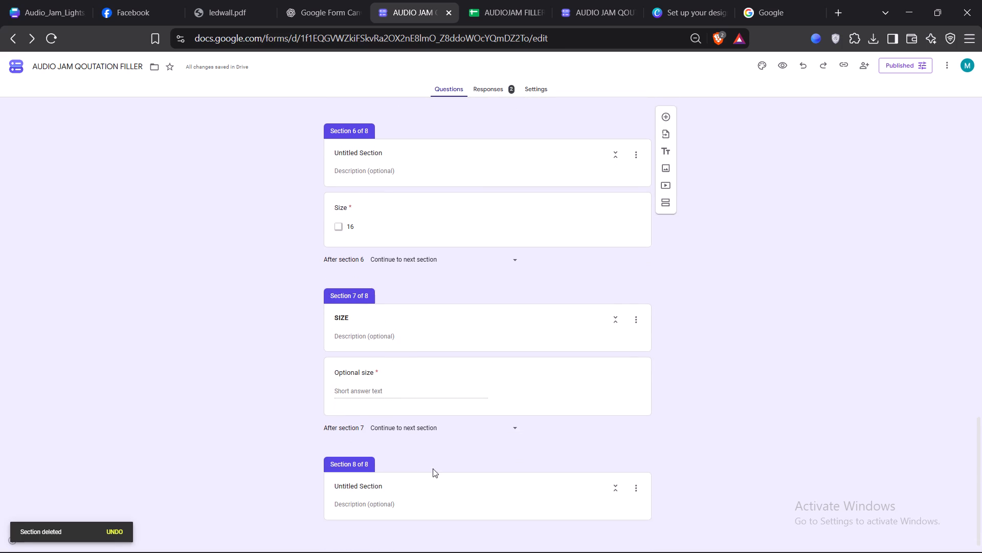
pyautogui.scroll(9, 428, 480)
pyautogui.scroll(2, 389, 445)
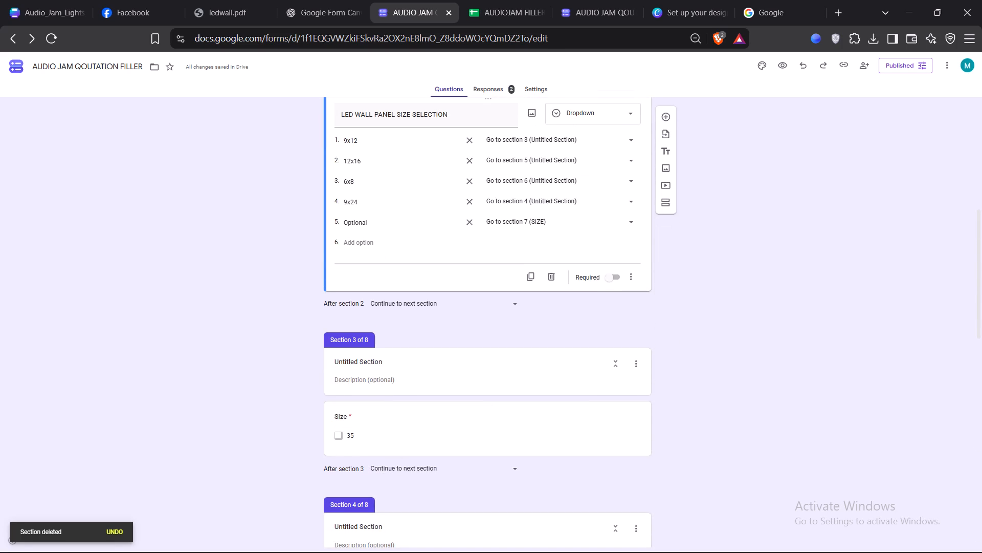
# Set the after-section routing of sections 3 and 5 to go to section 8.
pyautogui.scroll(-2, 382, 382)
pyautogui.click(412, 339)
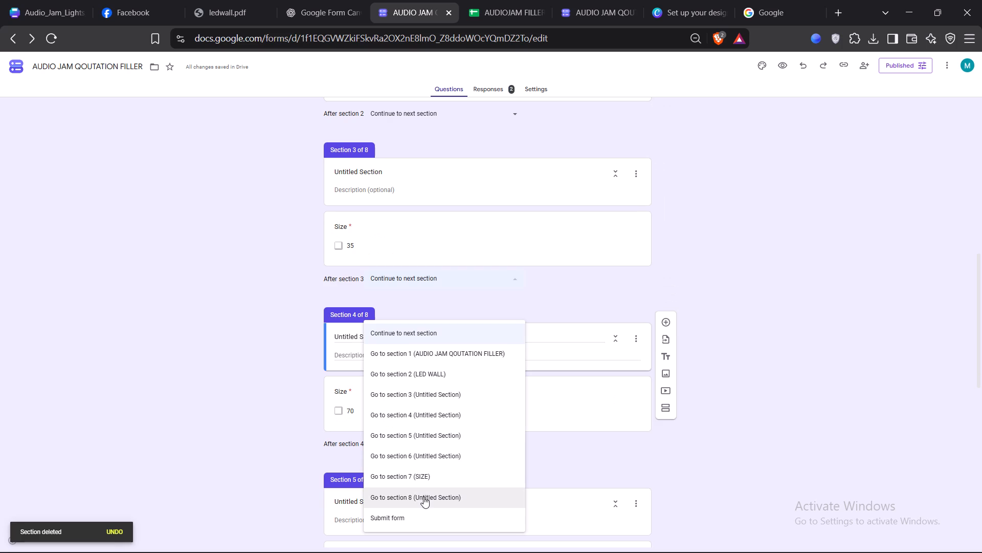
pyautogui.click(423, 497)
pyautogui.scroll(-2, 423, 497)
pyautogui.scroll(-1, 408, 454)
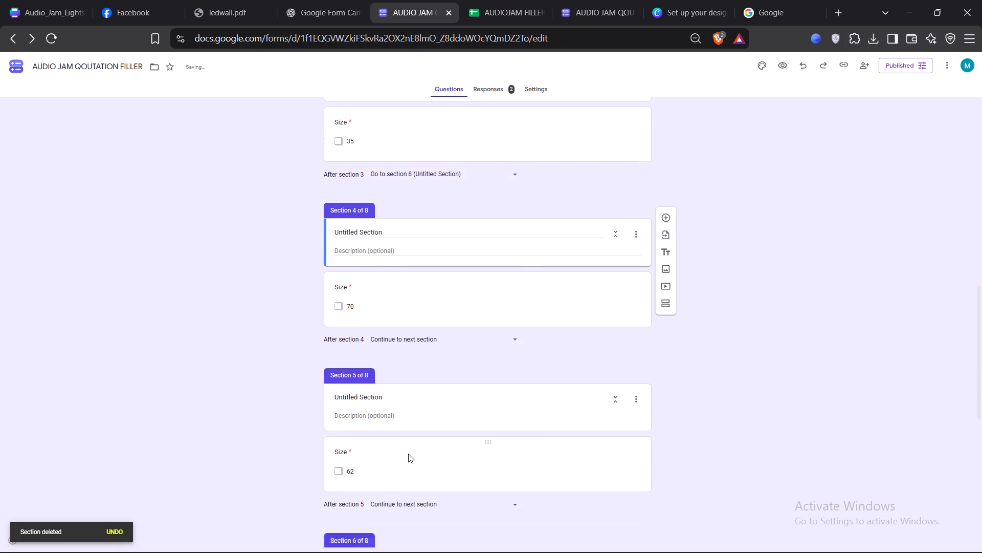
pyautogui.scroll(-1, 408, 454)
pyautogui.click(397, 420)
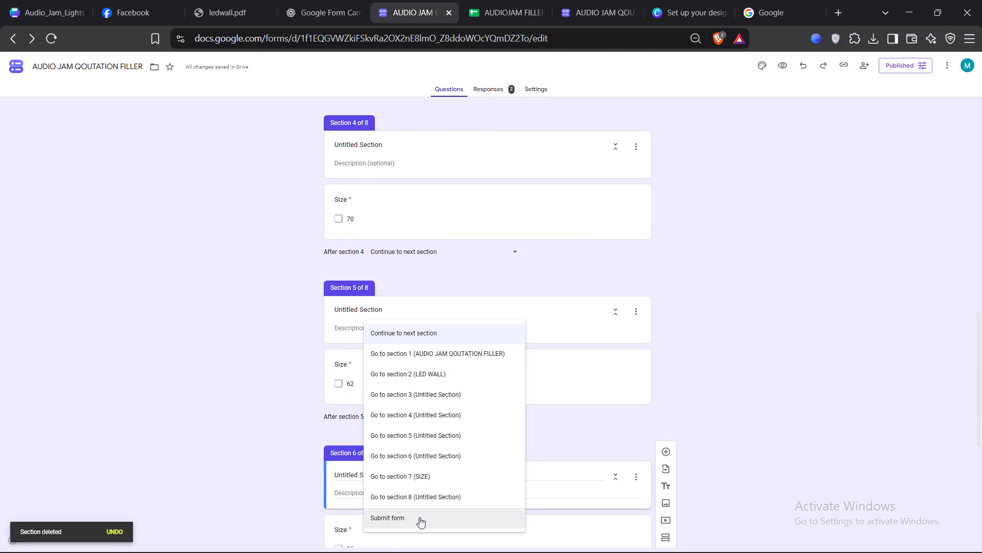
pyautogui.click(428, 503)
# Set the after-section routing of section 6 and the skipped section 4 to go to section 8.
pyautogui.scroll(-2, 428, 503)
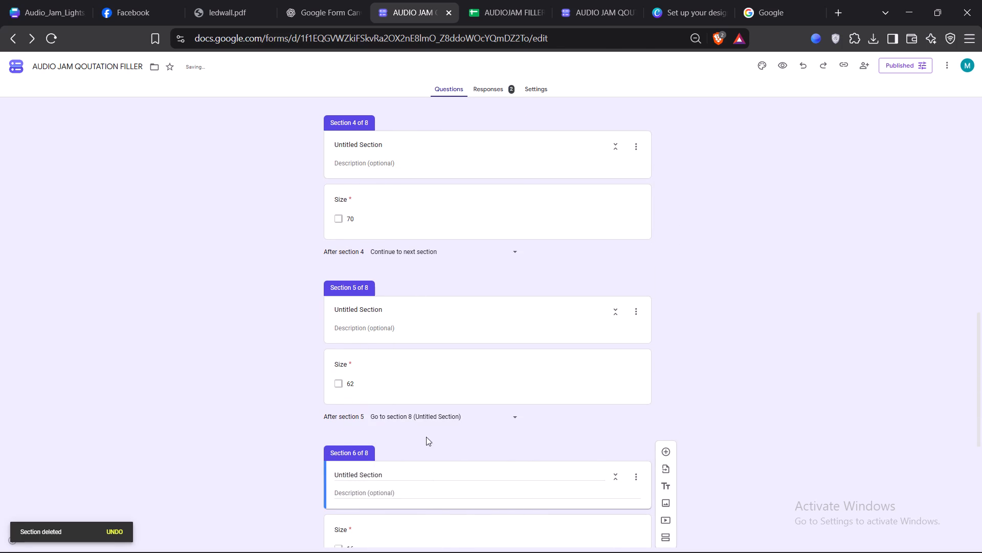
pyautogui.scroll(-3, 401, 437)
pyautogui.click(419, 390)
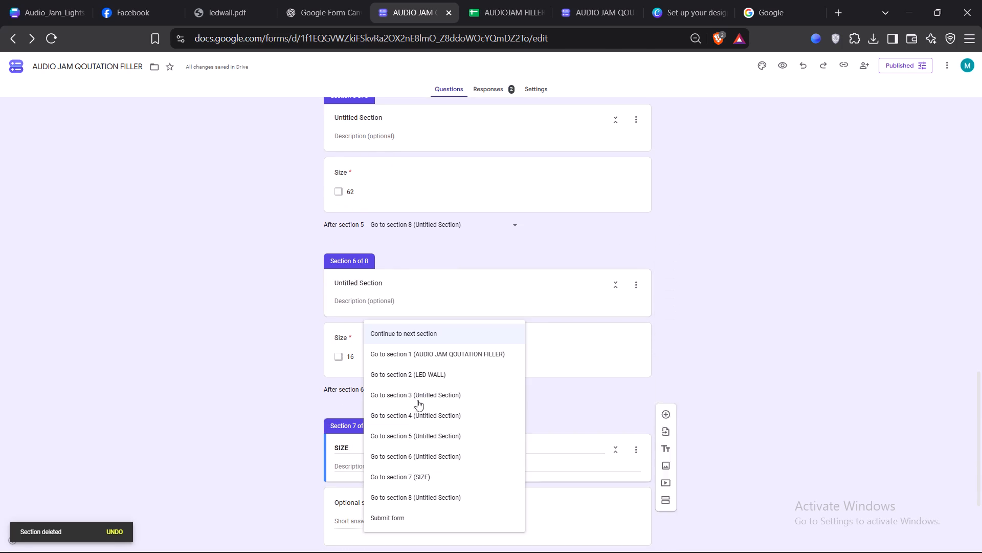
pyautogui.click(450, 499)
pyautogui.scroll(2, 444, 457)
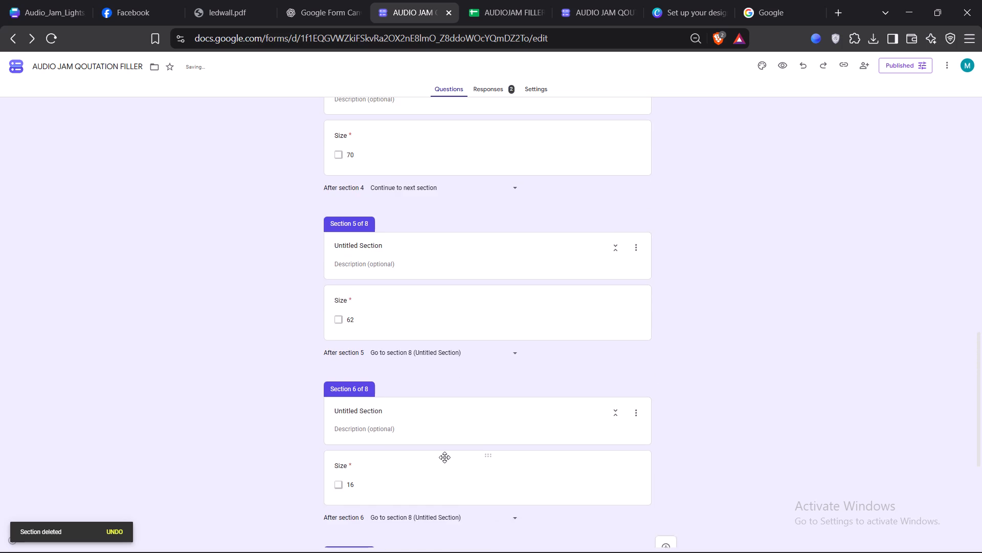
pyautogui.scroll(3, 444, 457)
pyautogui.click(415, 377)
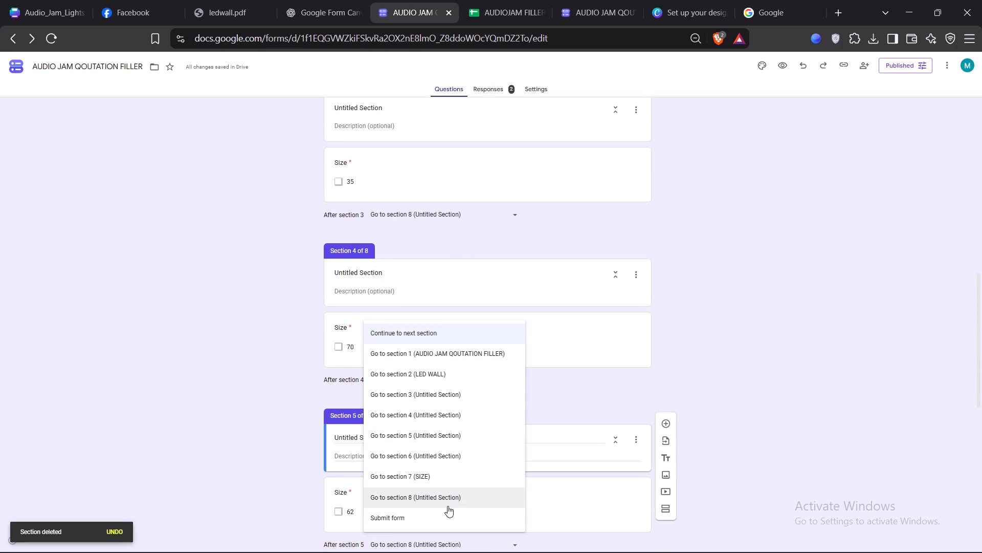
pyautogui.click(445, 500)
# Look over the form's remaining sections, then switch to the Canva quotation and examine its equipment table.
pyautogui.scroll(-11, 444, 499)
pyautogui.scroll(-5, 541, 435)
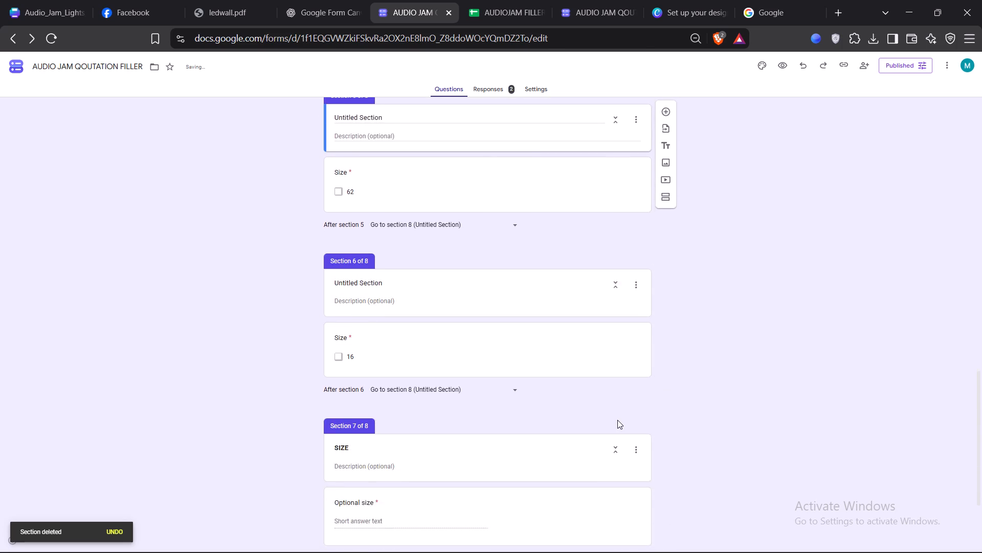
pyautogui.scroll(-7, 617, 420)
pyautogui.click(235, 6)
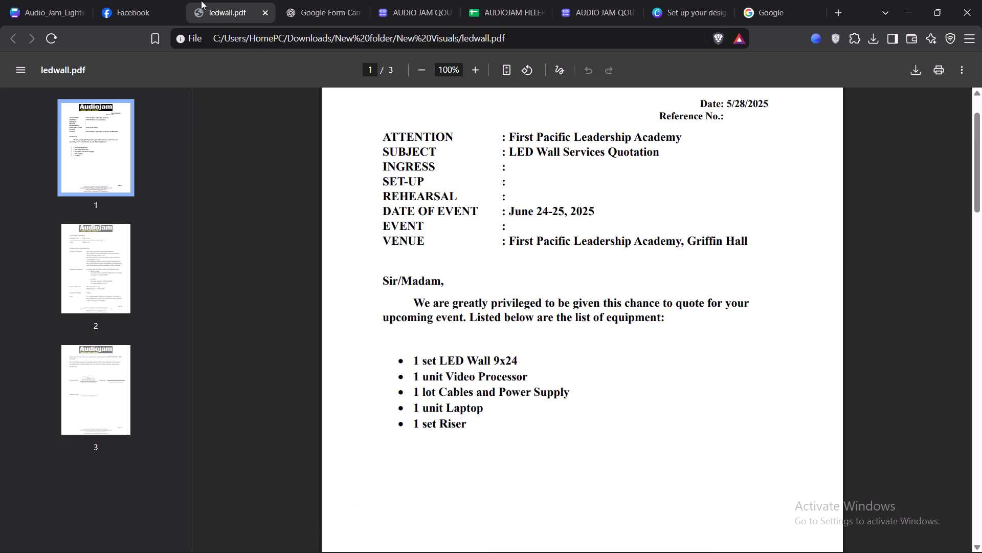
pyautogui.click(124, 0)
pyautogui.click(300, 0)
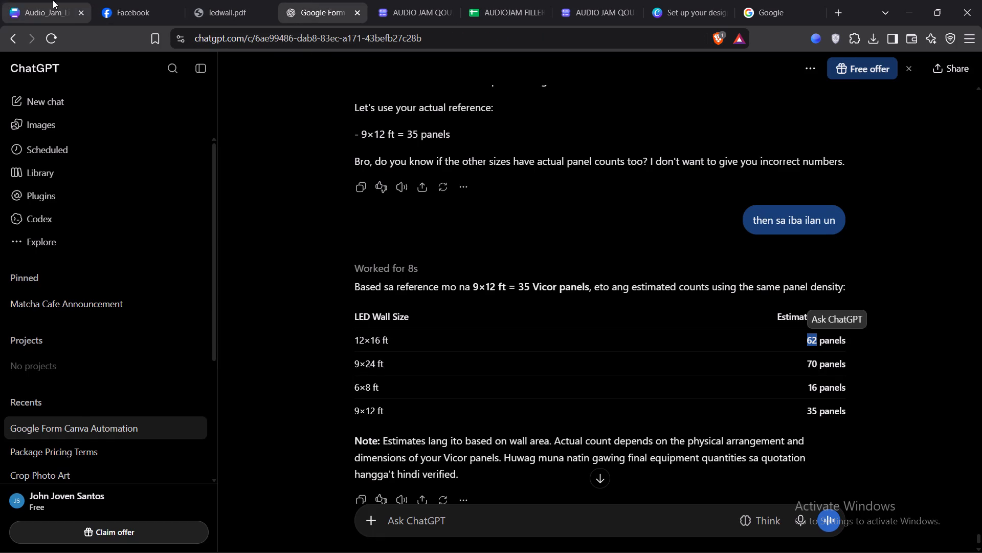
pyautogui.click(53, 0)
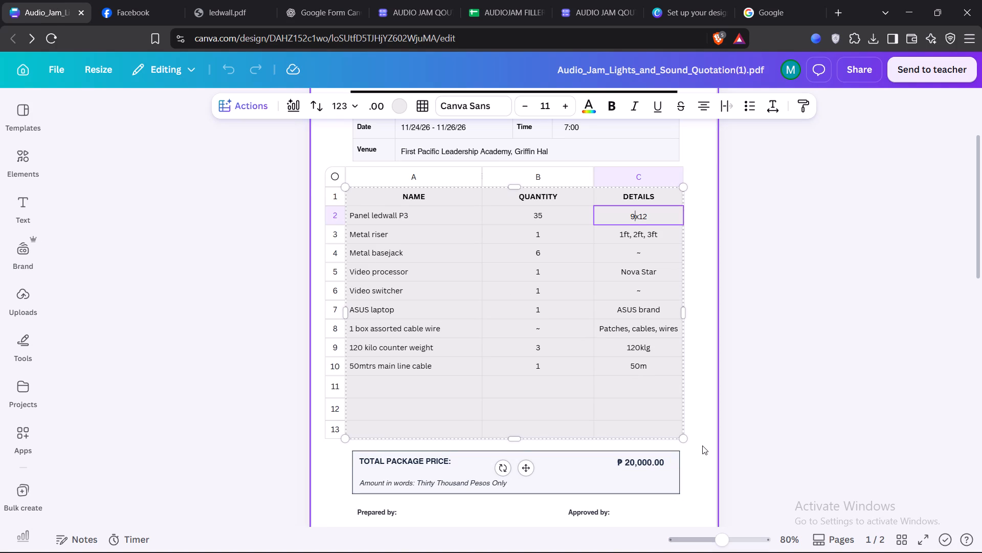
pyautogui.click(702, 445)
pyautogui.scroll(1, 660, 496)
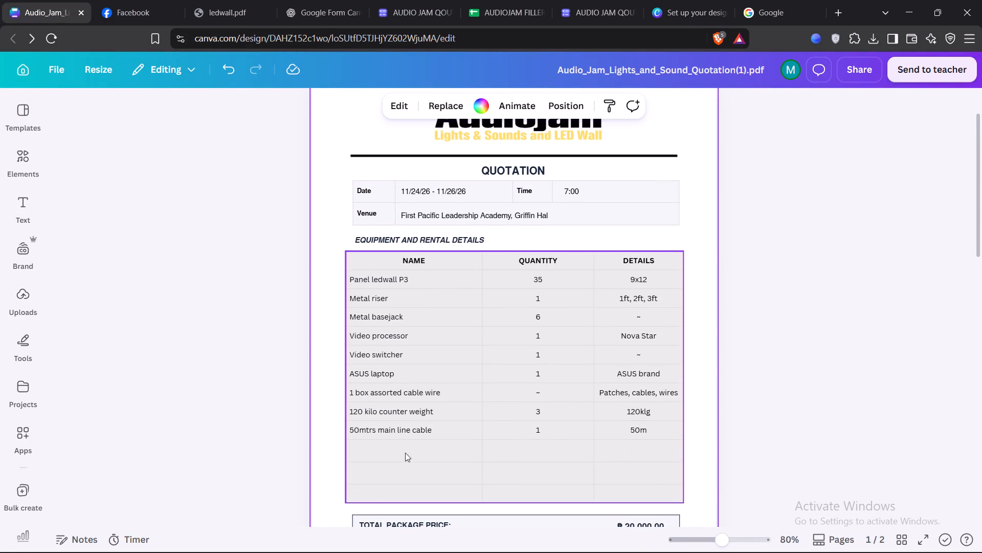
# Rename the 50mtrs main line cable item in the equipment table to "Main line cable".
pyautogui.click(365, 426)
pyautogui.click(373, 428)
pyautogui.moveTo(375, 434); pyautogui.dragTo(374, 434)
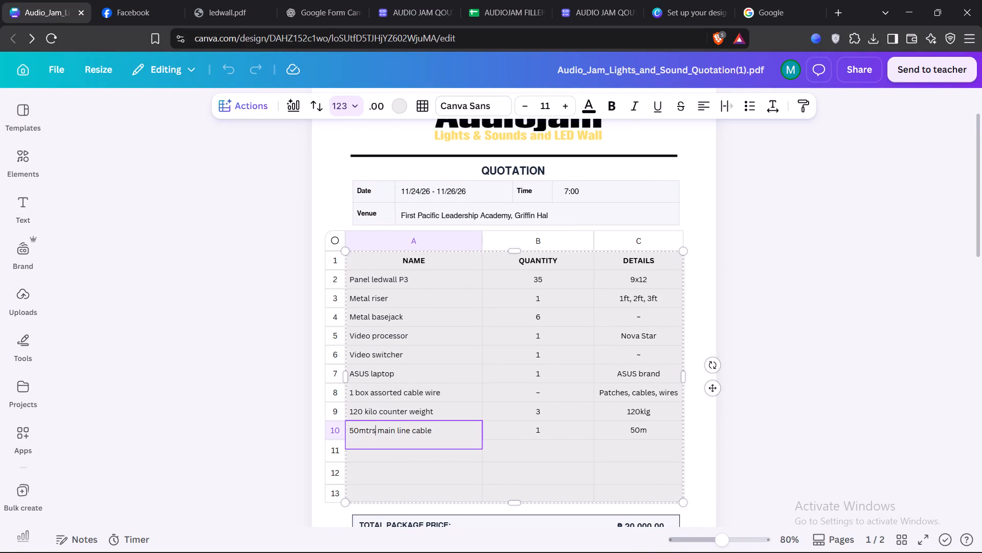
pyautogui.moveTo(374, 434); pyautogui.dragTo(351, 432)
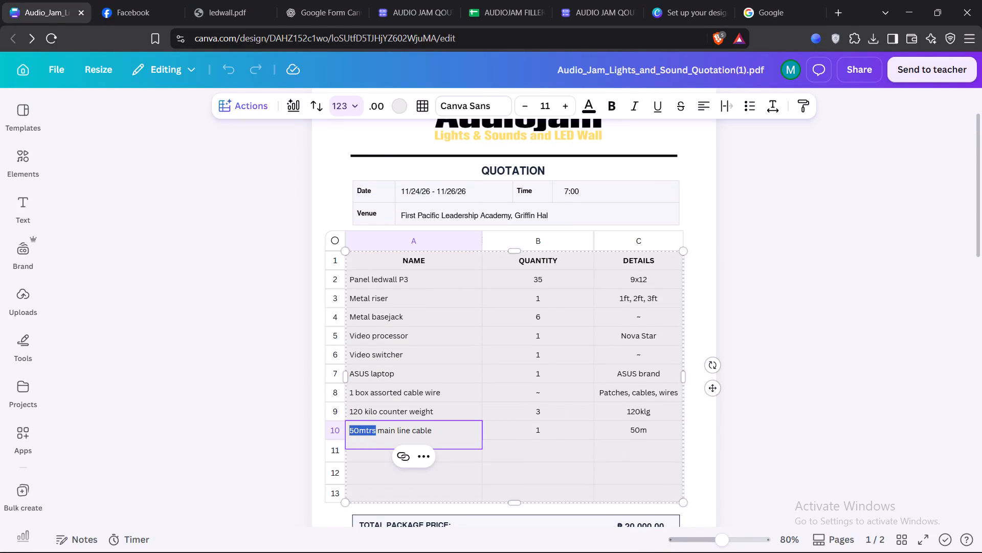
pyautogui.press('BackSpace')
pyautogui.click(355, 428)
pyautogui.press('BackSpace')
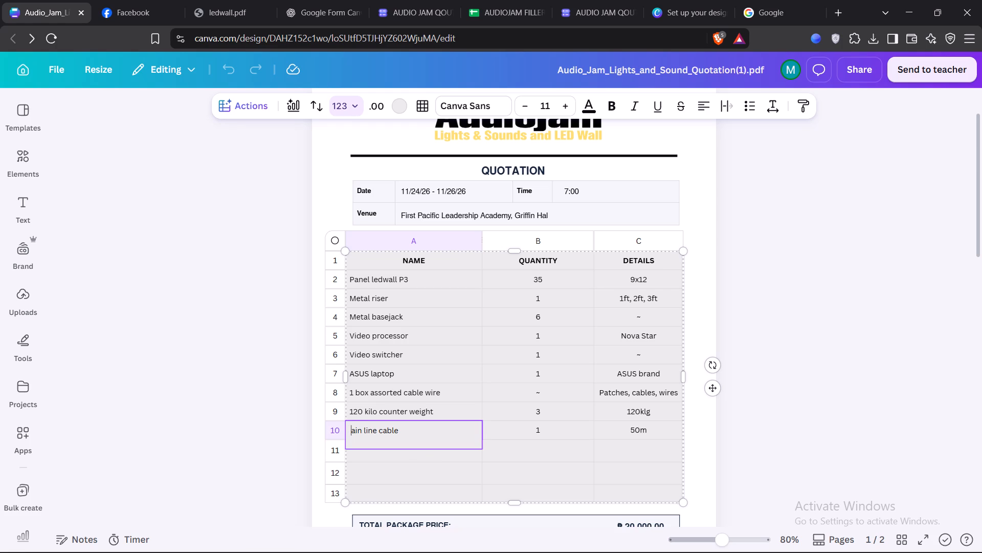
pyautogui.press('BackSpace')
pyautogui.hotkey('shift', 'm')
pyautogui.click(418, 434)
# Rename the 120 kilo counter weight item in the equipment table to "Counter weight".
pyautogui.click(375, 413)
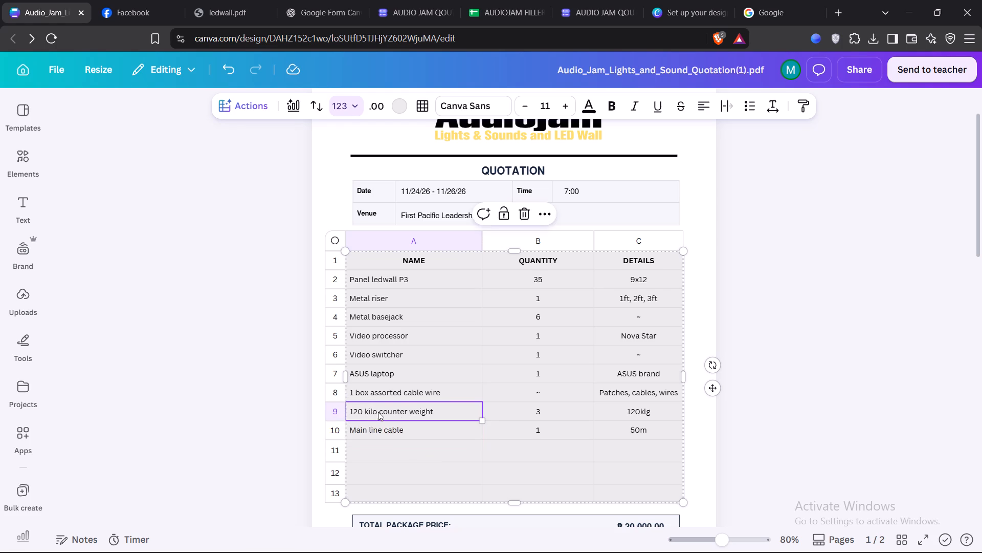
pyautogui.click(378, 412)
pyautogui.moveTo(378, 412); pyautogui.dragTo(341, 416)
pyautogui.click(377, 415)
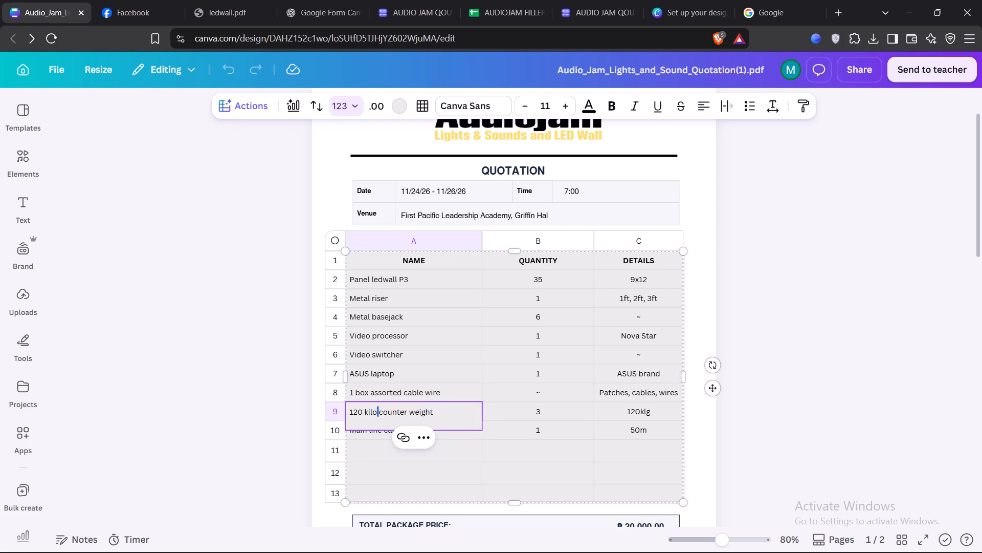
pyautogui.moveTo(378, 412); pyautogui.dragTo(338, 413)
pyautogui.moveTo(384, 411); pyautogui.dragTo(335, 412)
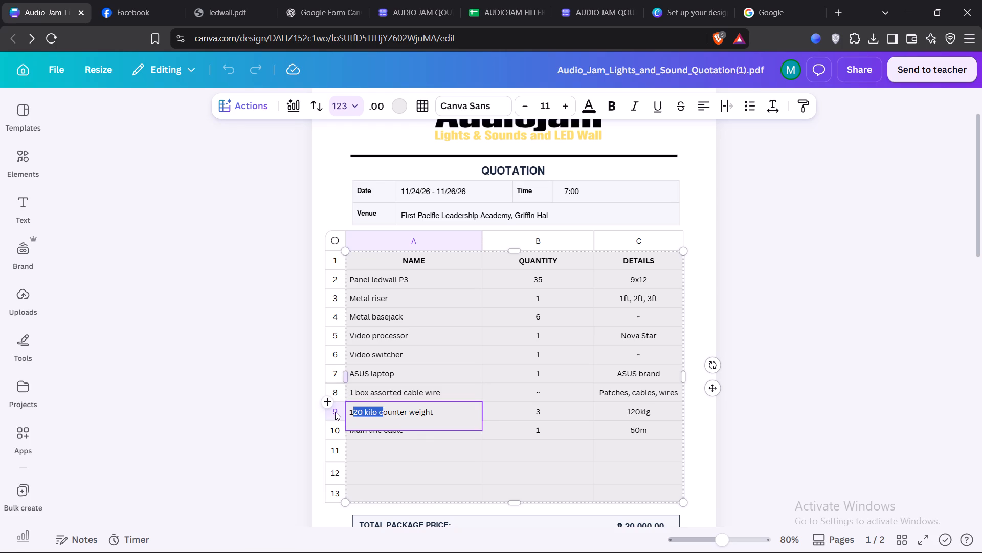
pyautogui.moveTo(335, 412); pyautogui.dragTo(348, 412)
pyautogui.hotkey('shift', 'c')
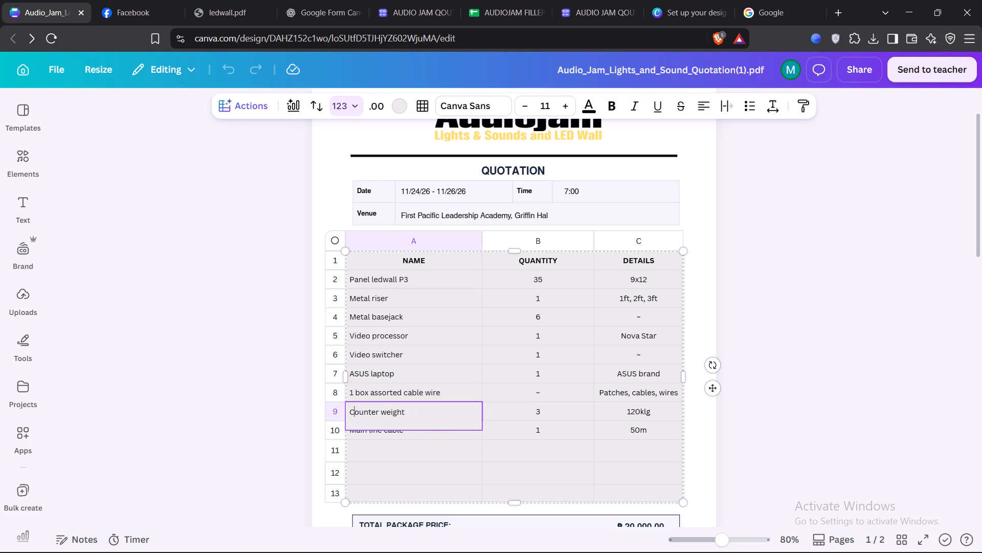
pyautogui.click(413, 395)
pyautogui.click(403, 377)
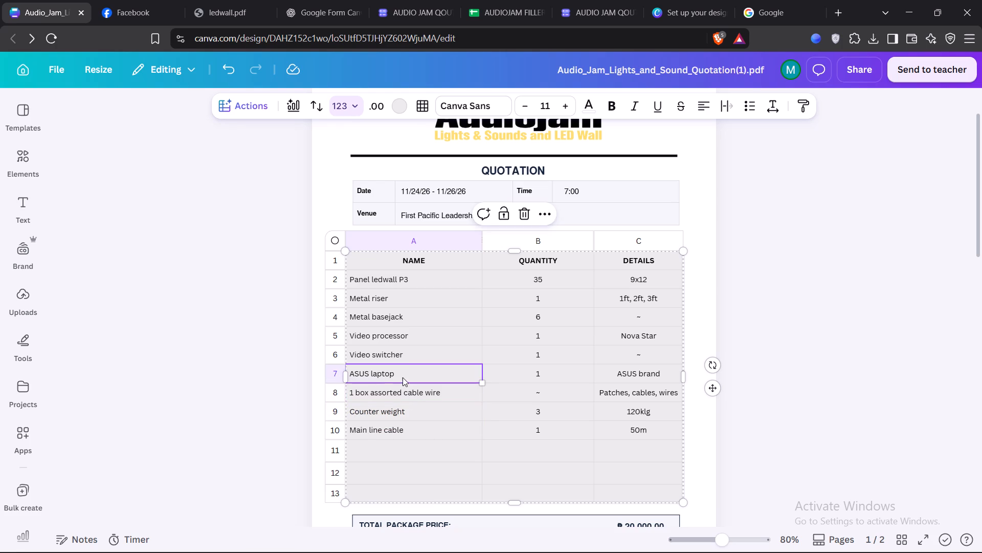
pyautogui.click(404, 358)
pyautogui.click(417, 332)
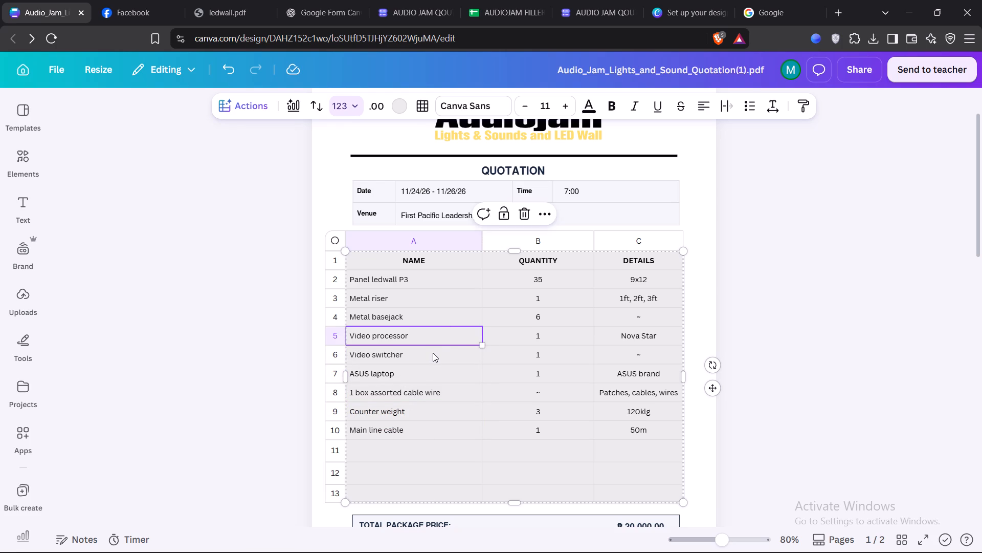
pyautogui.click(433, 353)
pyautogui.click(428, 328)
pyautogui.click(426, 318)
pyautogui.click(425, 299)
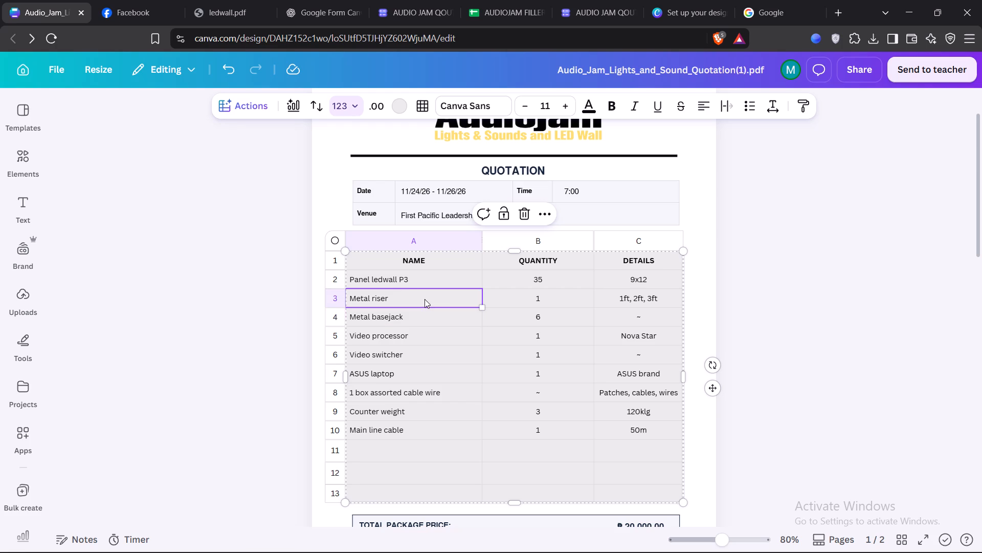
pyautogui.click(412, 276)
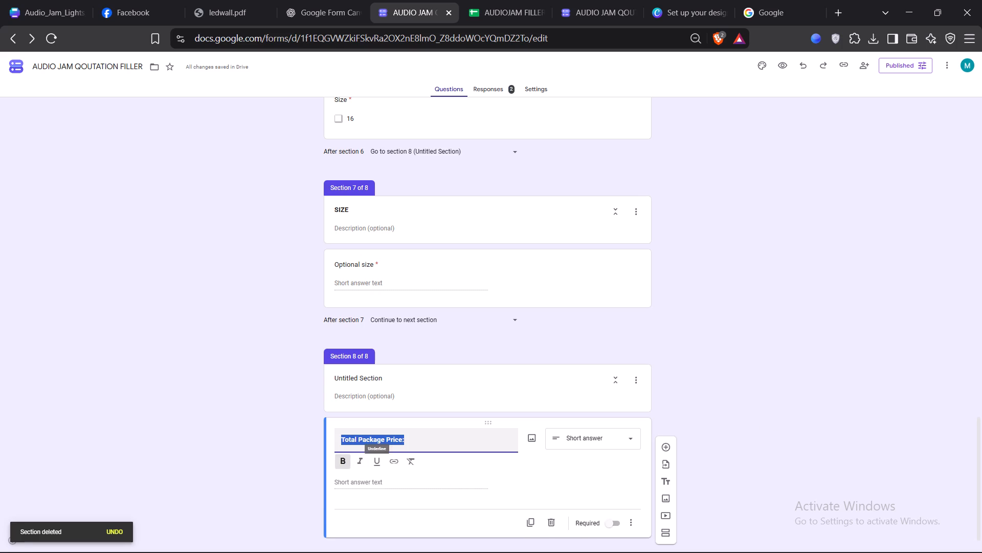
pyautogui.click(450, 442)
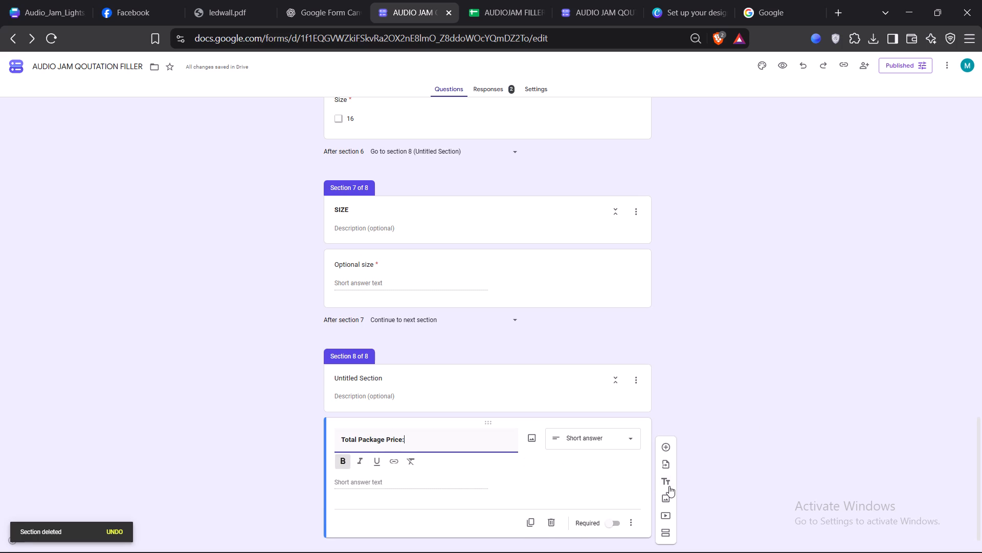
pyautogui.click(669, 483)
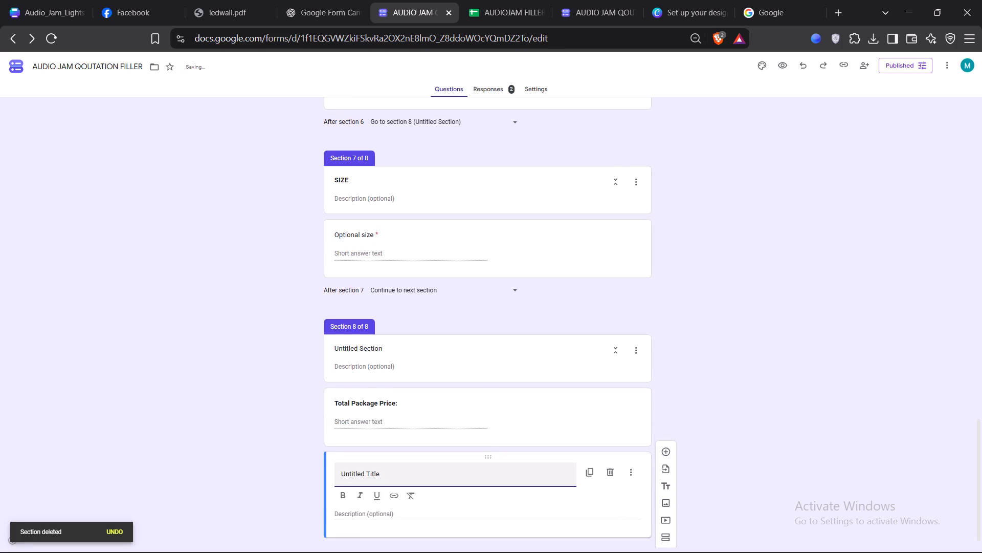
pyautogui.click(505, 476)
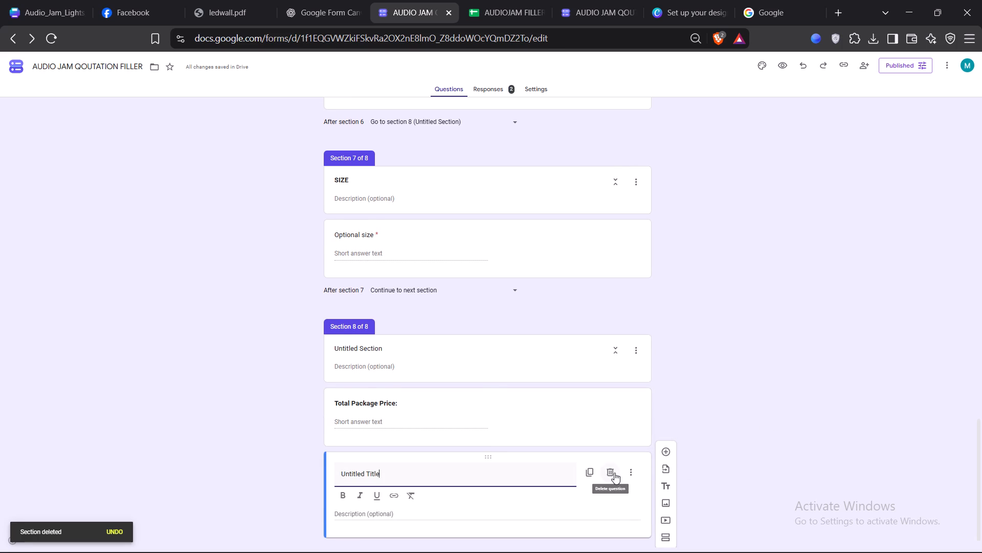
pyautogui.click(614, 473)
# Make the Total Package Price short-answer question in section 8 required.
pyautogui.click(545, 488)
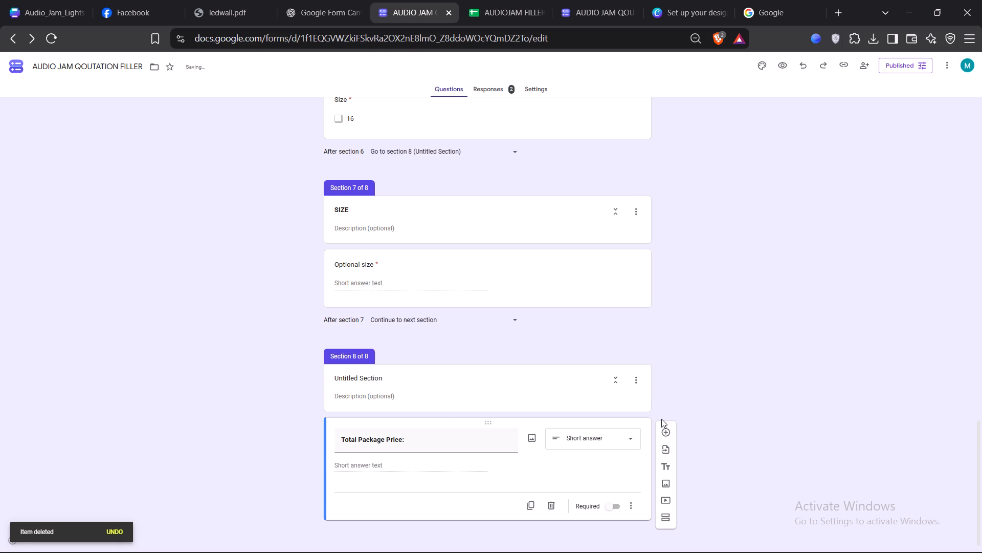
pyautogui.scroll(-3, 477, 497)
pyautogui.click(804, 347)
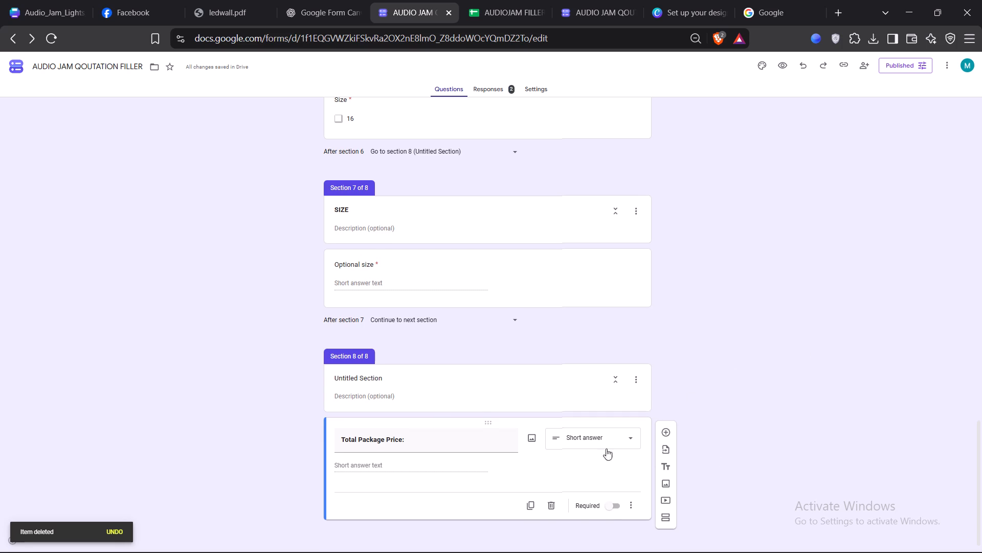
pyautogui.click(614, 504)
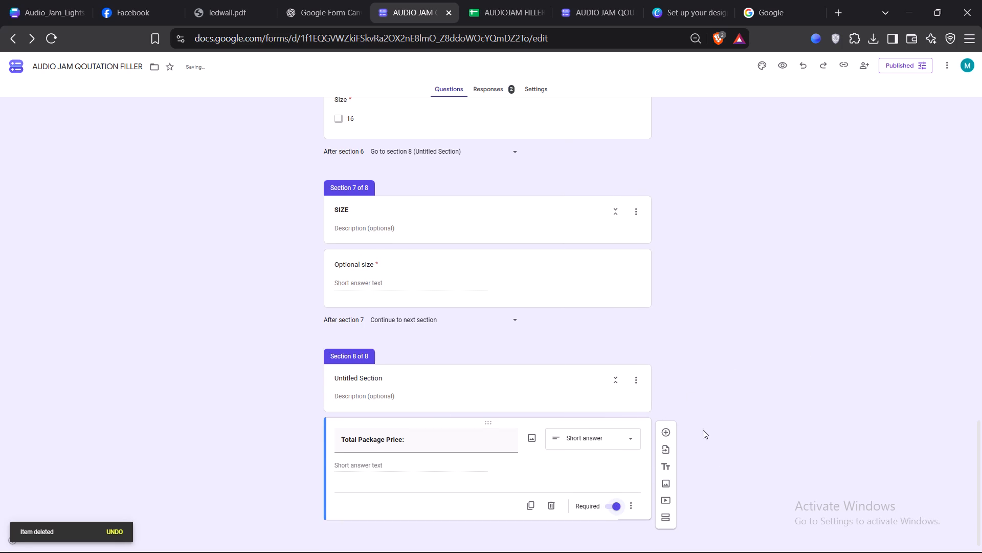
pyautogui.click(693, 398)
# Open a preview of the form and set DATE to 12/20/2000.
pyautogui.scroll(1, 492, 478)
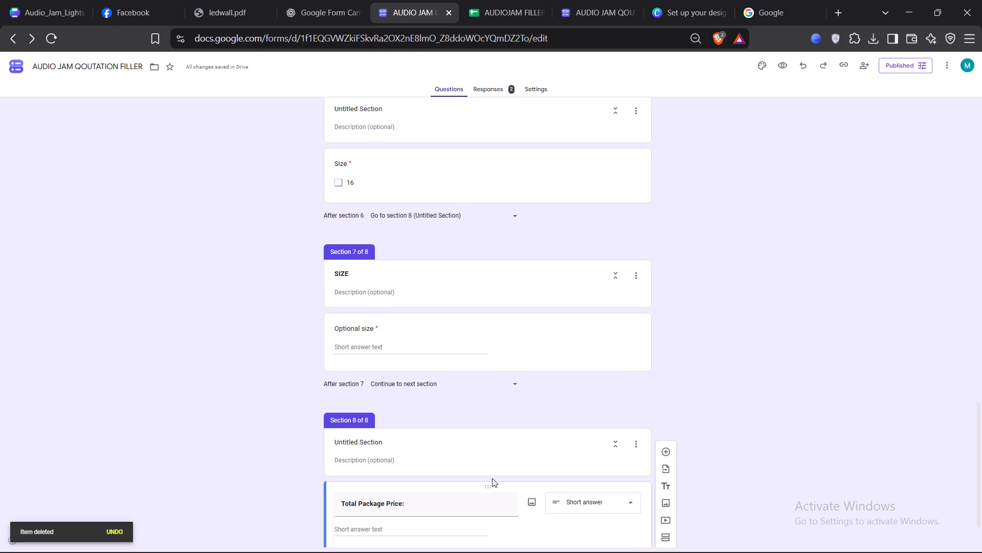
pyautogui.scroll(11, 492, 478)
pyautogui.scroll(5, 308, 473)
pyautogui.scroll(3, 529, 114)
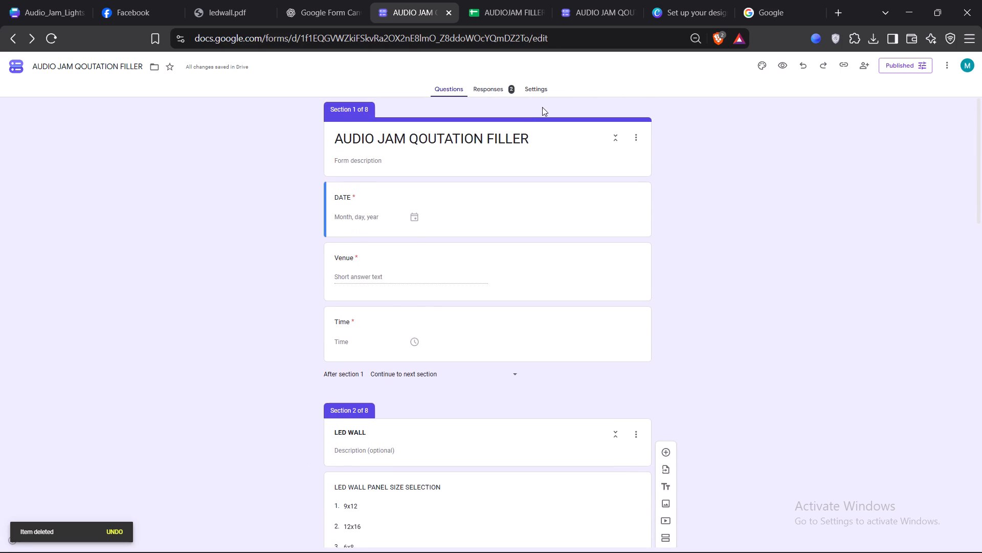
pyautogui.click(783, 70)
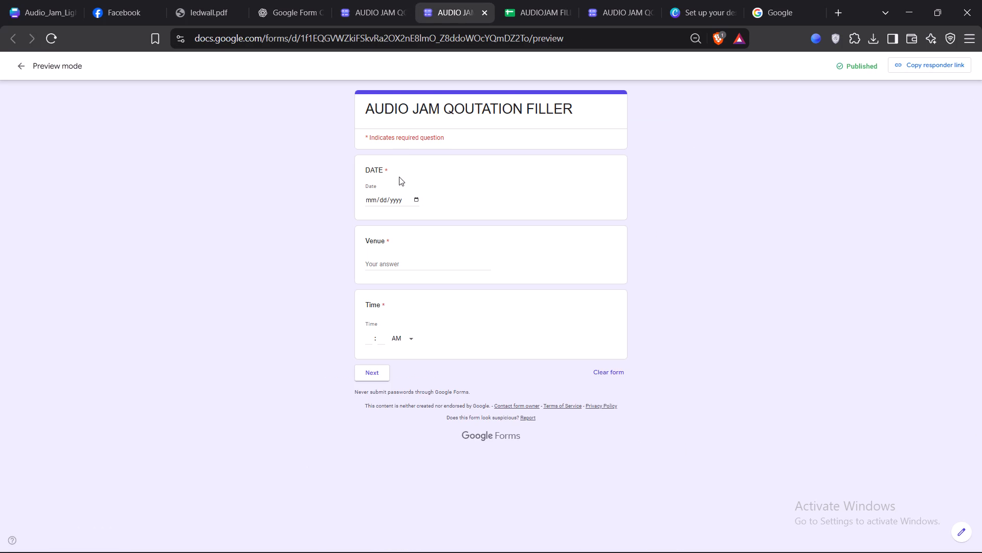
pyautogui.click(371, 199)
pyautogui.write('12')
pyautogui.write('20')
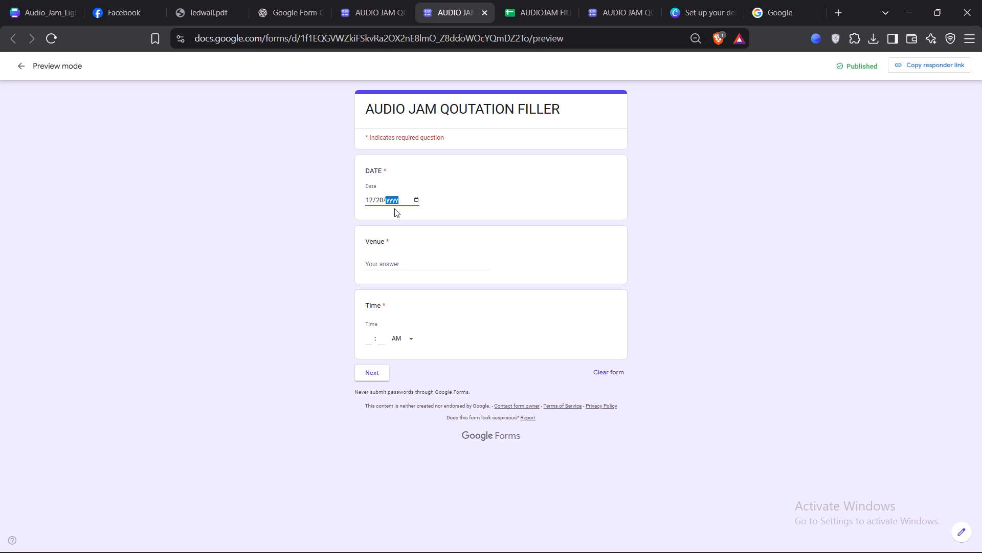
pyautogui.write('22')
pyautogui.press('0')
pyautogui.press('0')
pyautogui.click(396, 197)
pyautogui.press('0')
# Enter FISHER as the Venue, set Time to 01:11 AM and continue to the LED WALL section.
pyautogui.click(387, 266)
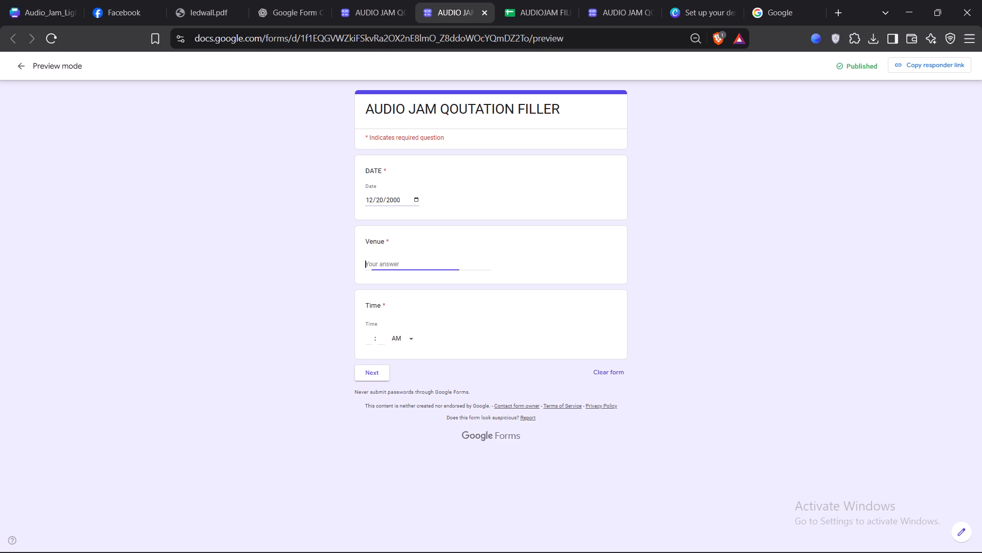
pyautogui.press('f')
pyautogui.write('ISHER')
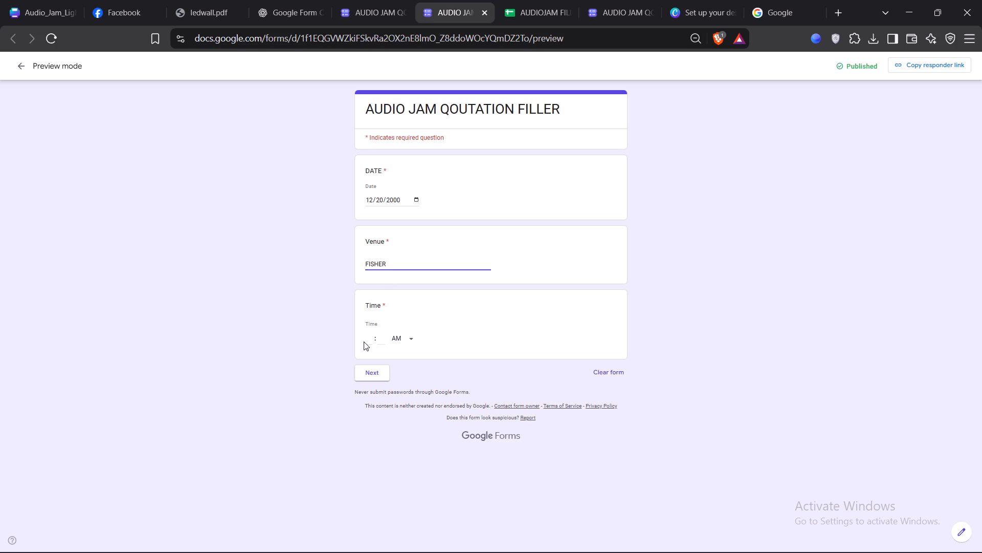
pyautogui.click(364, 342)
pyautogui.click(370, 341)
pyautogui.press('1')
pyautogui.click(380, 339)
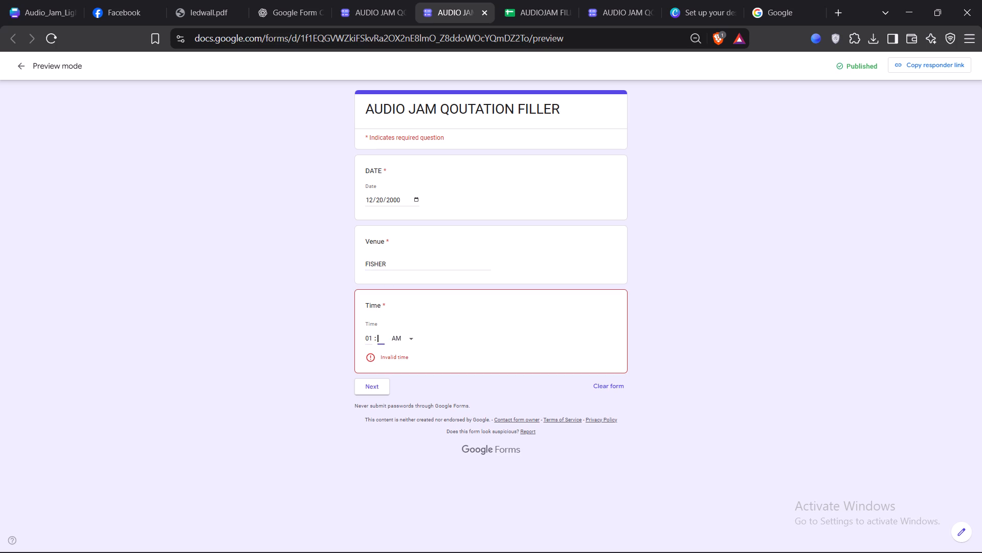
pyautogui.write('11')
pyautogui.click(379, 366)
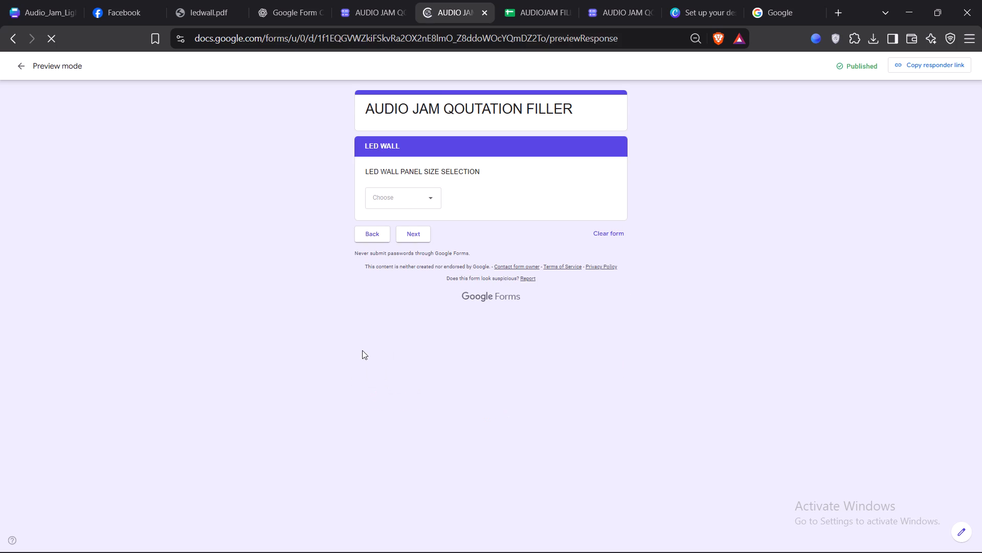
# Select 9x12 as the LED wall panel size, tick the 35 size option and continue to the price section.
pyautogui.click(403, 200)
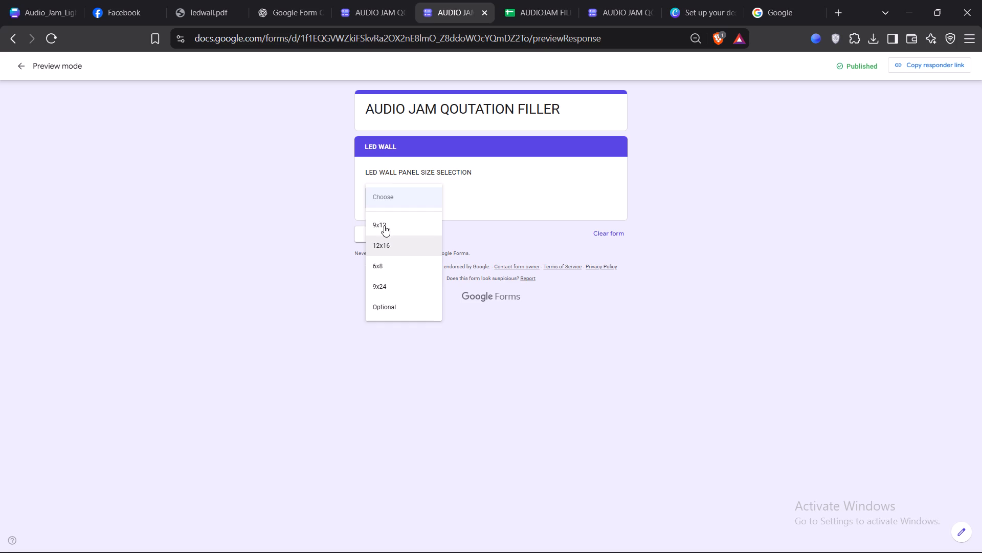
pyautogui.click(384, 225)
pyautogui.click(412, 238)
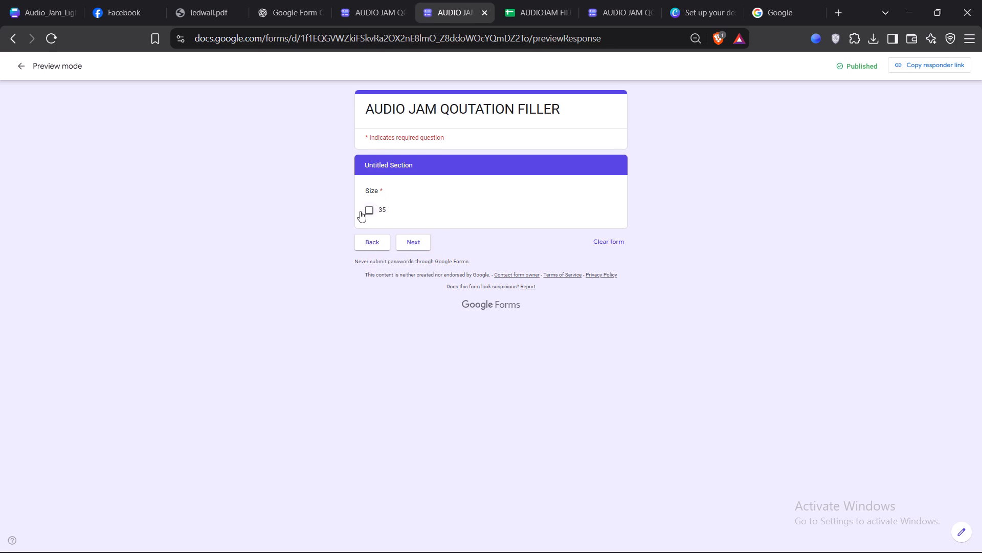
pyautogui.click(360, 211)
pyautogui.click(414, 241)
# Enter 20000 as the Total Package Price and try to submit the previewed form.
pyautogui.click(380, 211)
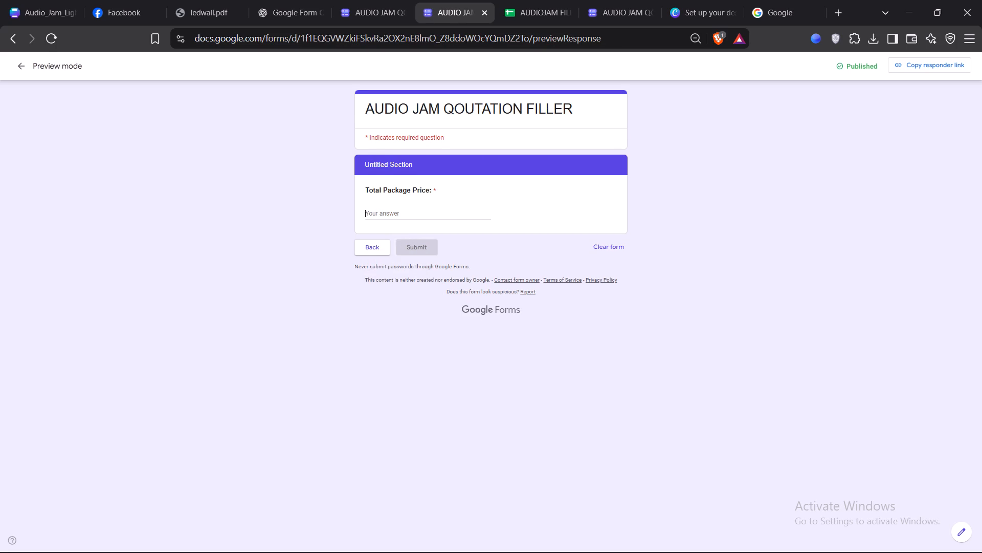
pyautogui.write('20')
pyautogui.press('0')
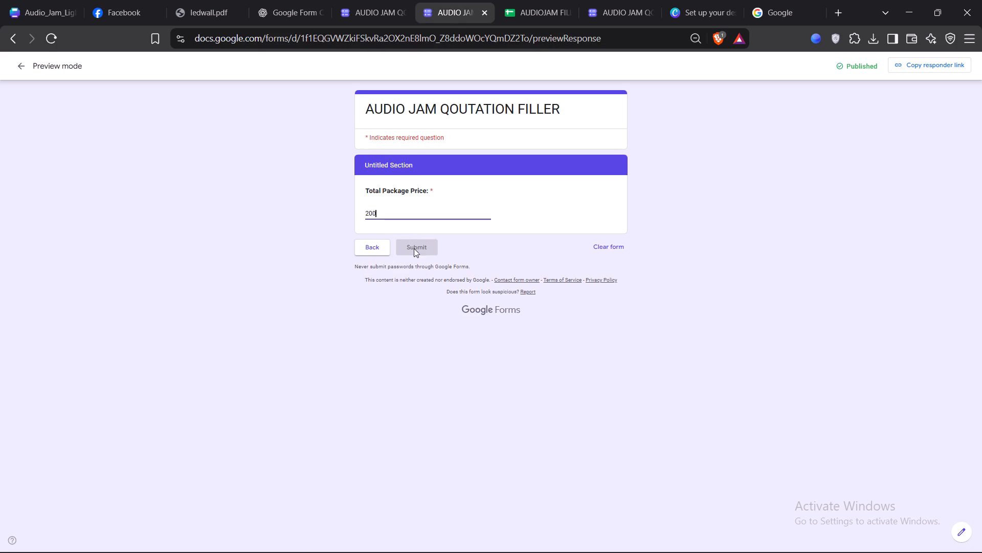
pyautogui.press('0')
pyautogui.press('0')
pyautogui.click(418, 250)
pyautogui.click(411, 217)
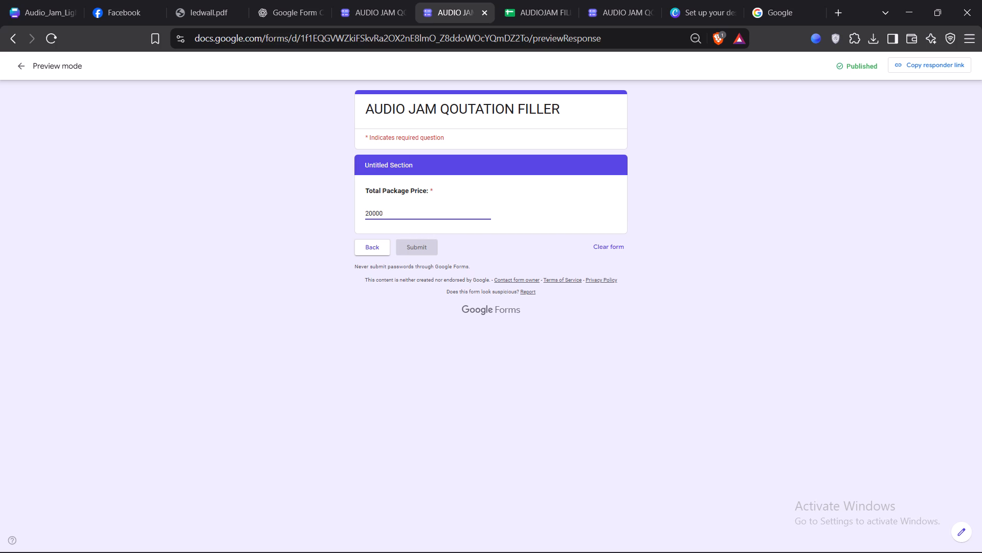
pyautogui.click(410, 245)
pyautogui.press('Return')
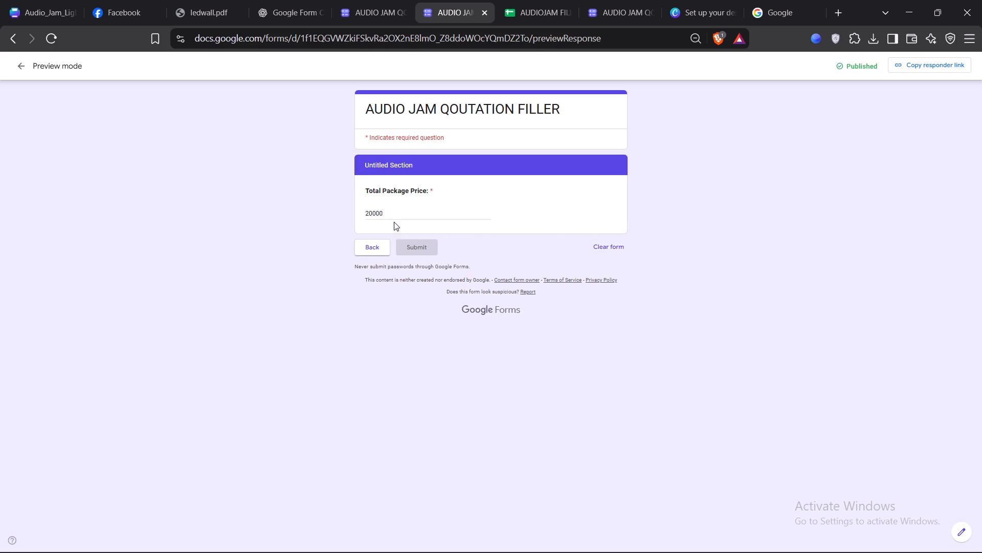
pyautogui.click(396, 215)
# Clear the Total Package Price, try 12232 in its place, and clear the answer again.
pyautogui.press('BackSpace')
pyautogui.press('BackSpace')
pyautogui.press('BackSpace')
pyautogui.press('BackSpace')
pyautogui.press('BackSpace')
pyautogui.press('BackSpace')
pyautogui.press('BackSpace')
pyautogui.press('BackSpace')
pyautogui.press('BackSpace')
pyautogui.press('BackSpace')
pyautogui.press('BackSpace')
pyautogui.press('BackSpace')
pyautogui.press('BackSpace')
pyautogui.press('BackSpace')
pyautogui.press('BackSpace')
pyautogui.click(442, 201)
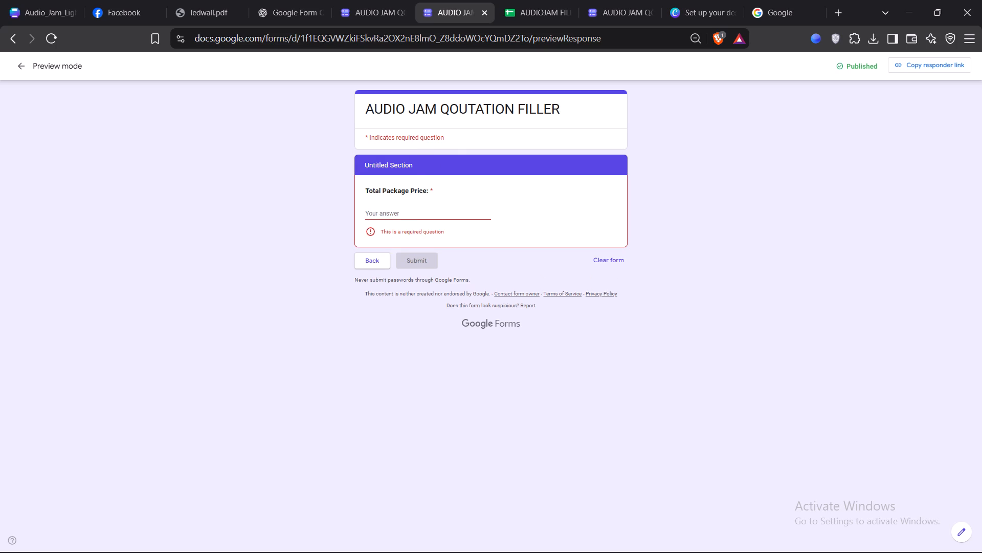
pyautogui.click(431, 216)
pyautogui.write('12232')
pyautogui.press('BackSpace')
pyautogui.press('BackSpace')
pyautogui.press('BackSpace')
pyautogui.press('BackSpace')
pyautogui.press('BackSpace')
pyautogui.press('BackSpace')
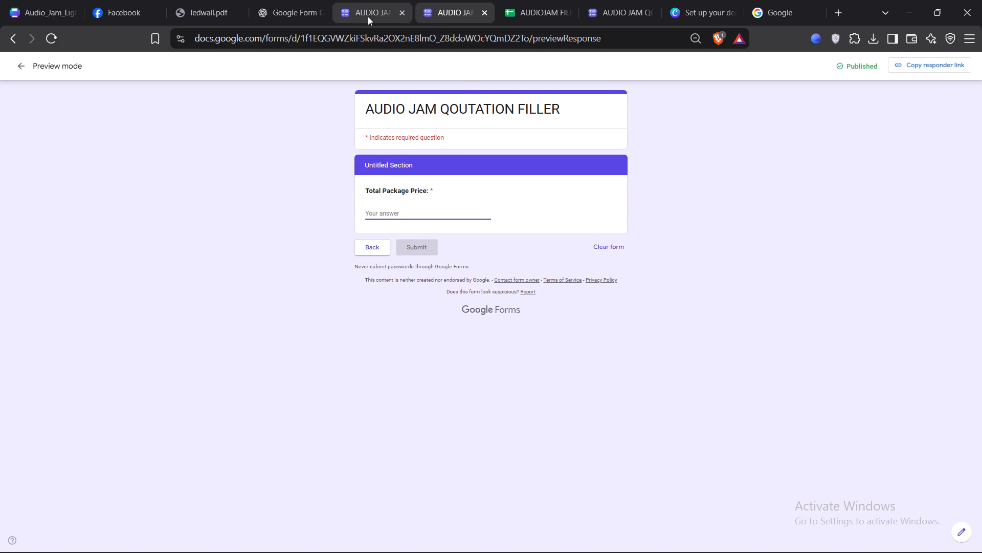
# Return from the preview to the form editor and make the Total Package Price question in section 8 optional.
pyautogui.click(368, 16)
pyautogui.click(436, 15)
pyautogui.click(24, 69)
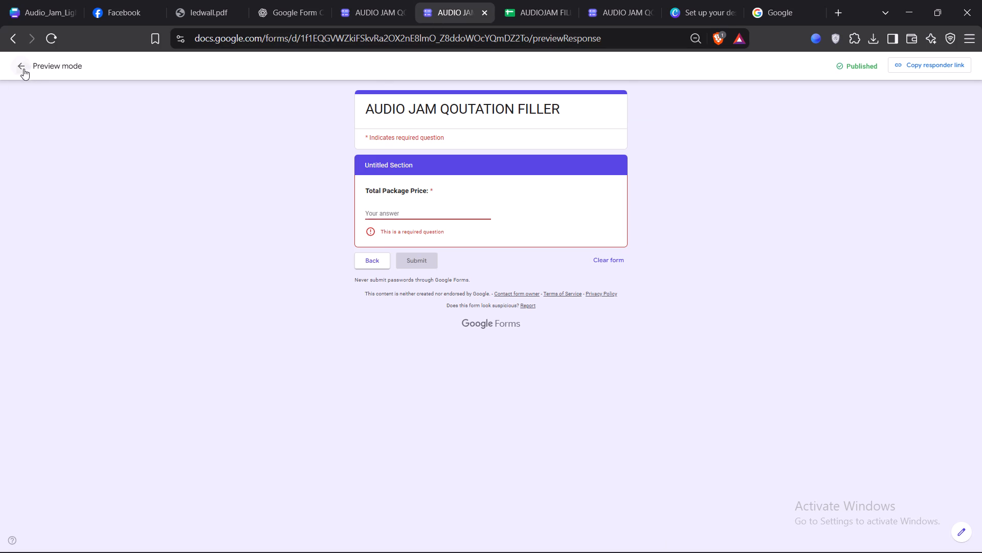
pyautogui.click(556, 116)
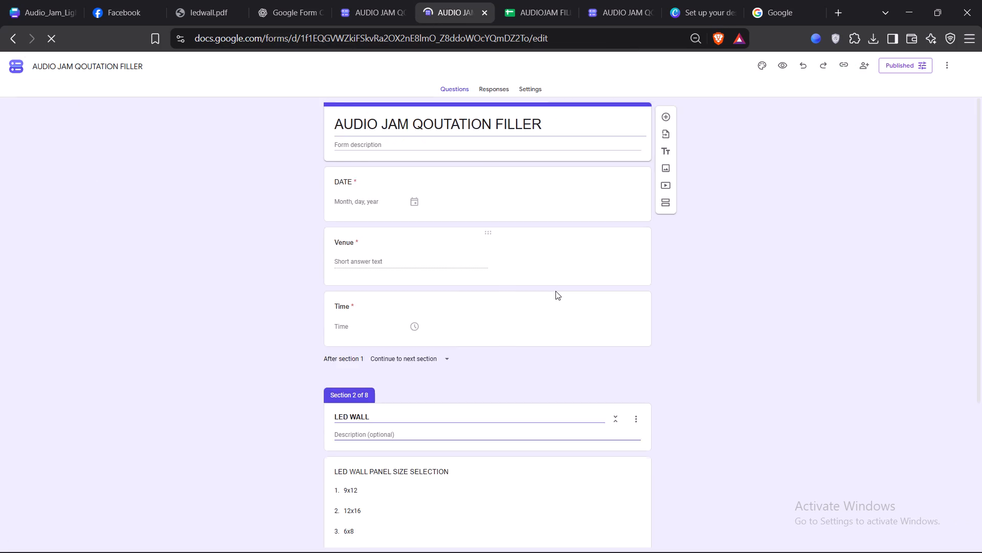
pyautogui.scroll(-20, 555, 297)
pyautogui.scroll(-3, 555, 297)
pyautogui.scroll(-5, 613, 418)
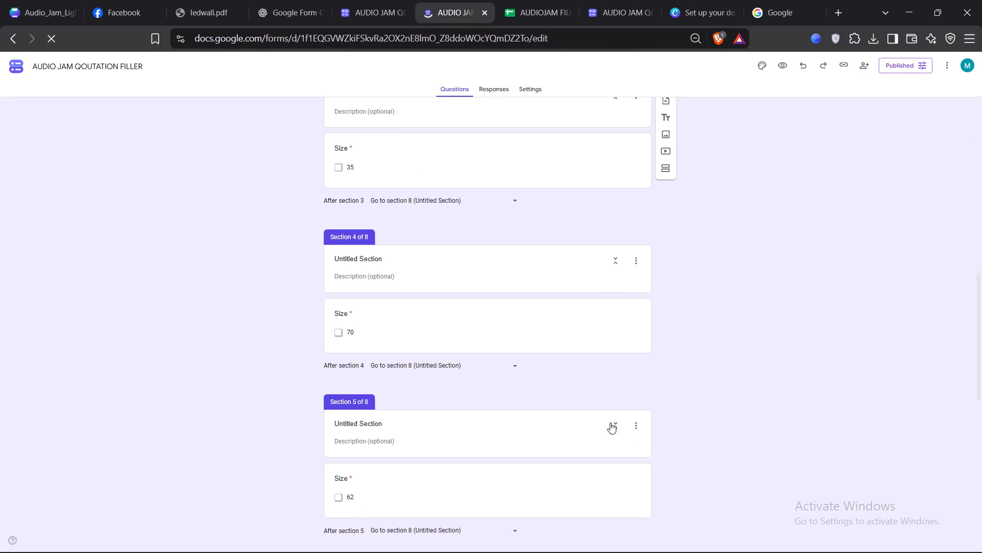
pyautogui.scroll(-11, 604, 425)
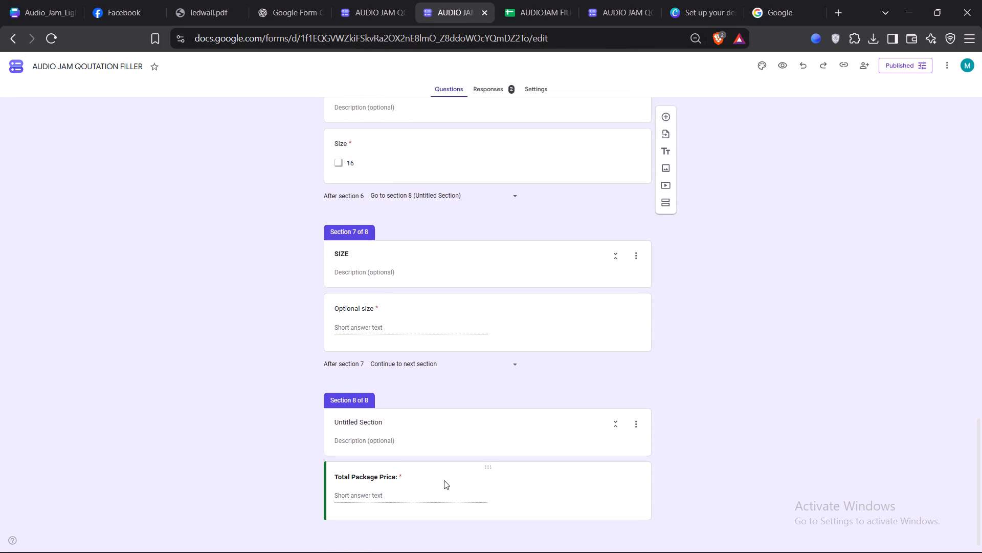
pyautogui.click(501, 489)
pyautogui.scroll(-4, 566, 466)
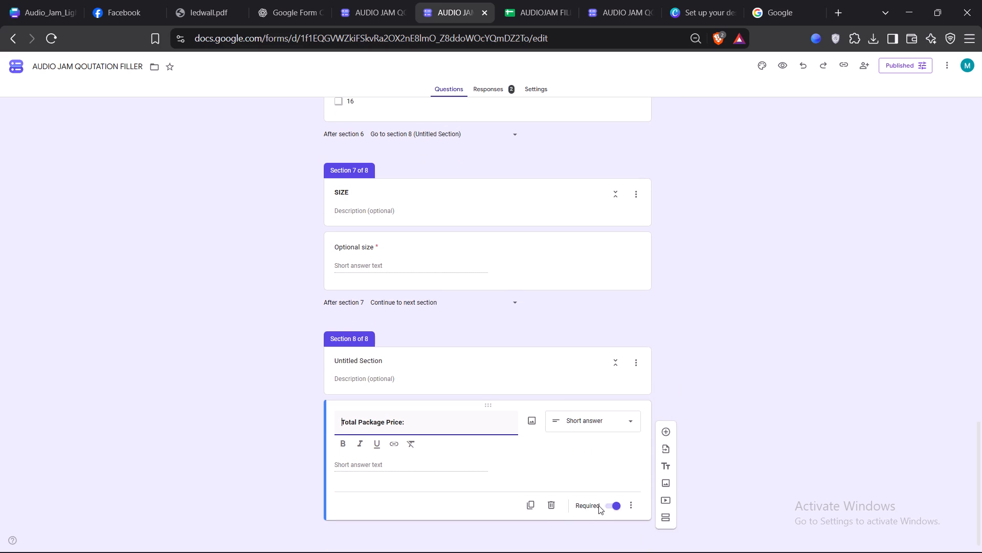
pyautogui.click(599, 505)
pyautogui.click(607, 505)
pyautogui.click(611, 504)
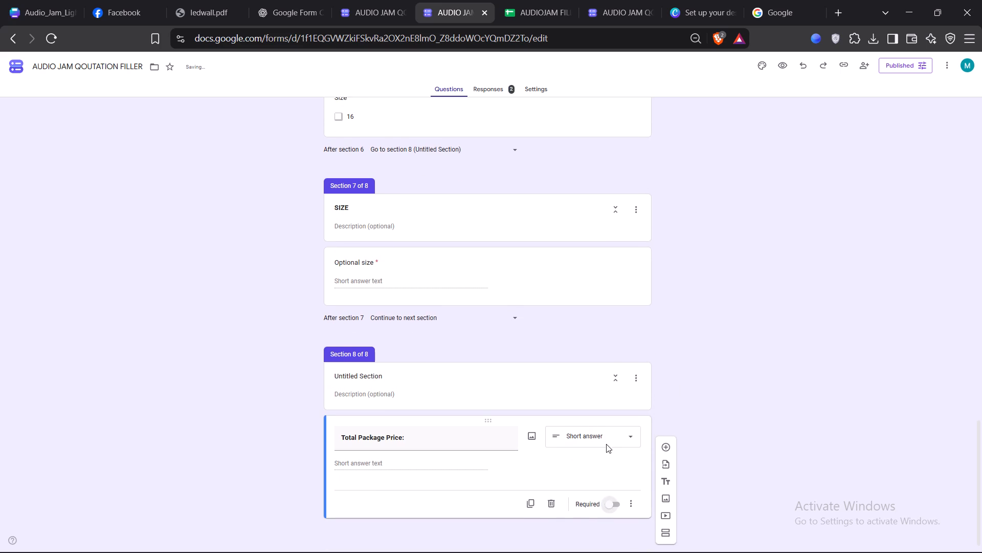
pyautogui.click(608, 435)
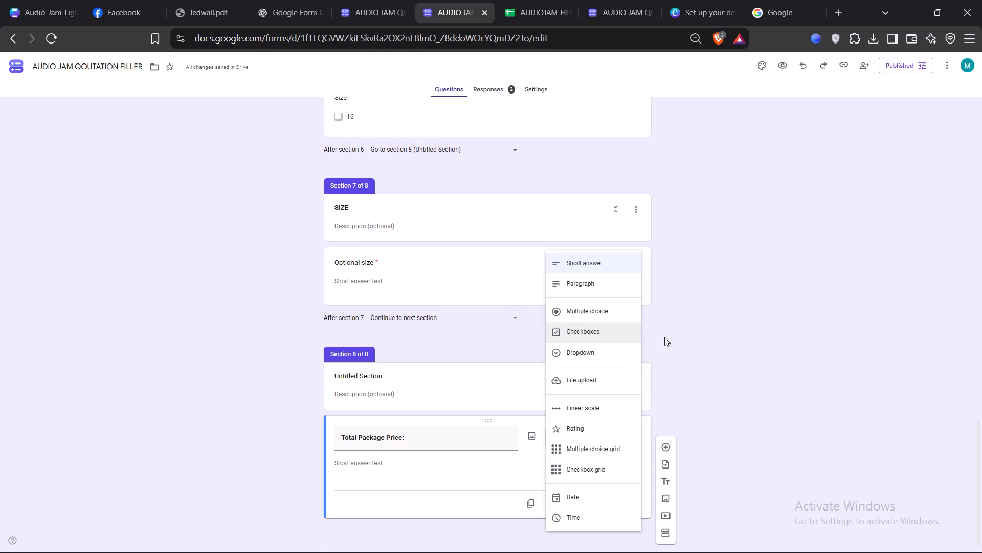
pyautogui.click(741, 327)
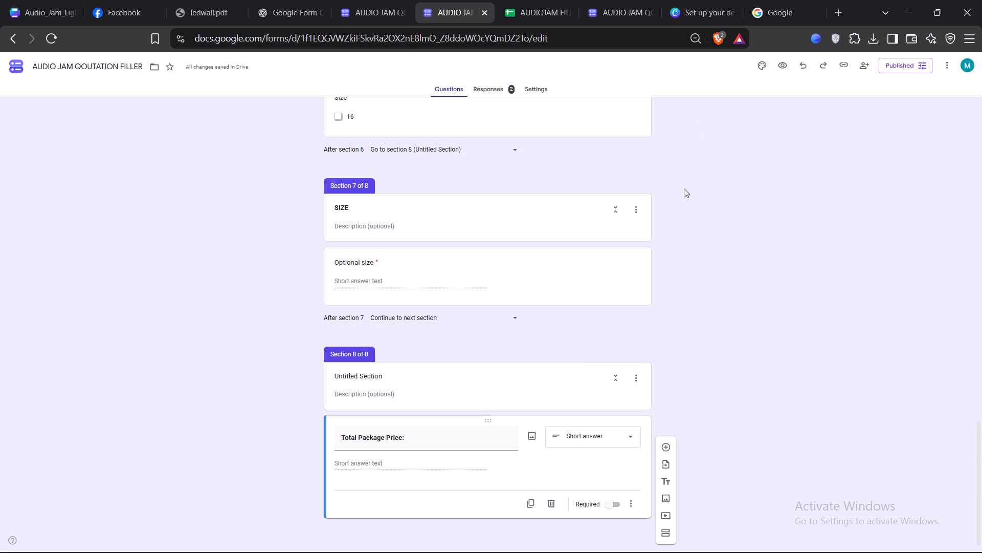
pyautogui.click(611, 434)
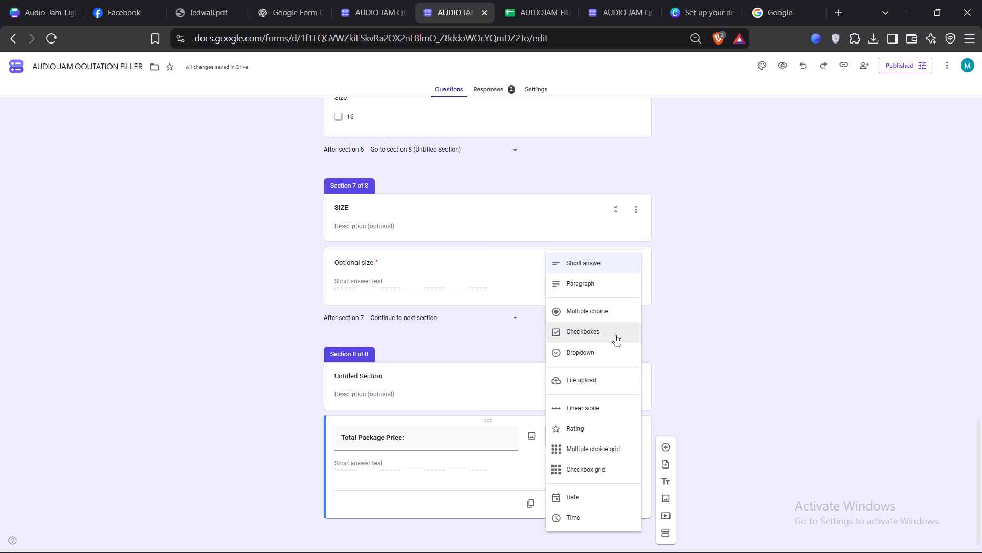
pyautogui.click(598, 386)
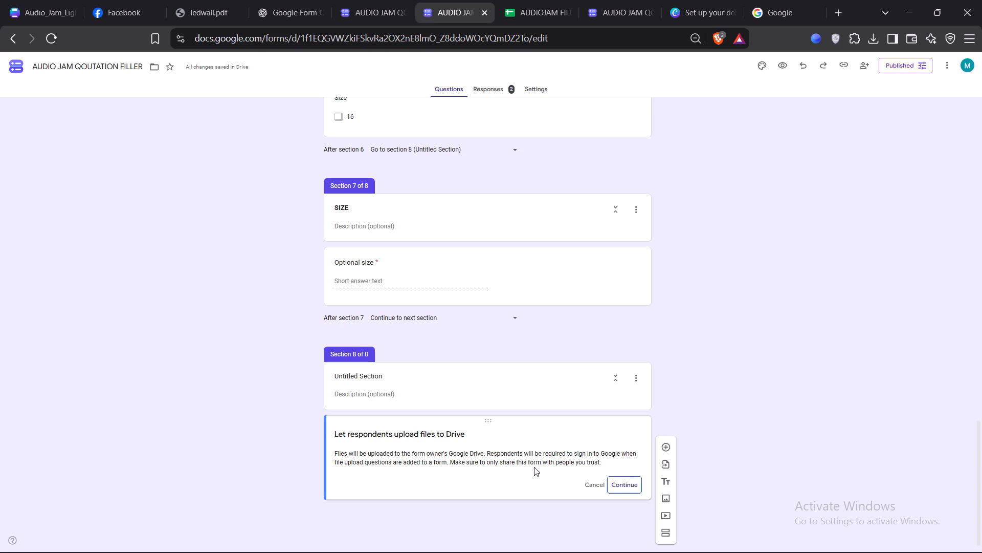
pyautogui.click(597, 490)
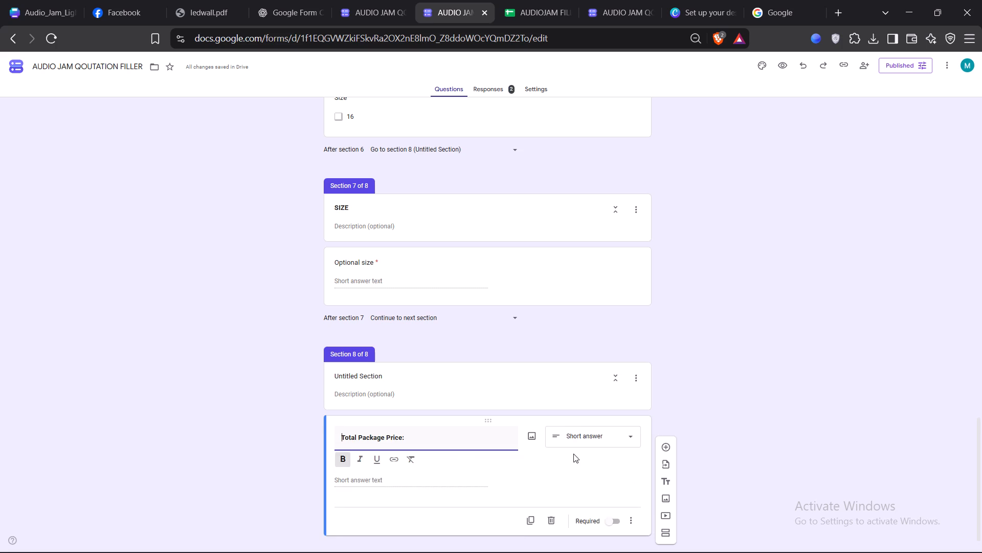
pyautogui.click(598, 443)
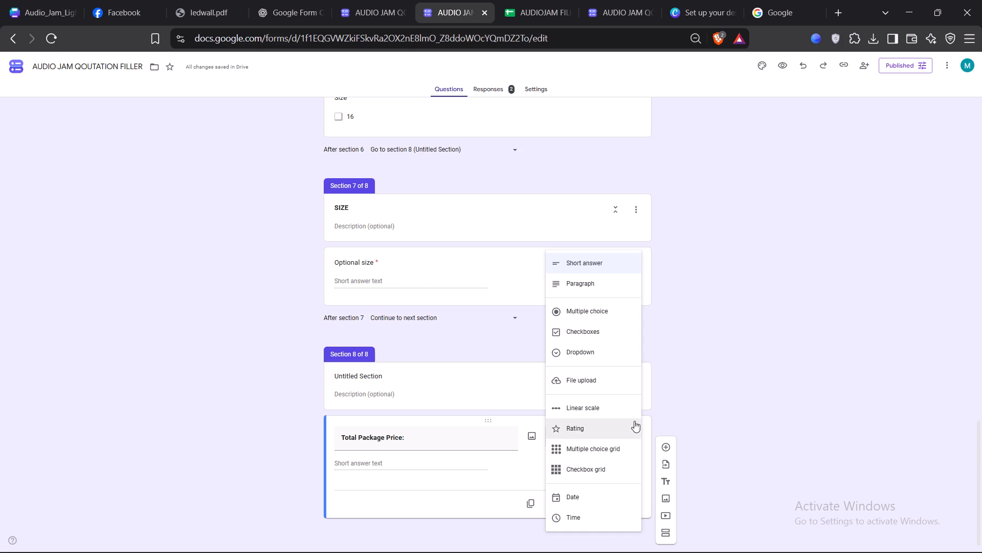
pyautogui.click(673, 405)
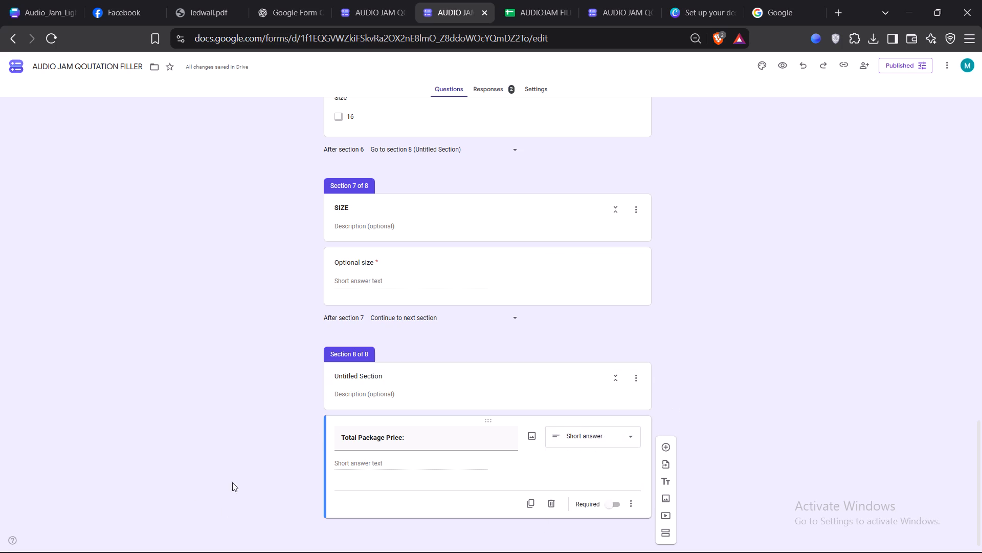
# Save the form's published options with responses accepted from anyone with the link.
pyautogui.scroll(6, 412, 465)
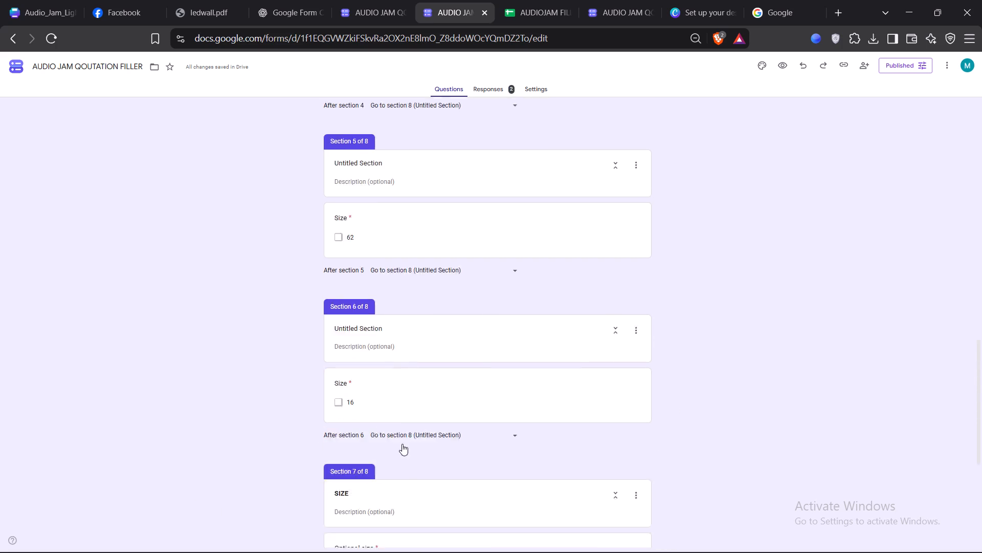
pyautogui.scroll(5, 431, 240)
pyautogui.scroll(3, 292, 232)
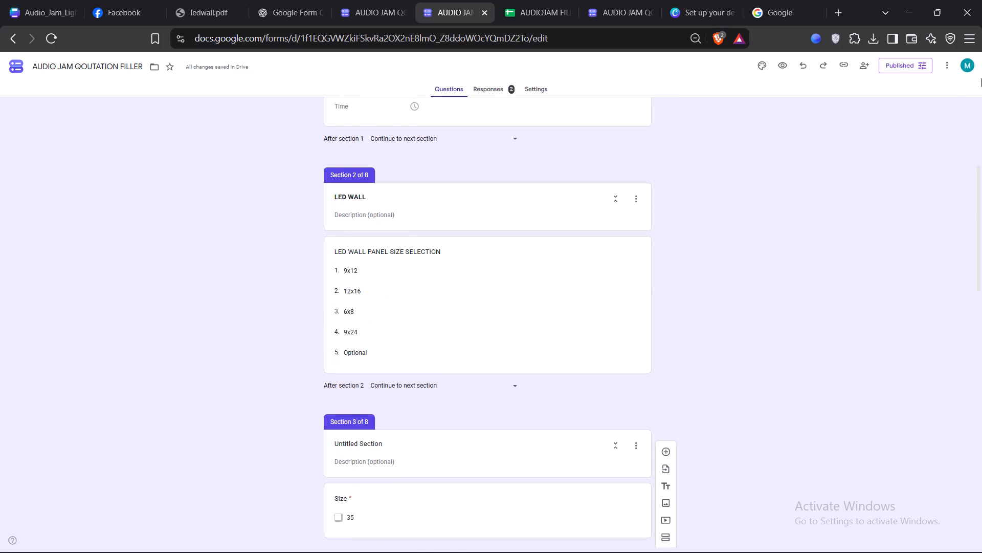
pyautogui.scroll(5, 777, 152)
pyautogui.scroll(3, 816, 107)
pyautogui.click(891, 65)
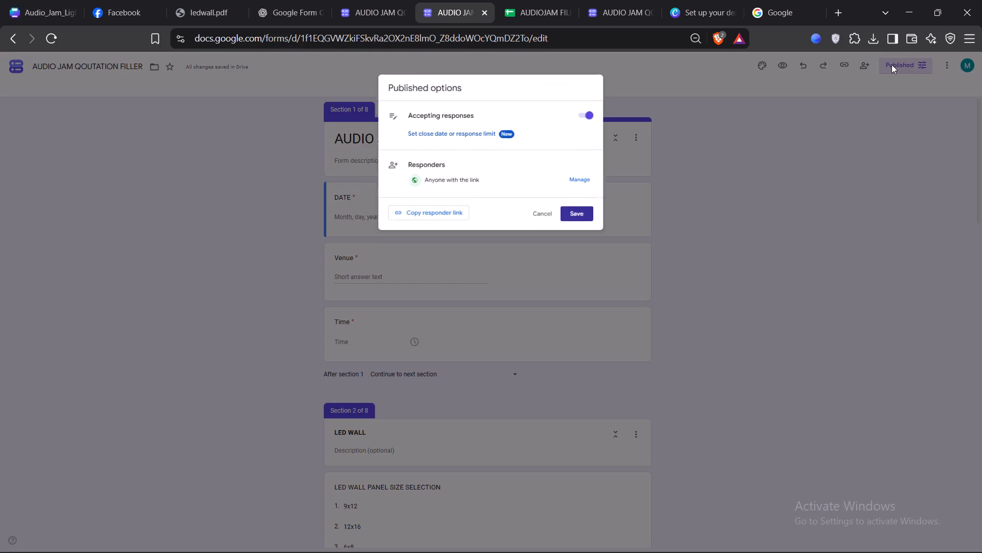
pyautogui.click(582, 220)
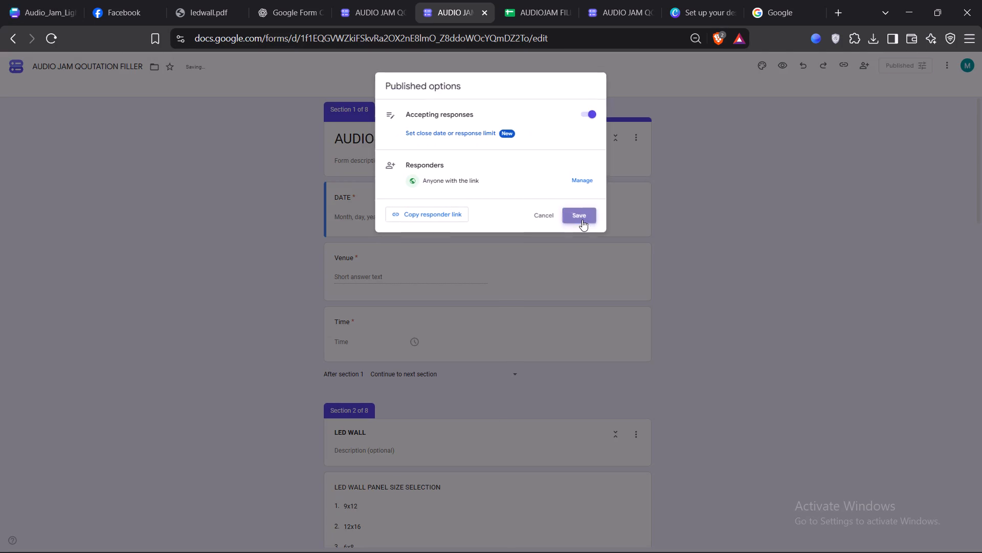
# Copy the form's full responder link.
pyautogui.click(838, 67)
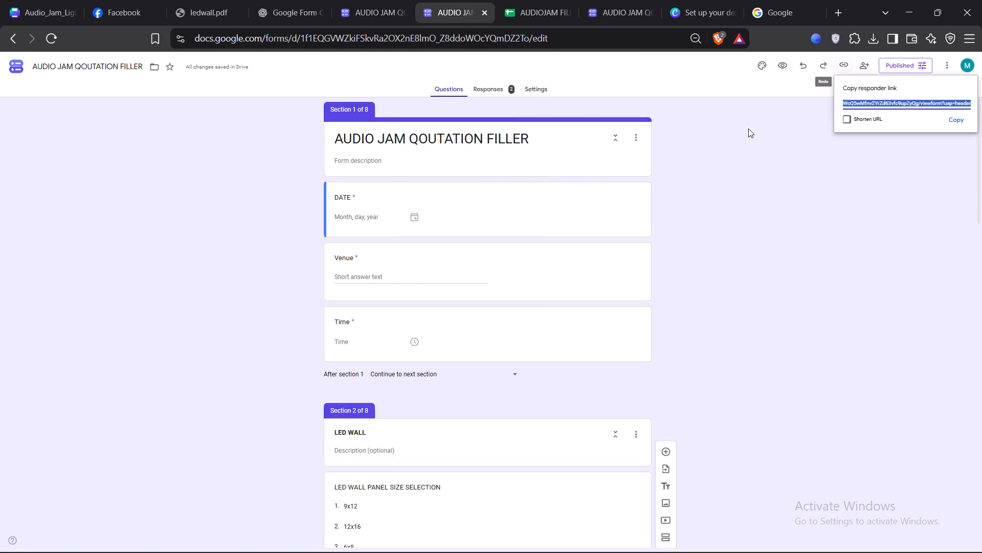
pyautogui.click(961, 117)
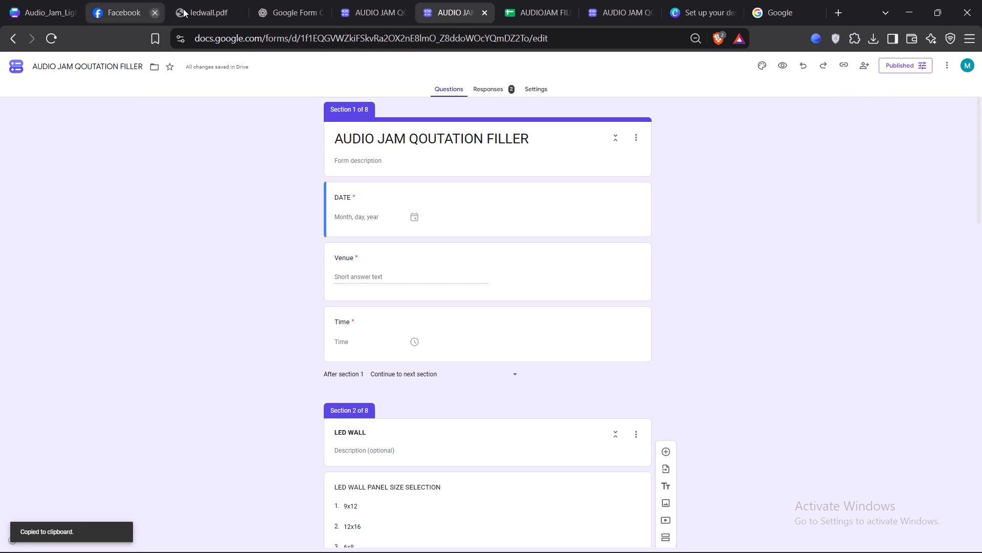
# Switch to the Canva quotation and replace the event date on page 1 with the placeholder text "date".
pyautogui.click(58, 16)
pyautogui.scroll(4, 637, 293)
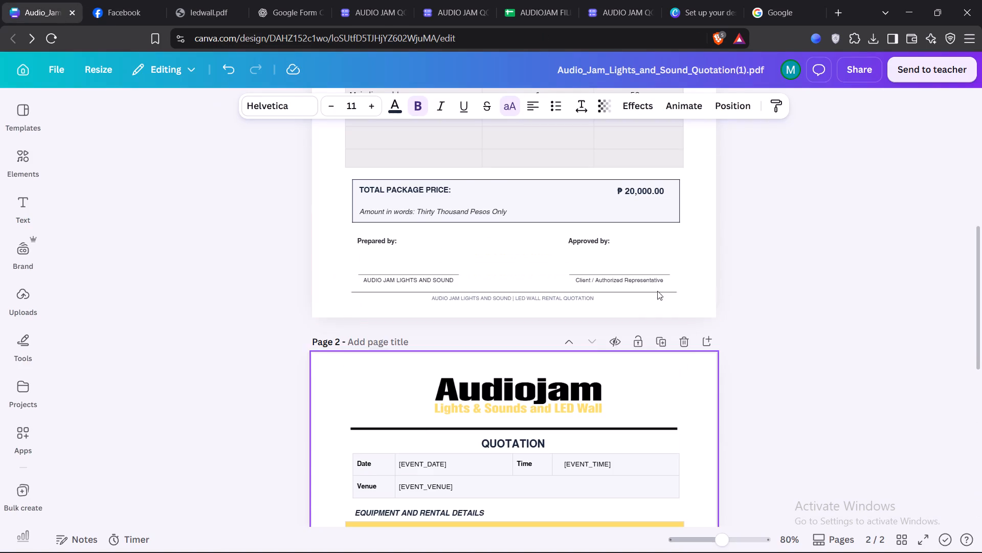
pyautogui.click(704, 401)
pyautogui.scroll(7, 704, 401)
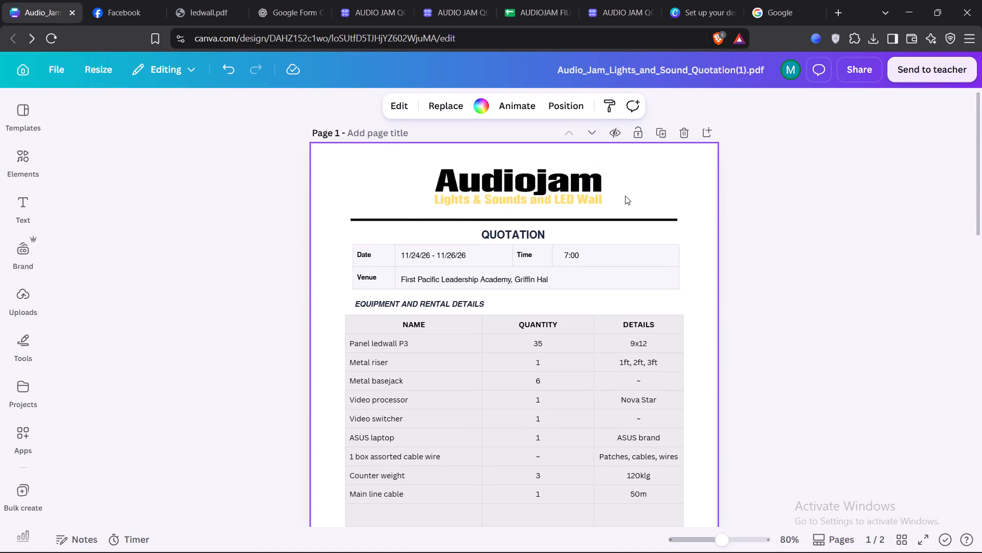
pyautogui.click(649, 184)
pyautogui.click(441, 254)
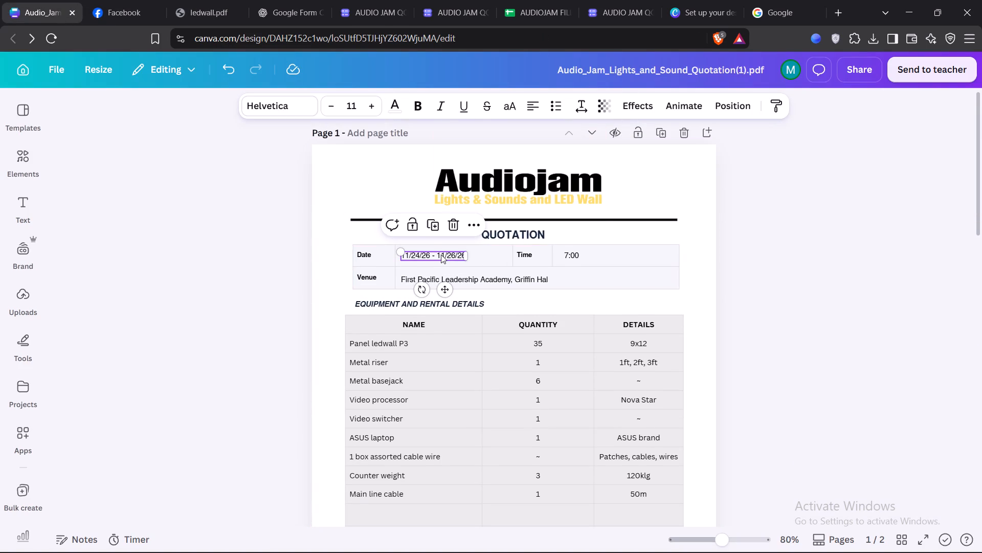
pyautogui.tripleClick(444, 258)
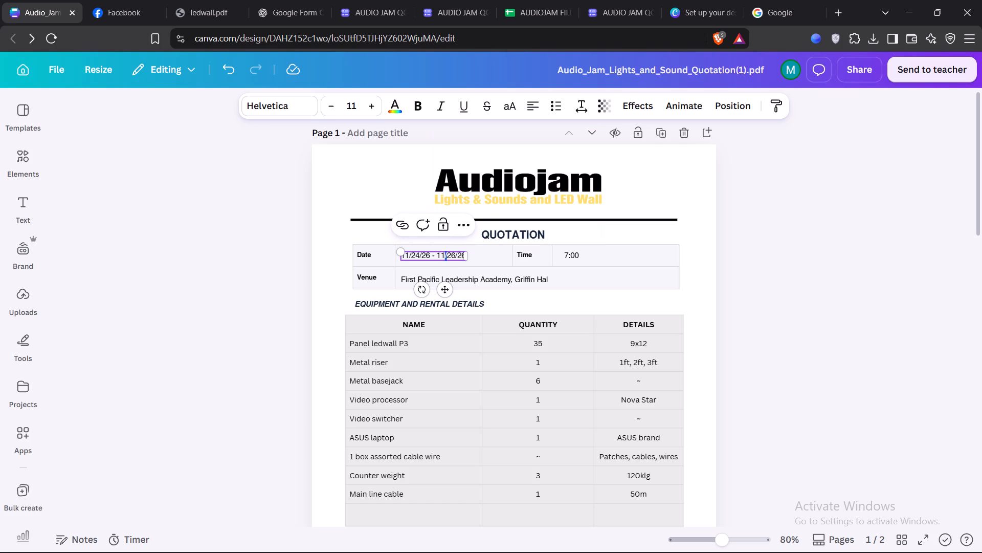
pyautogui.write('date')
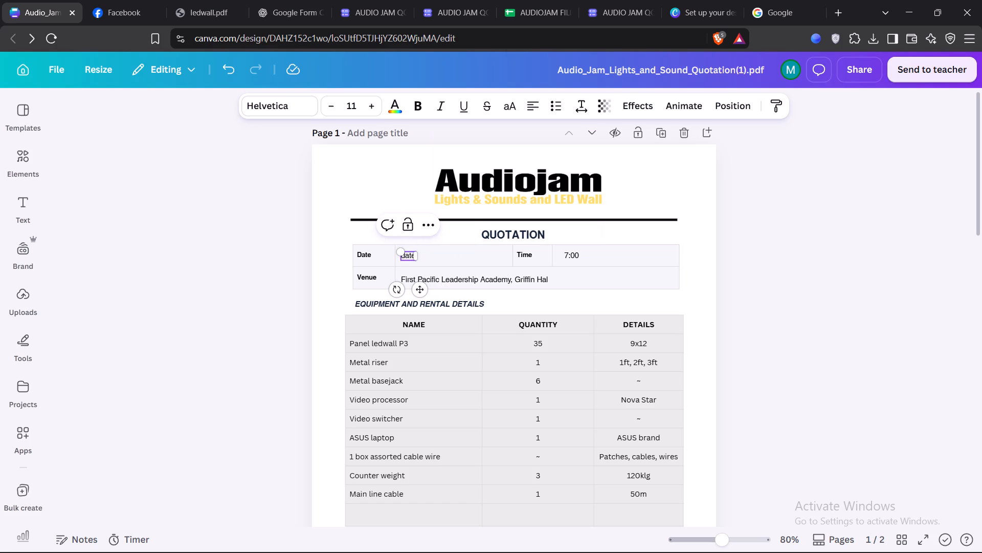
# Replace page 1's venue with the placeholder "vENUE" and its time with the placeholder "tIME".
pyautogui.tripleClick(486, 279)
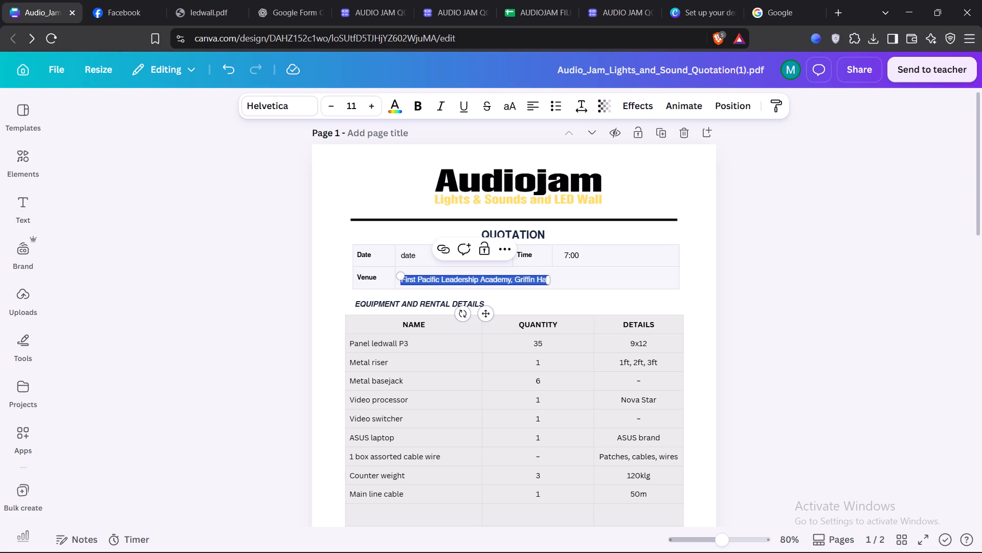
pyautogui.write('vE')
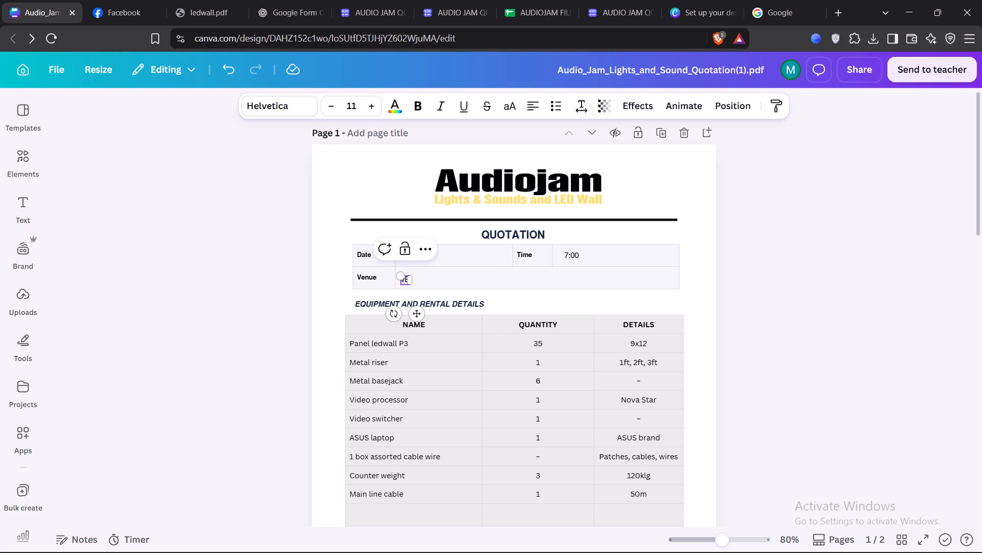
pyautogui.write('NU')
pyautogui.press('e')
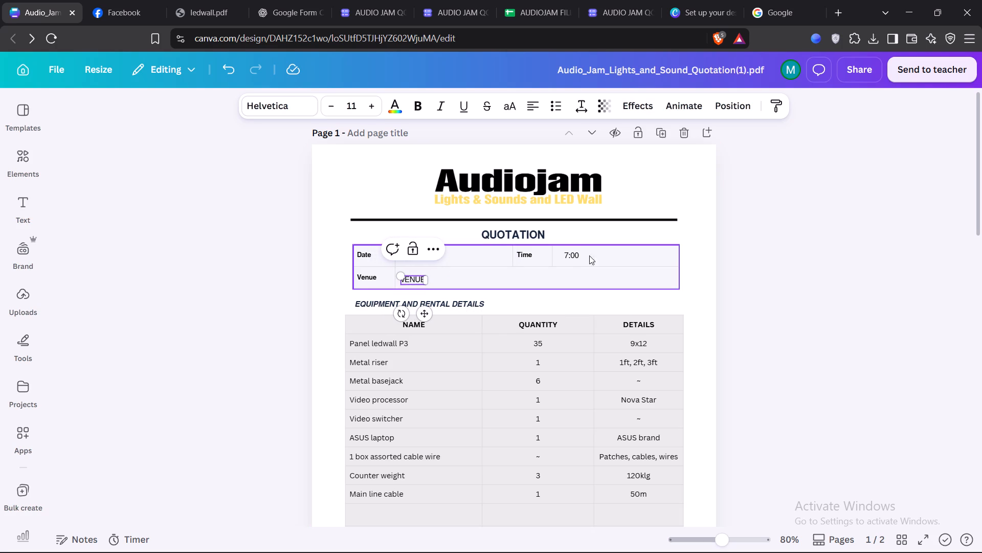
pyautogui.doubleClick(576, 257)
pyautogui.click(576, 257)
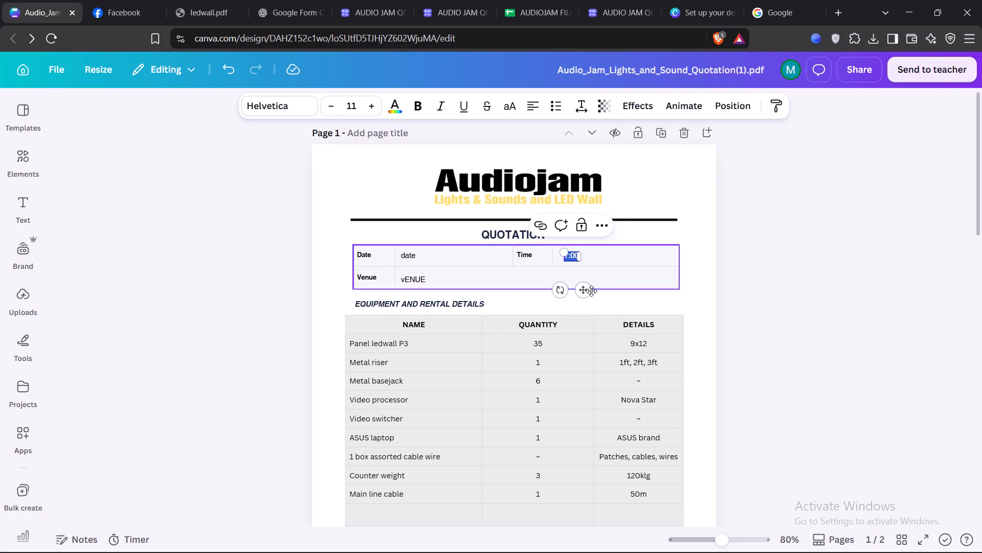
pyautogui.write('tIM')
pyautogui.press('e')
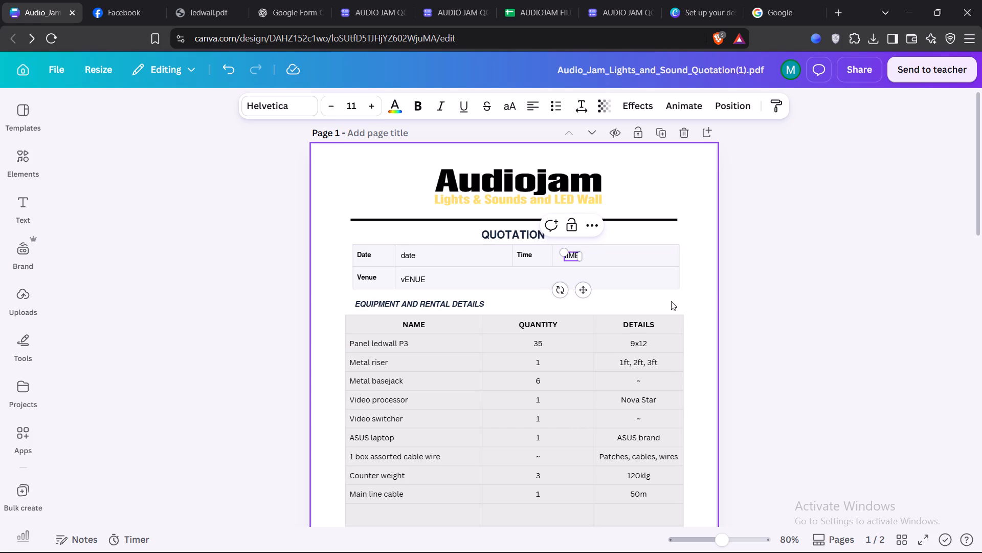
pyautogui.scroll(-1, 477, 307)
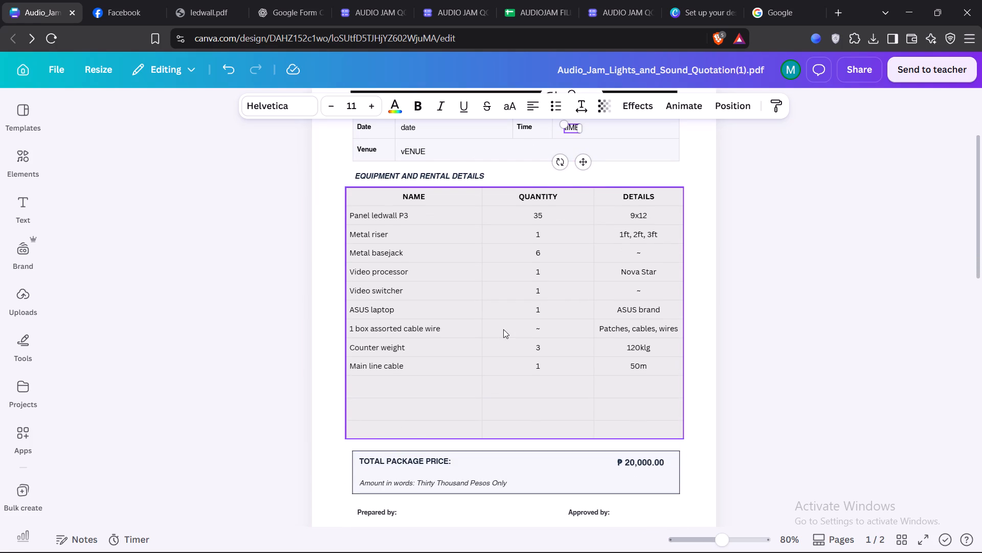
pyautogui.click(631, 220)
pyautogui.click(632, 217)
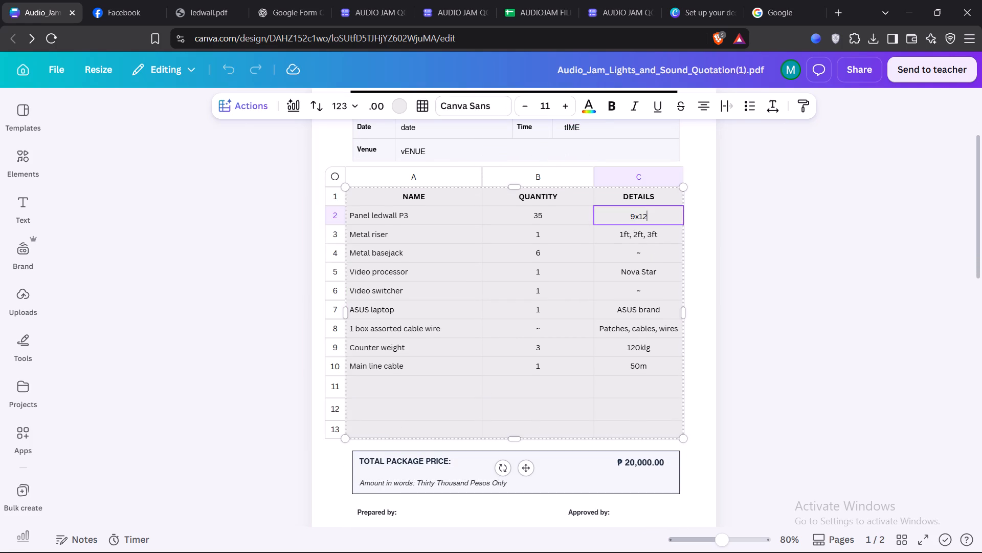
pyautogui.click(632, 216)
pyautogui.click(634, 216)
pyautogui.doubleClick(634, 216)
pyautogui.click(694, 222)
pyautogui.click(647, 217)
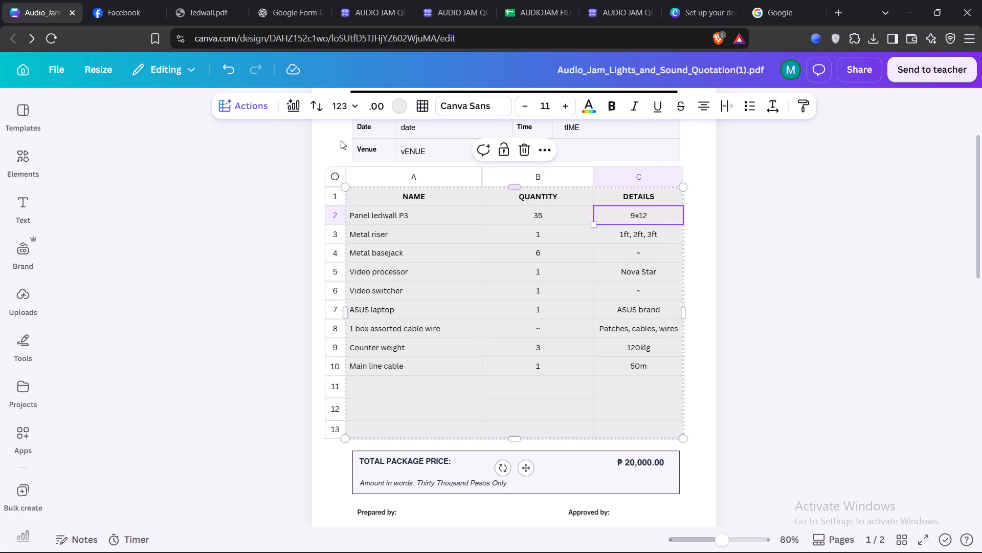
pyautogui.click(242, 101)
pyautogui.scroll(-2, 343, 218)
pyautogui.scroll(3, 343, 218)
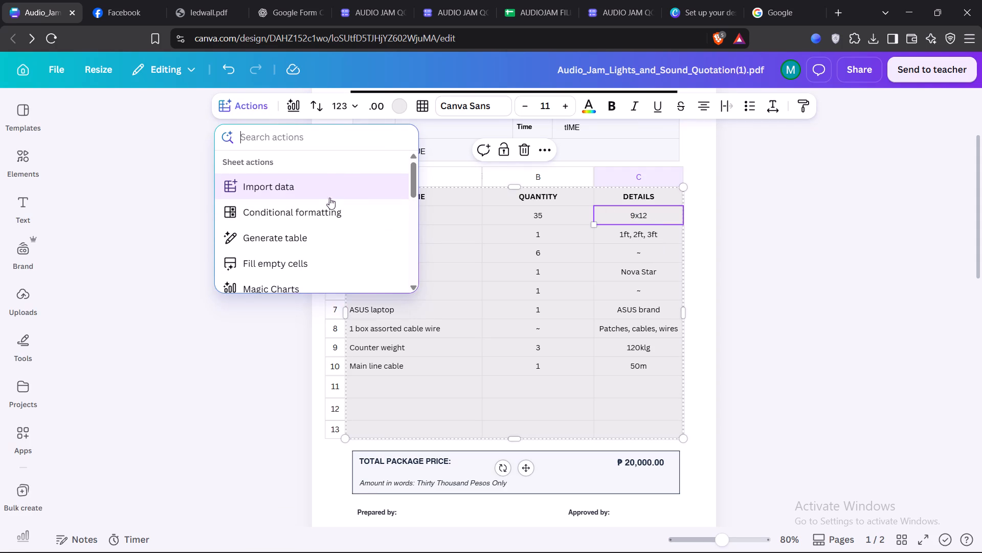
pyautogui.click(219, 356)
# Disconnect all data fields from the quotation's elements in Bulk create.
pyautogui.click(26, 504)
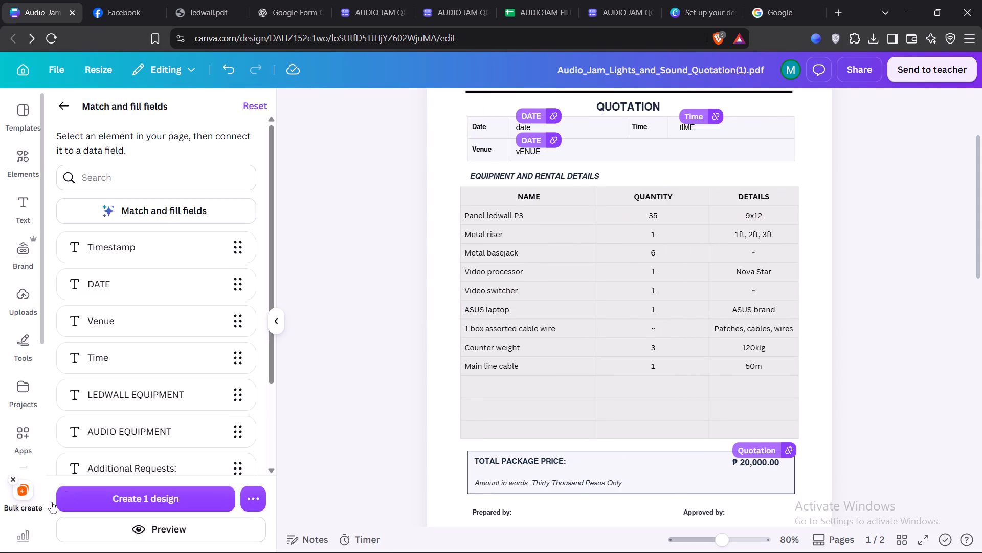
pyautogui.click(269, 494)
pyautogui.click(255, 503)
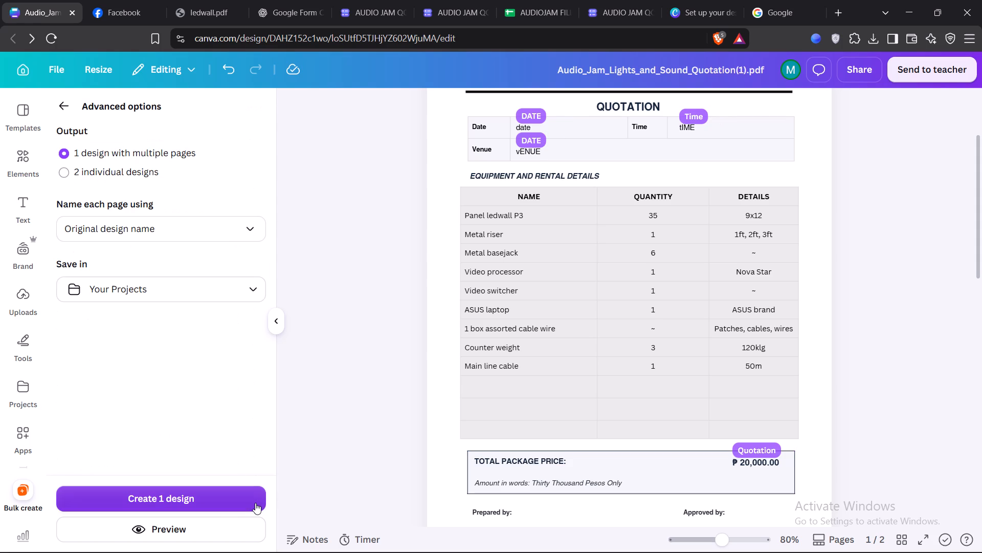
pyautogui.click(65, 113)
pyautogui.click(253, 112)
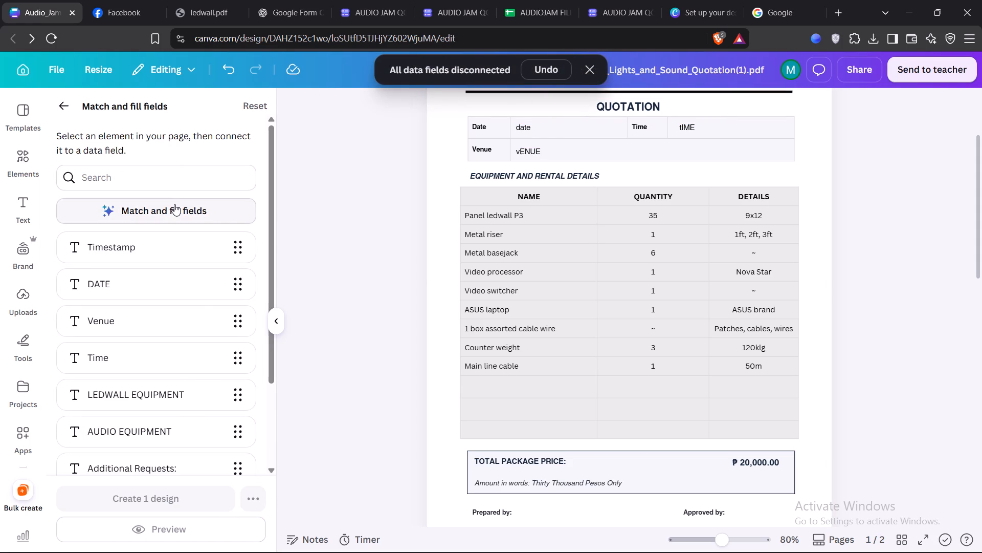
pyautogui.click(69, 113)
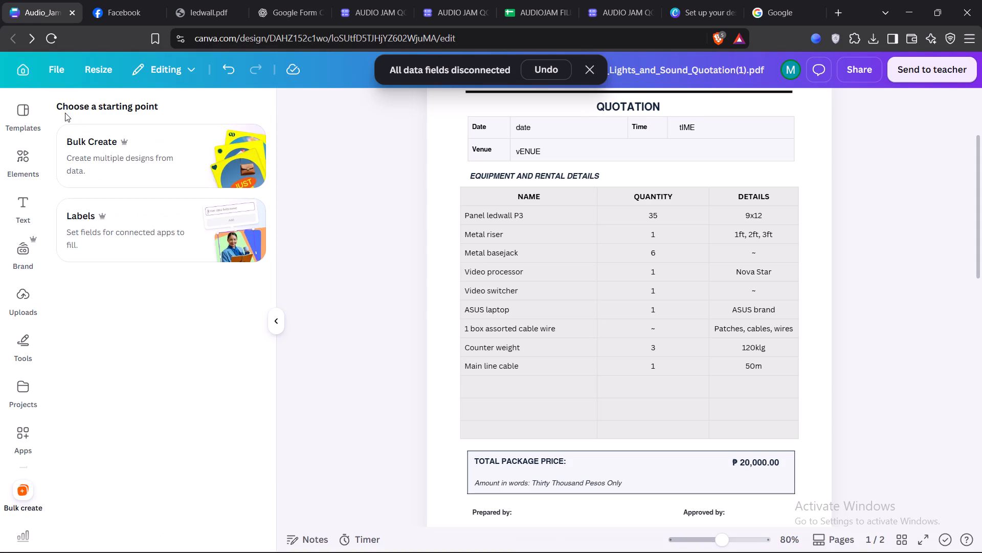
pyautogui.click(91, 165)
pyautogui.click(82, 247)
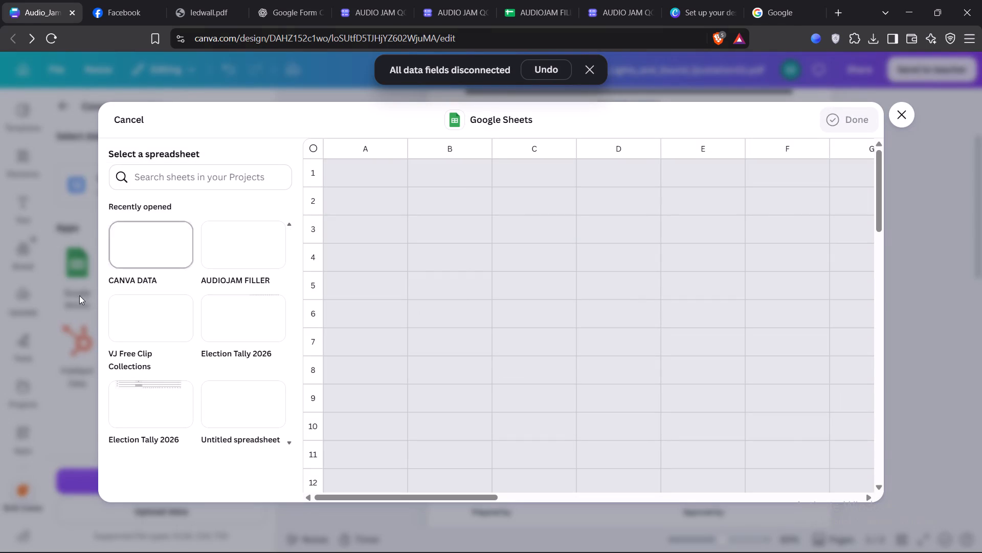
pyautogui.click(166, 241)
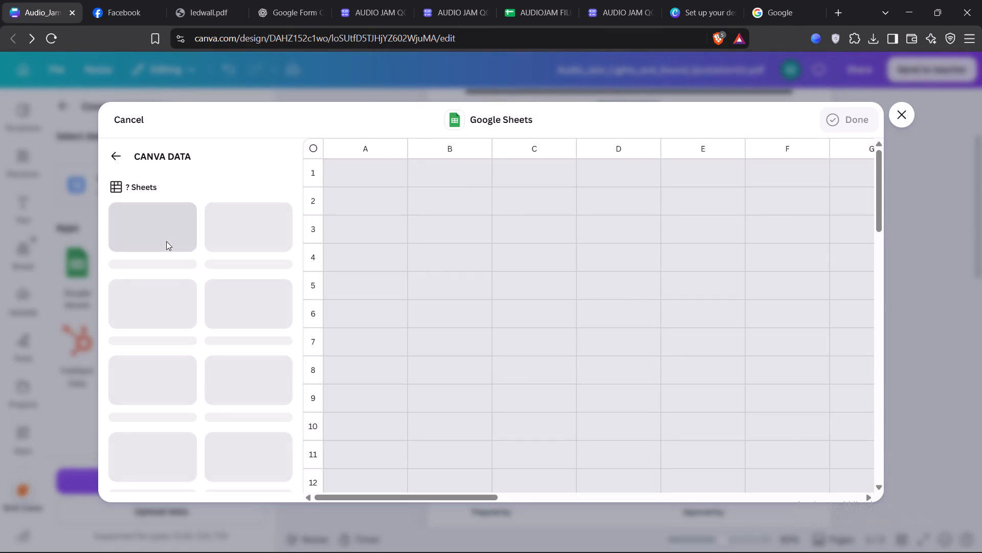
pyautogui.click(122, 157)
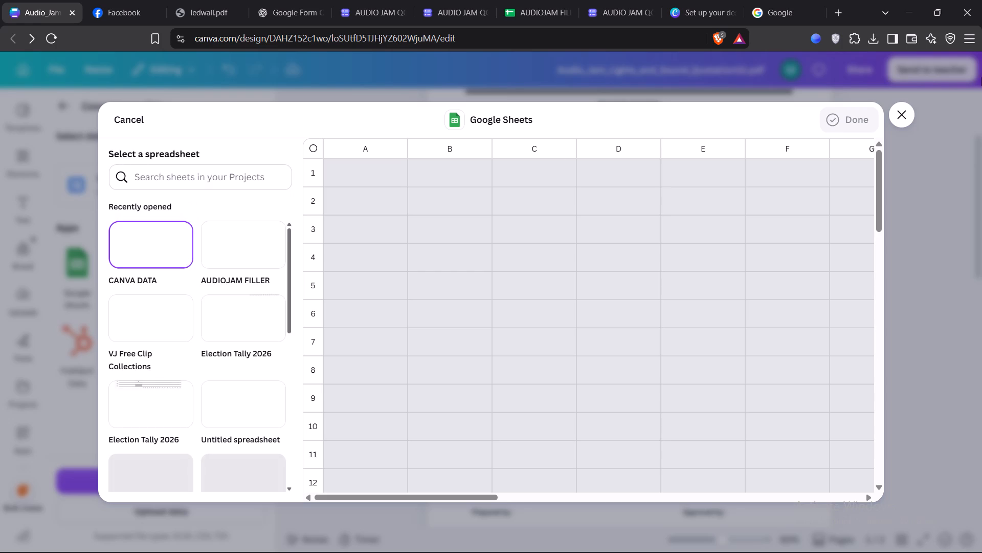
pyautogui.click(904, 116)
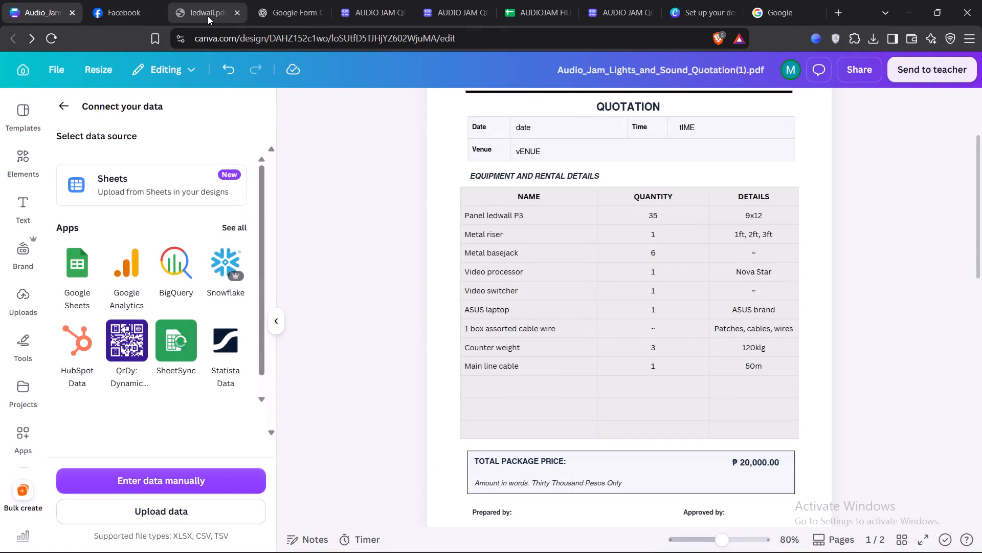
# Review the AUDIO JAM QOUTATION FILLER form's responses in its linked AUDIOJAM FILLER spreadsheet, then close the spreadsheet.
pyautogui.click(212, 9)
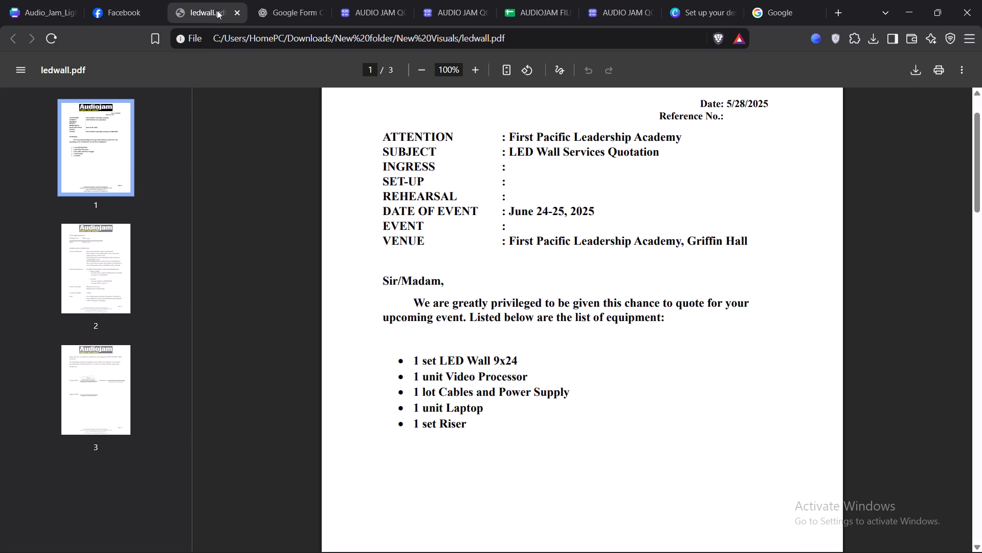
pyautogui.click(25, 13)
pyautogui.click(360, 14)
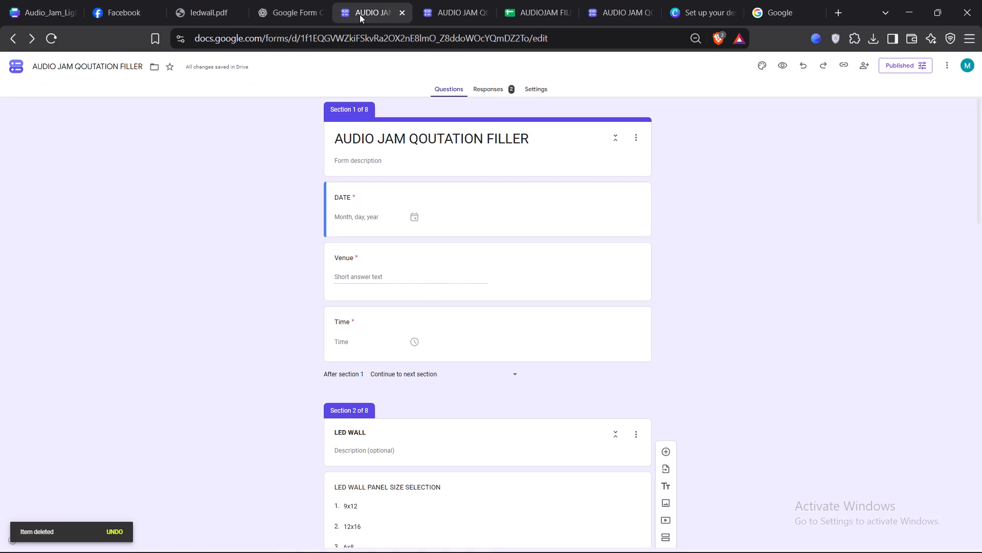
pyautogui.click(767, 152)
pyautogui.click(497, 84)
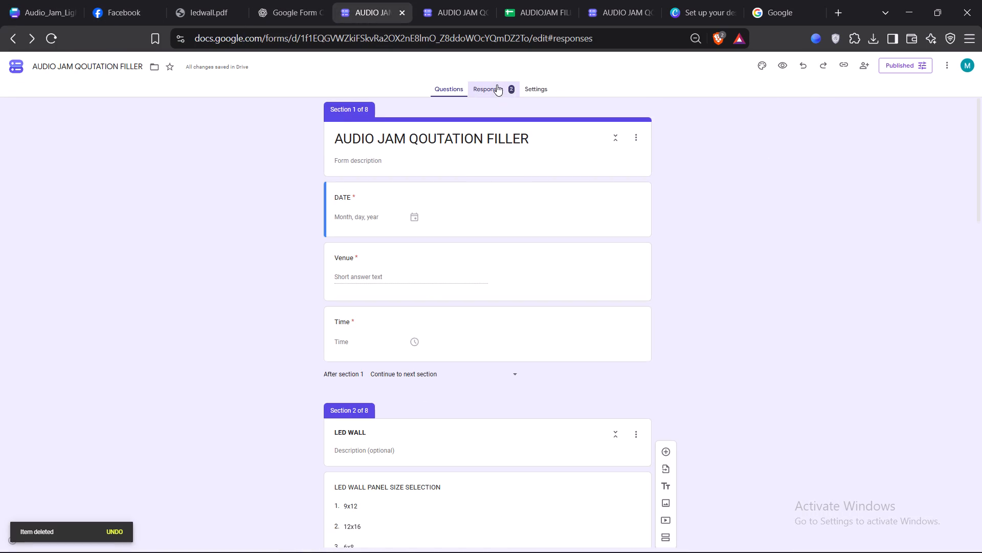
pyautogui.click(597, 123)
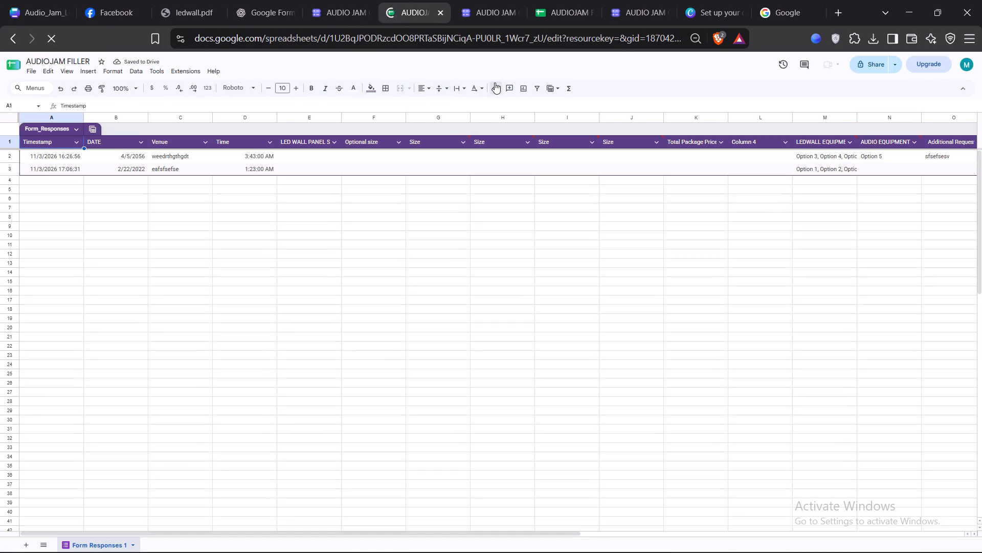
pyautogui.click(441, 12)
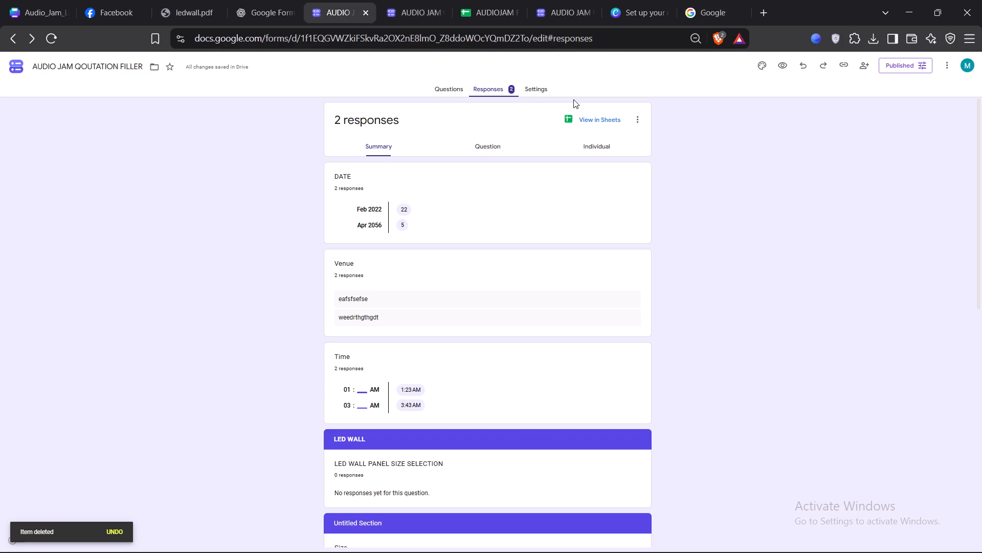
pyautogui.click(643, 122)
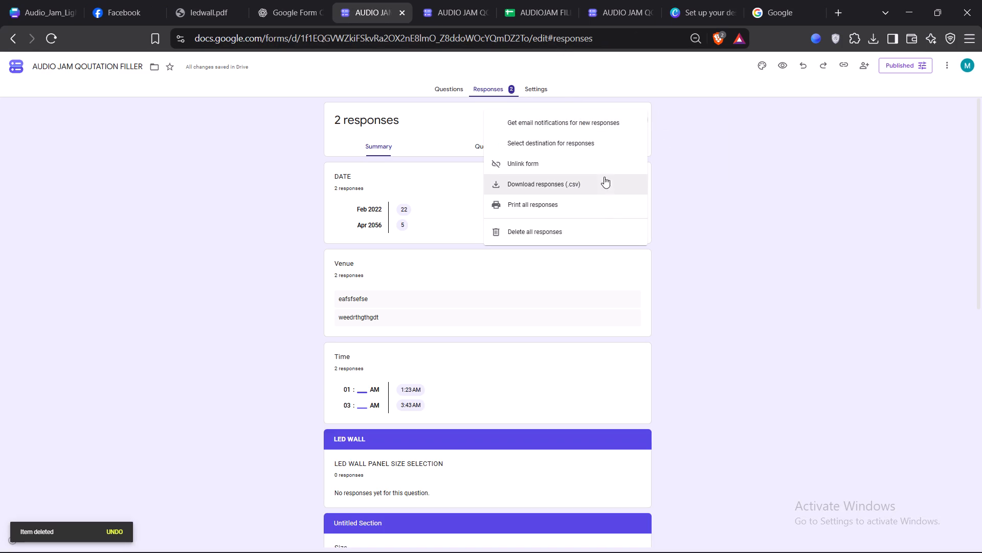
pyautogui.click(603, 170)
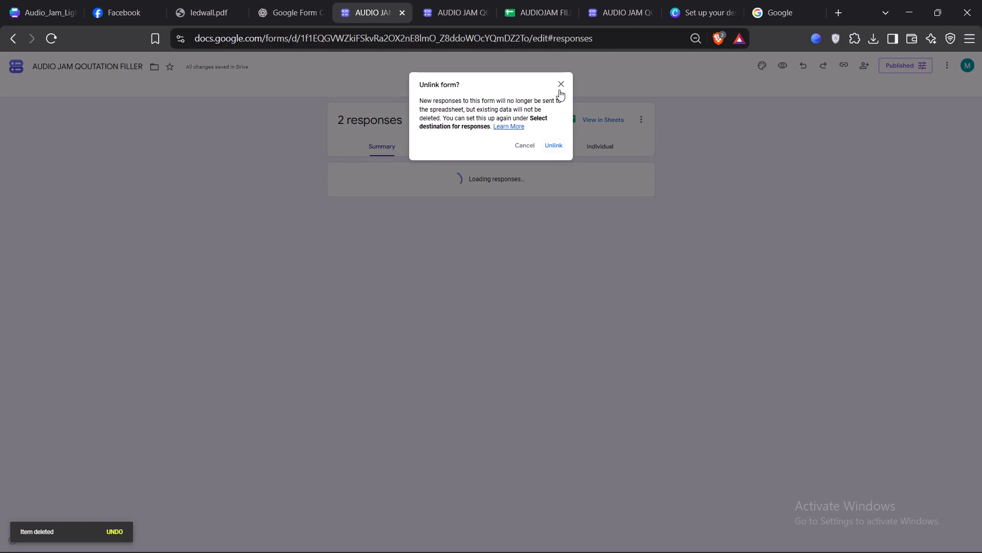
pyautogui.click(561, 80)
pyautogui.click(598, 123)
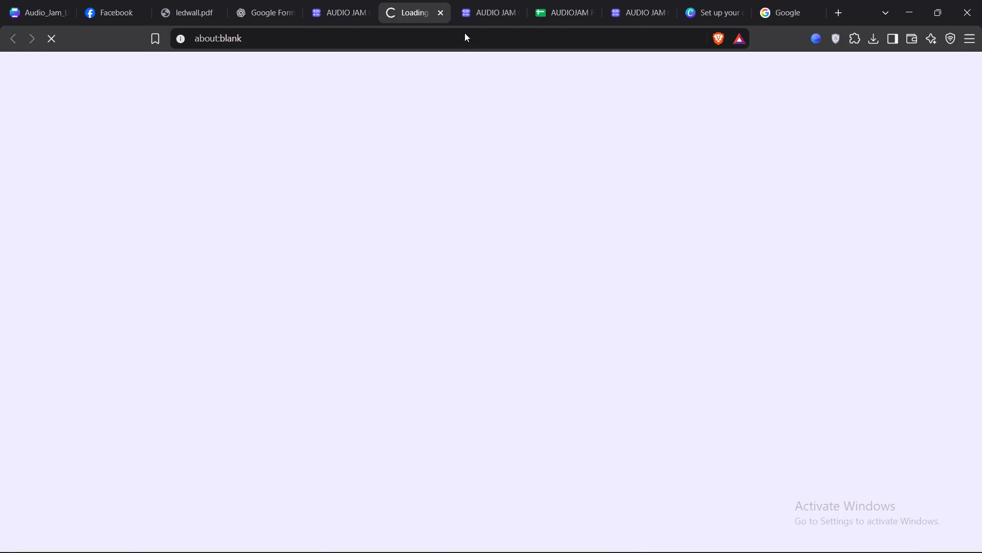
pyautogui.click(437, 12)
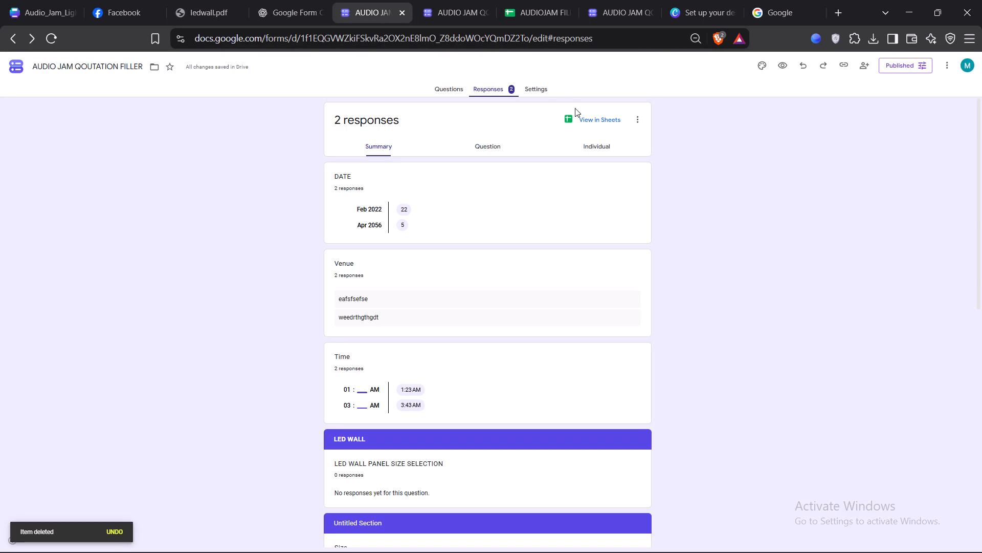
# Unlink the form from its existing response spreadsheet.
pyautogui.click(642, 122)
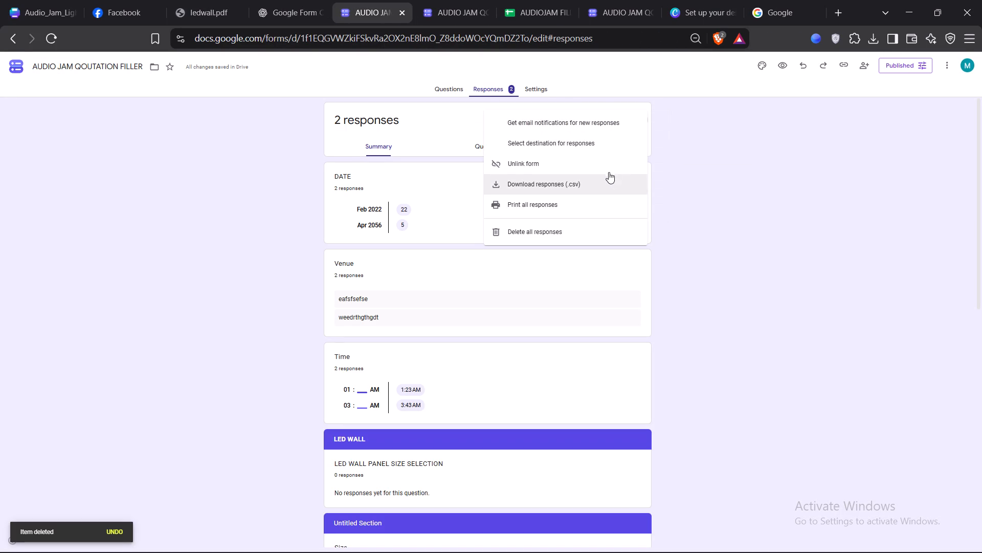
pyautogui.click(609, 167)
pyautogui.click(550, 147)
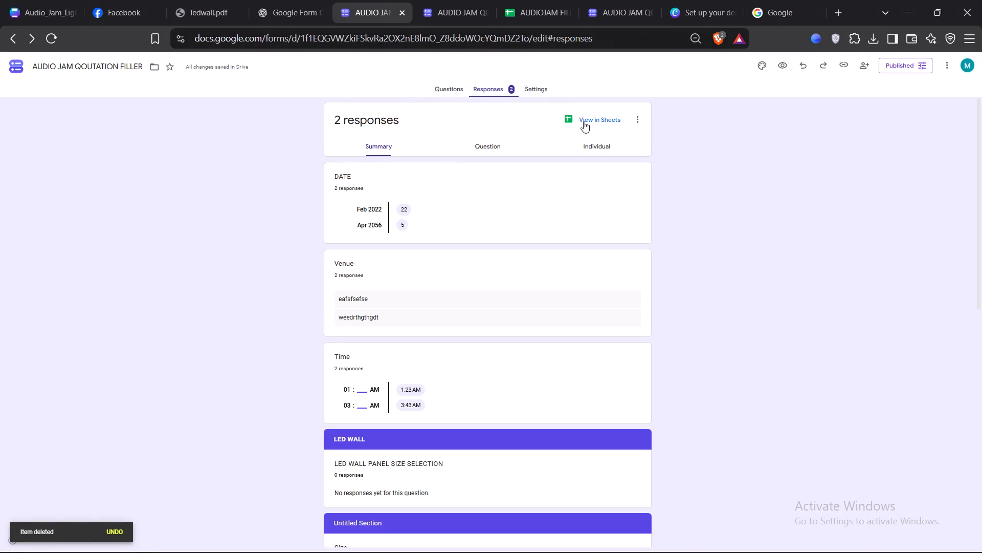
# Link the form's responses to the existing CANVA DATA spreadsheet.
pyautogui.click(601, 123)
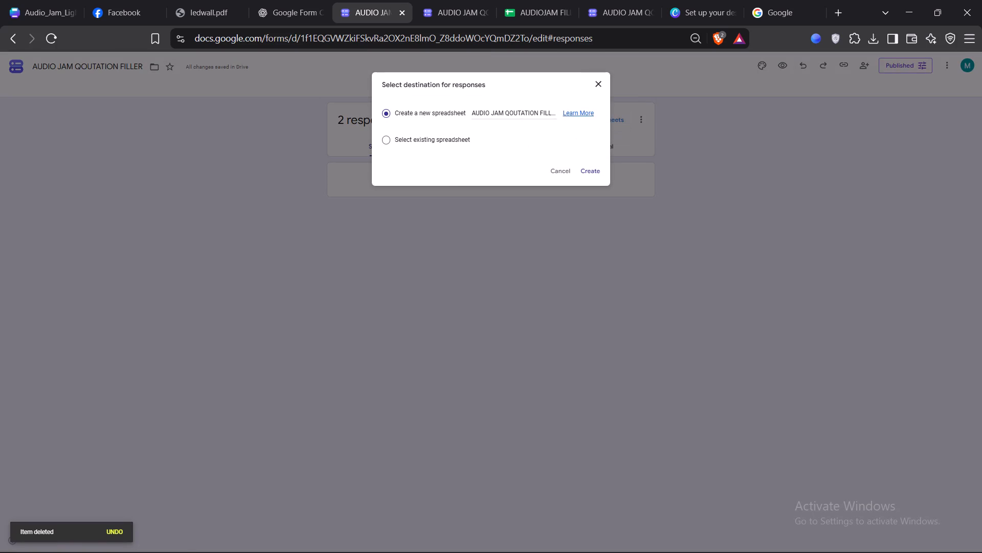
pyautogui.click(443, 137)
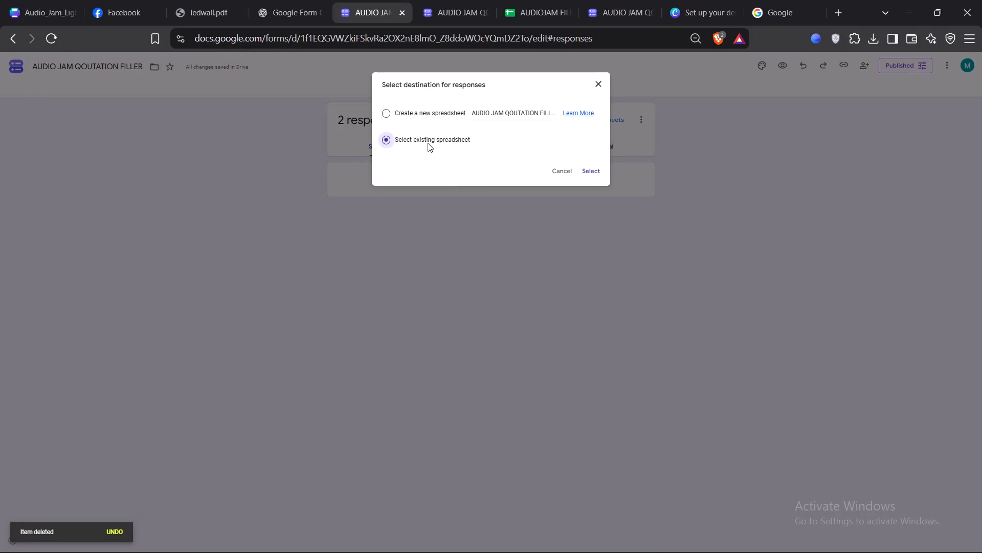
pyautogui.click(593, 169)
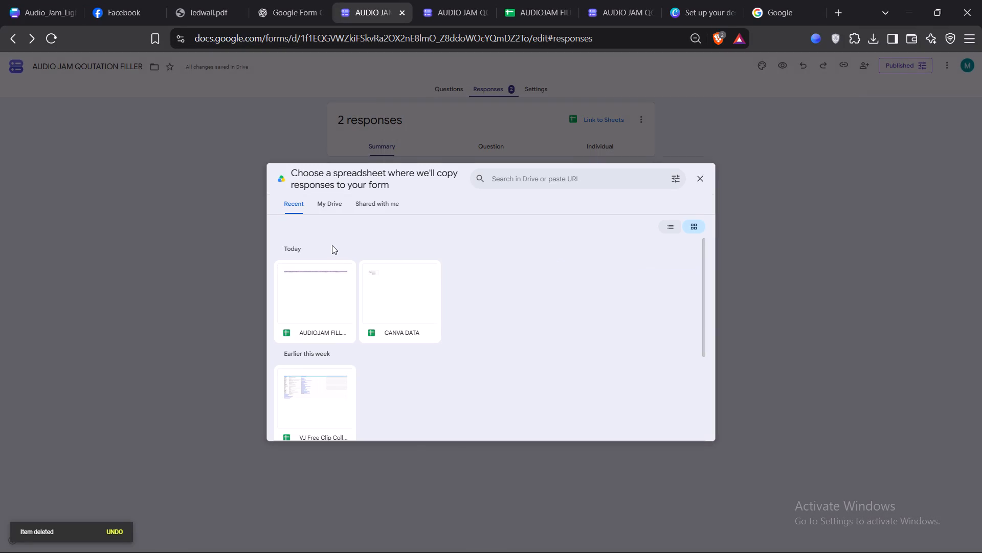
pyautogui.click(398, 305)
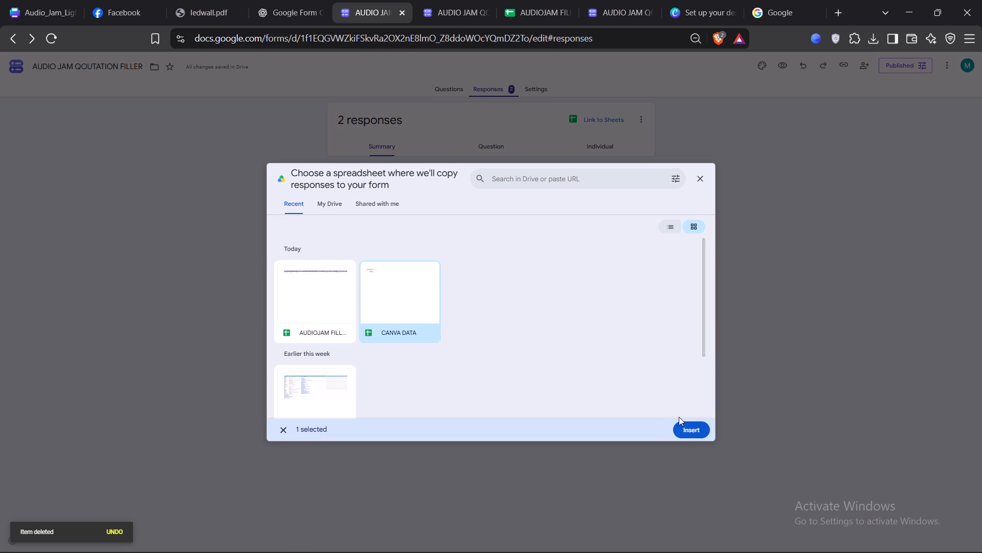
pyautogui.click(681, 424)
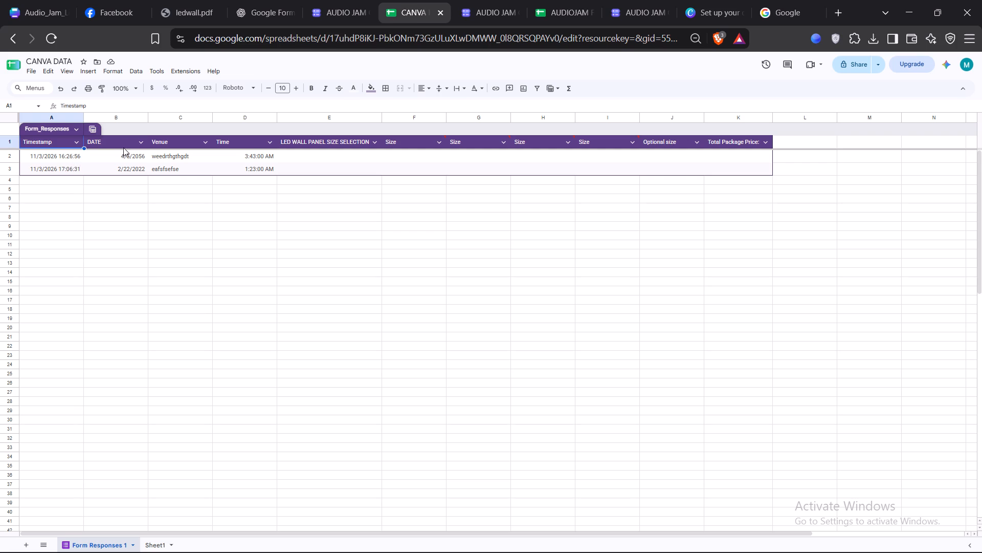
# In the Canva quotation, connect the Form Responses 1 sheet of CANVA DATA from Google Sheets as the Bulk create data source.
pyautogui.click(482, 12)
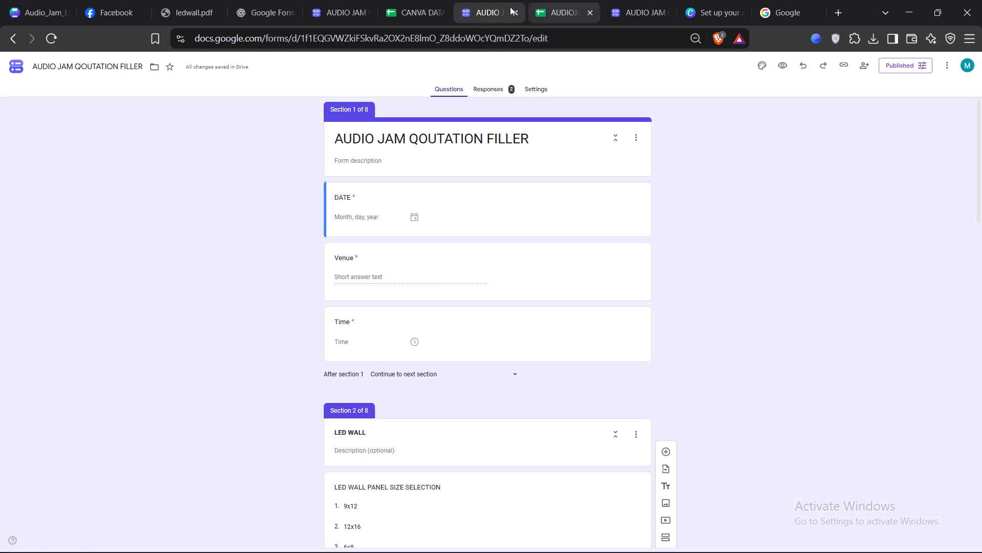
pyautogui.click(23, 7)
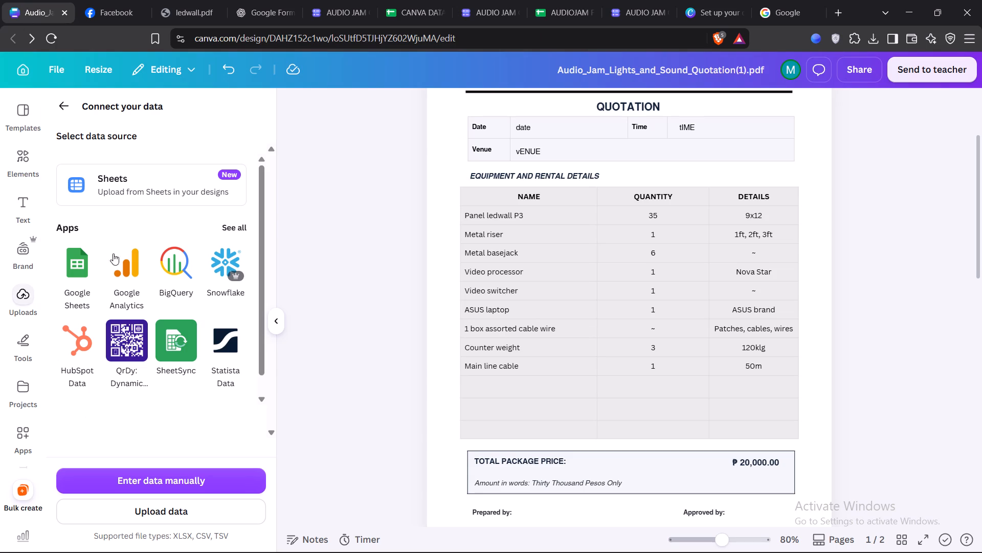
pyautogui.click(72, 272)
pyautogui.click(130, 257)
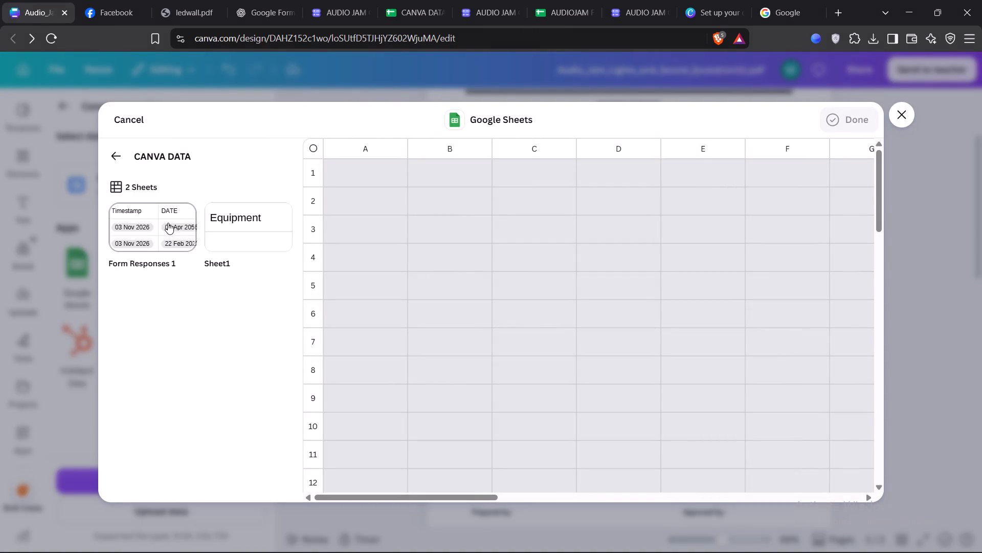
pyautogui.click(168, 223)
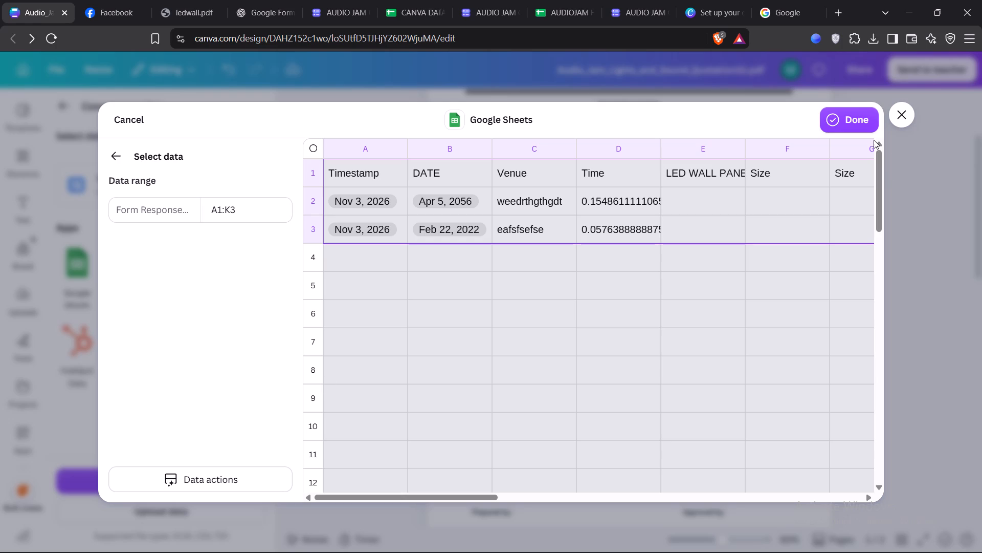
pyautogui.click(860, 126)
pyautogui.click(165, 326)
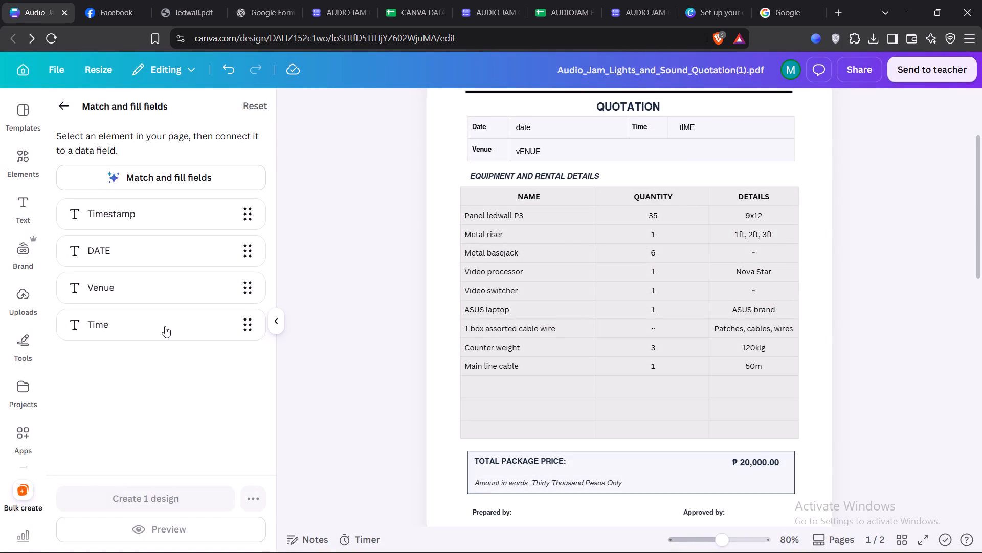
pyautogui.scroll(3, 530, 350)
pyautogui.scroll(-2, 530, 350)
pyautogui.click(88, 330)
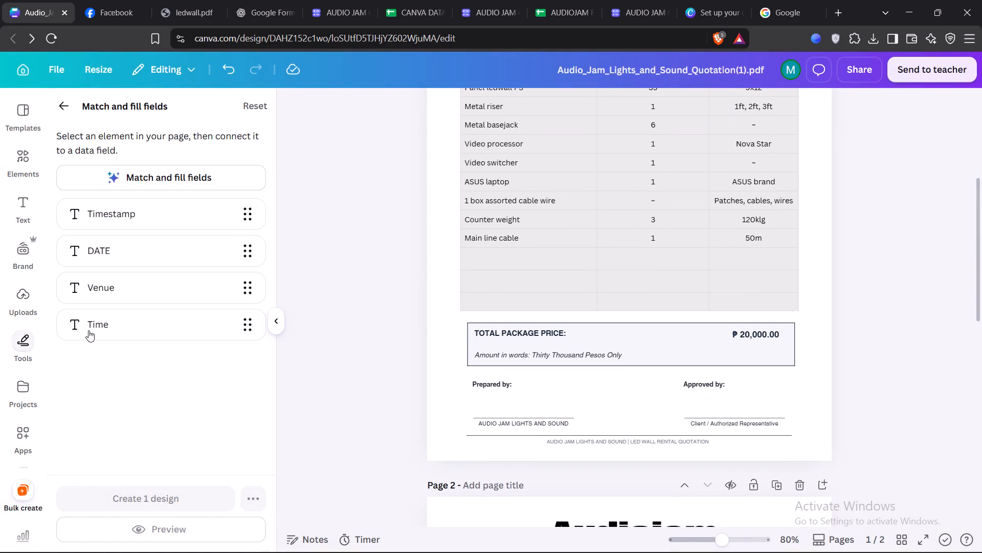
# Restart Bulk create and connect range A1:K3 of the Form Responses 1 sheet in CANVA DATA from Google Sheets.
pyautogui.click(56, 112)
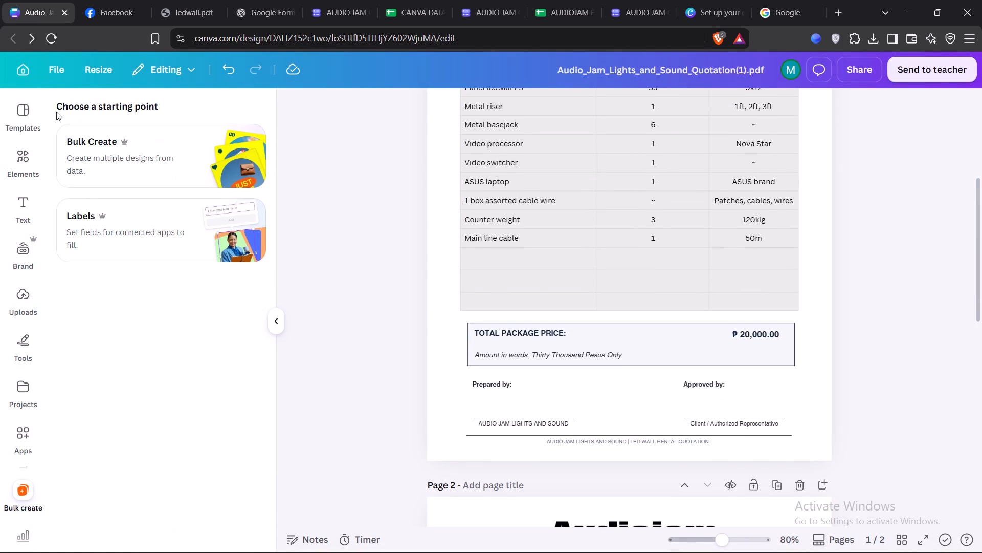
pyautogui.click(99, 176)
pyautogui.click(98, 264)
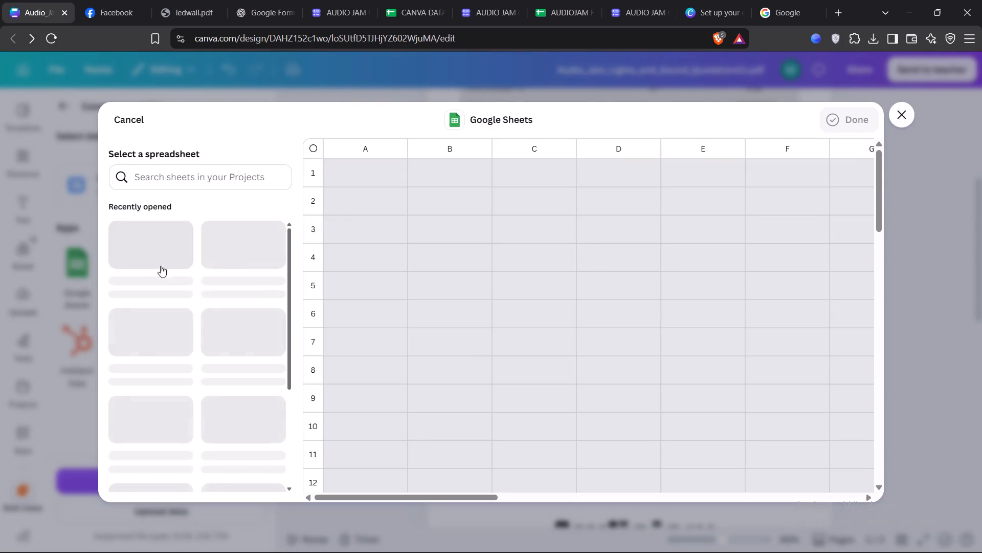
pyautogui.click(167, 251)
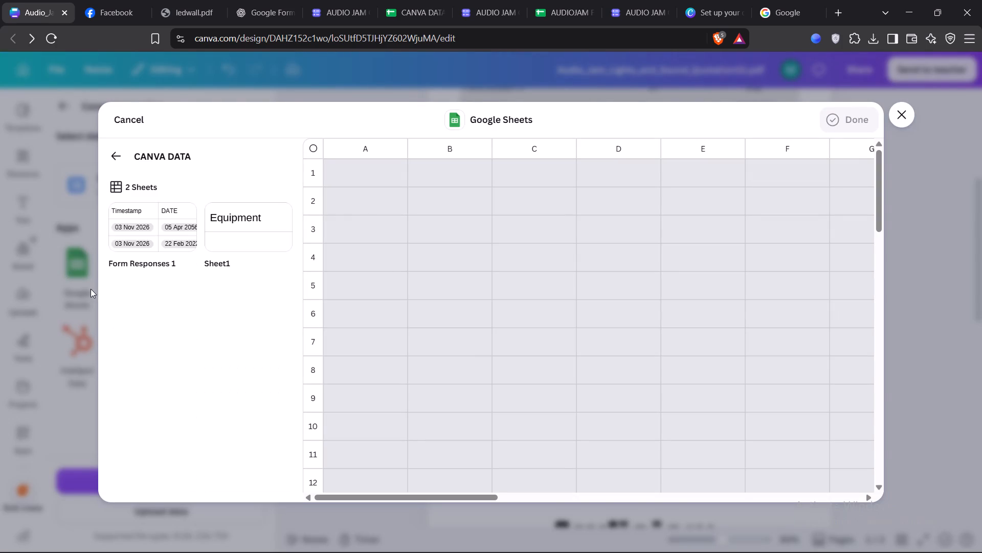
pyautogui.click(250, 225)
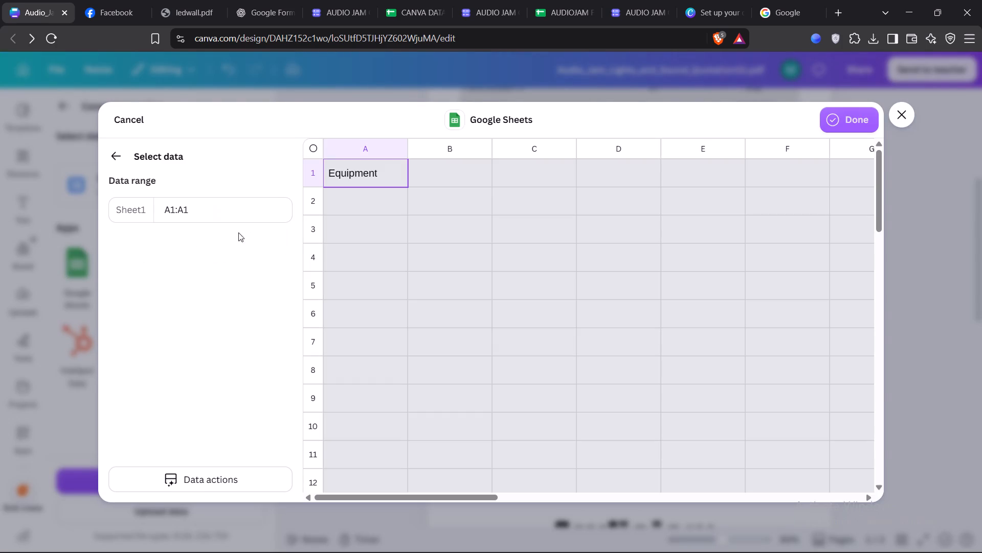
pyautogui.click(124, 153)
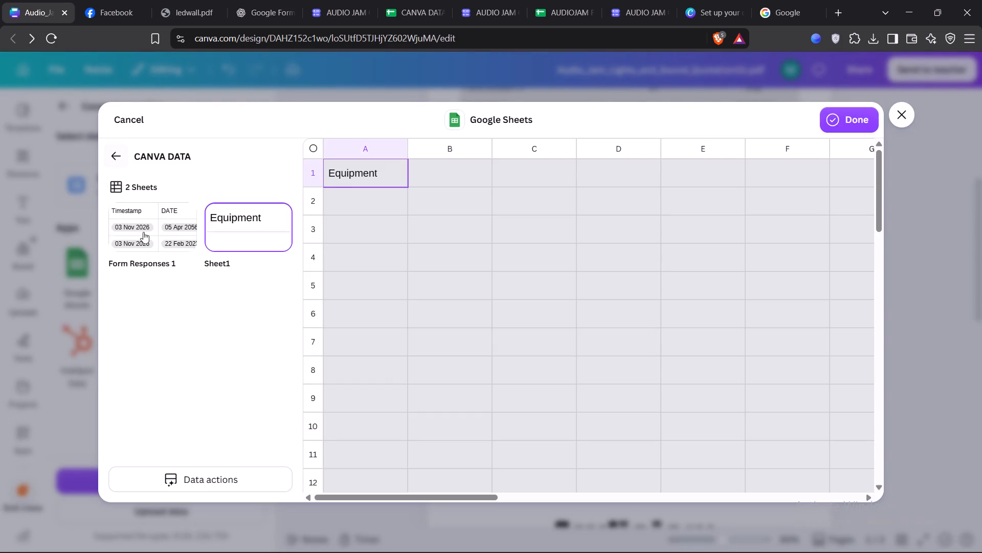
pyautogui.click(147, 233)
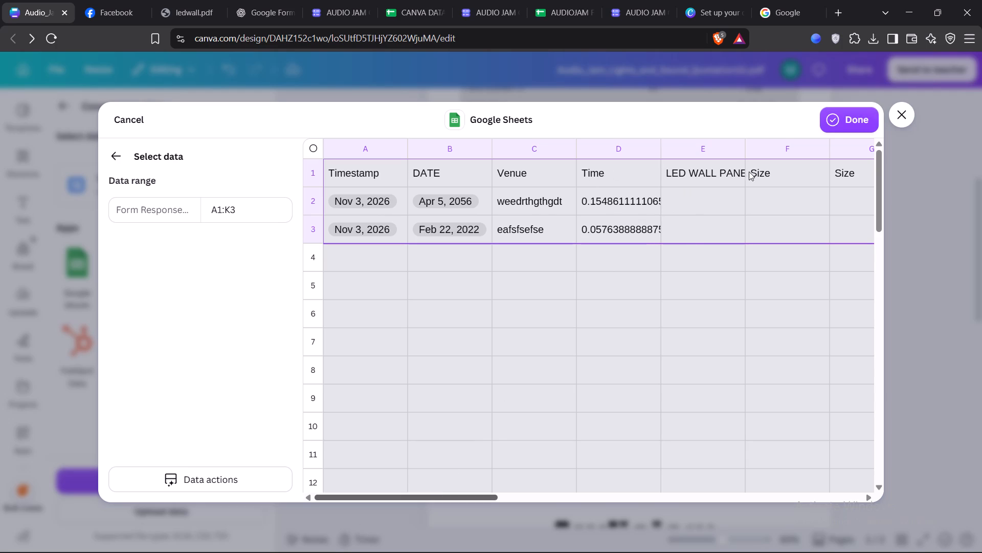
pyautogui.click(835, 123)
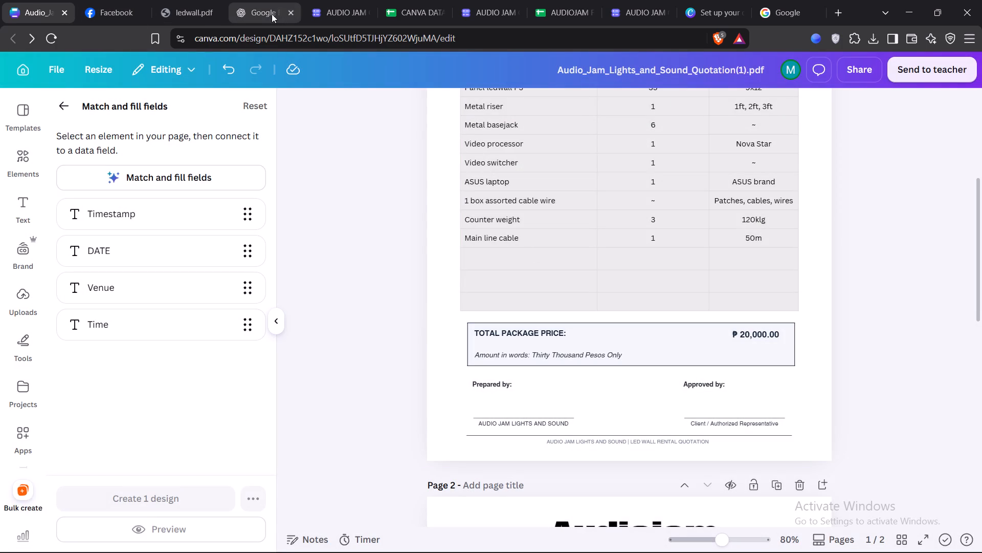
# Check the form's responses and questions against the columns of the linked CANVA DATA spreadsheet.
pyautogui.click(343, 14)
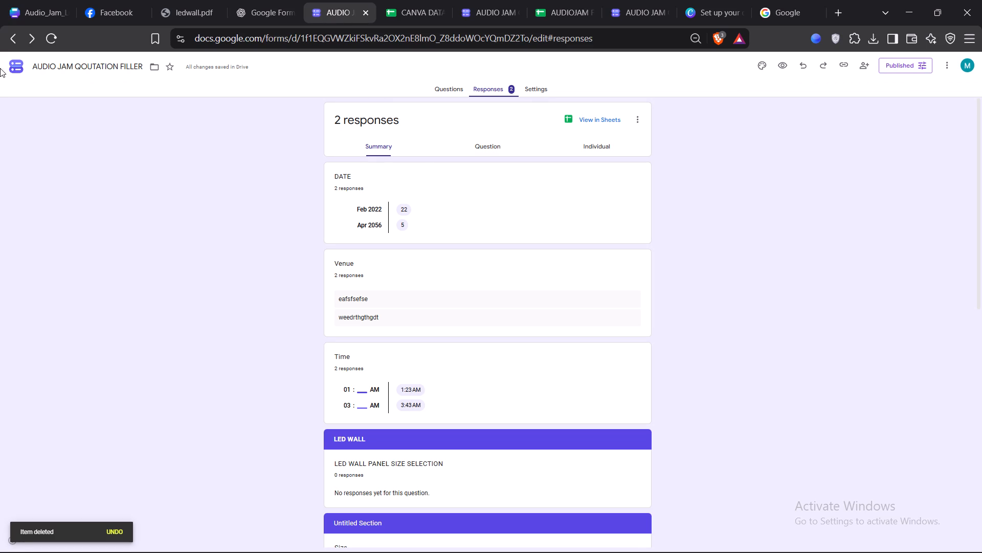
pyautogui.click(457, 89)
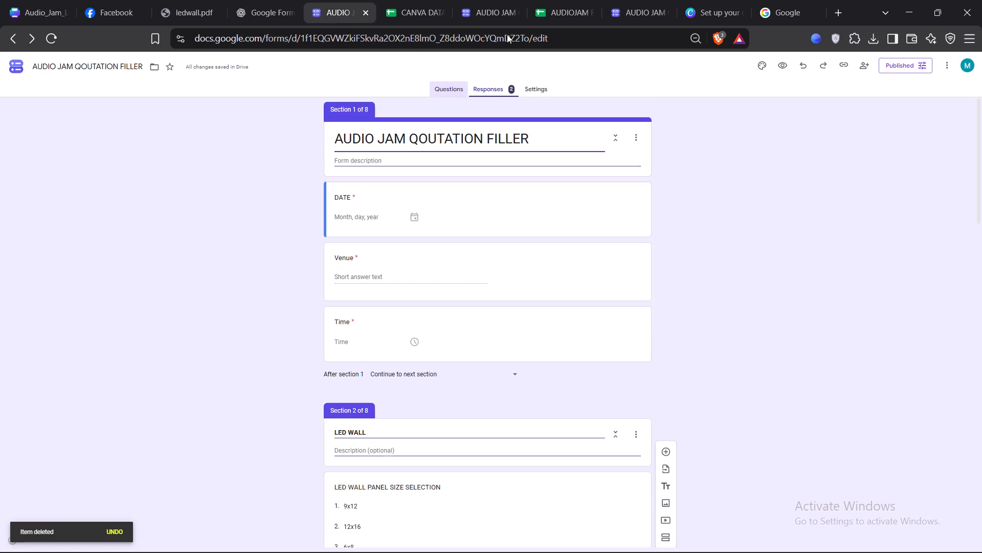
pyautogui.click(479, 8)
pyautogui.click(623, 13)
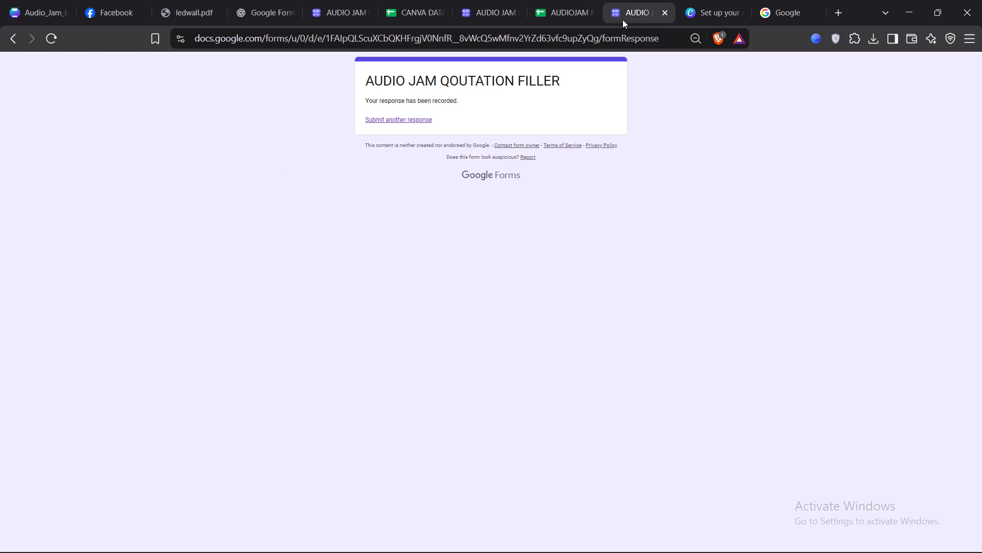
pyautogui.click(622, 19)
pyautogui.click(493, 10)
pyautogui.click(411, 16)
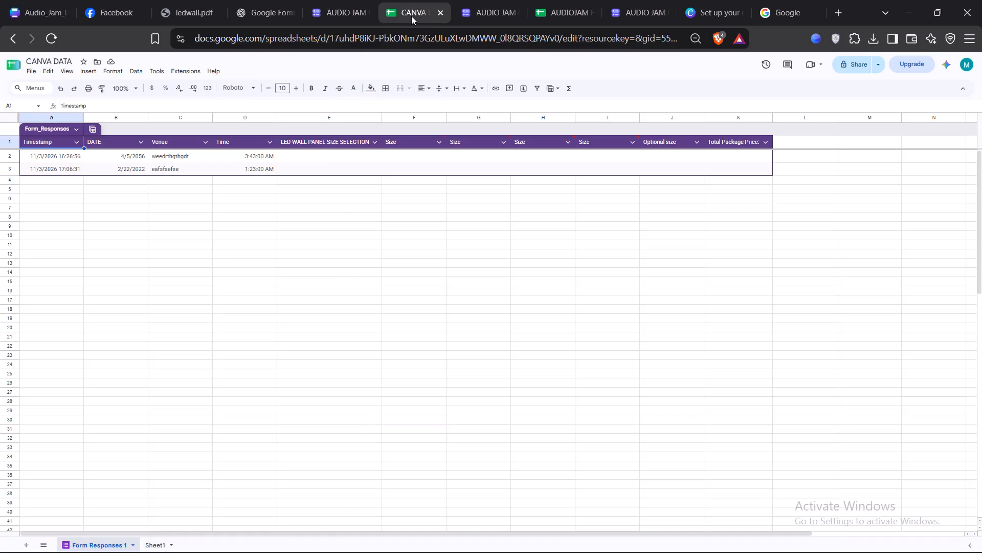
pyautogui.moveTo(329, 13); pyautogui.dragTo(335, 12)
# Start another response to the AUDIO JAM QOUTATION FILLER form and set its DATE to 02/02/2022.
pyautogui.click(611, 16)
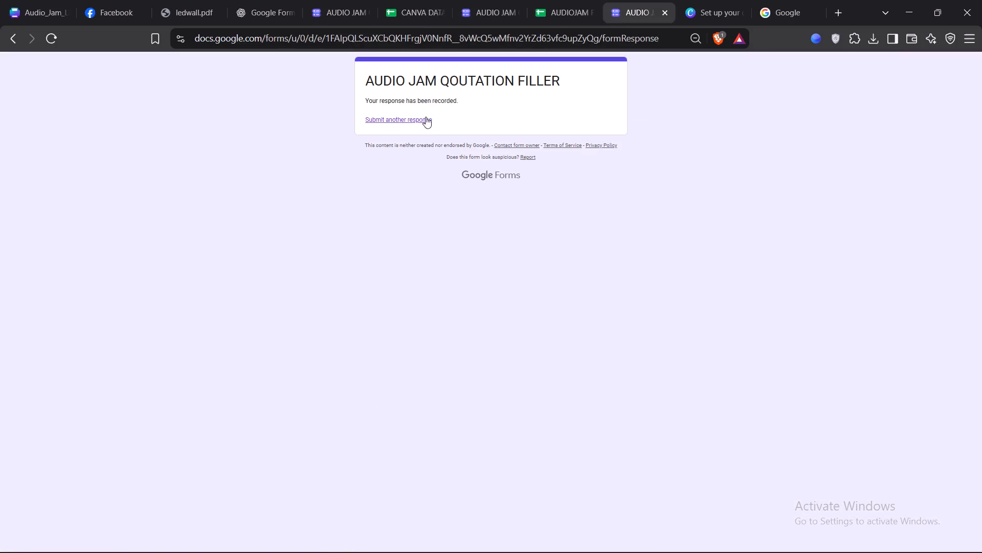
pyautogui.click(426, 116)
pyautogui.click(426, 119)
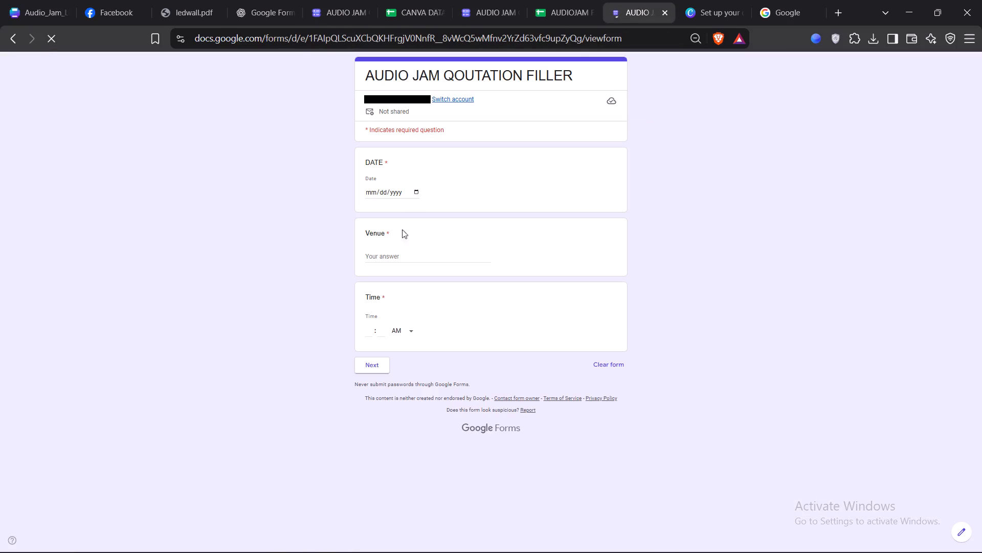
pyautogui.click(374, 191)
pyautogui.press('2')
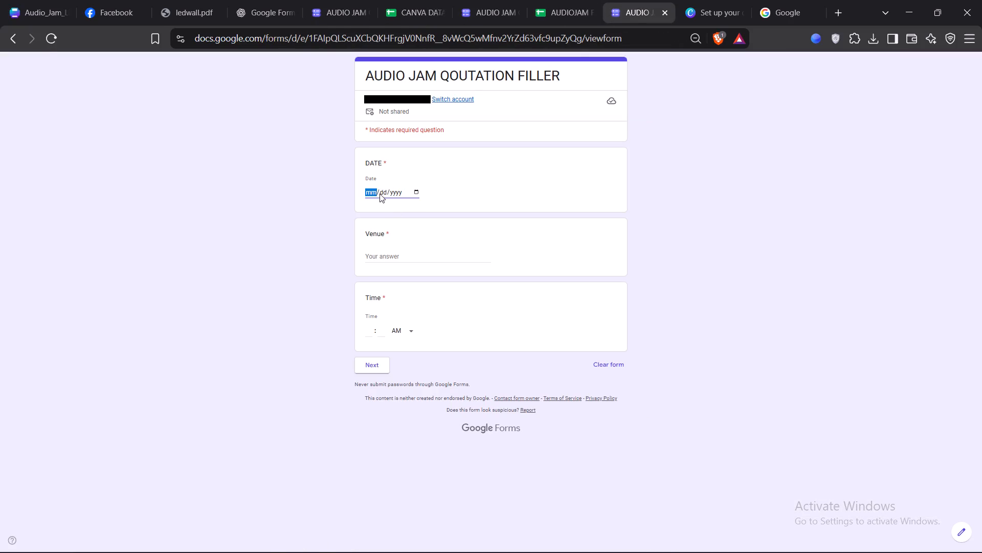
pyautogui.press('2')
pyautogui.click(389, 194)
pyautogui.press('2')
pyautogui.press('2')
pyautogui.press('2')
pyautogui.press('BackSpace')
pyautogui.press('BackSpace')
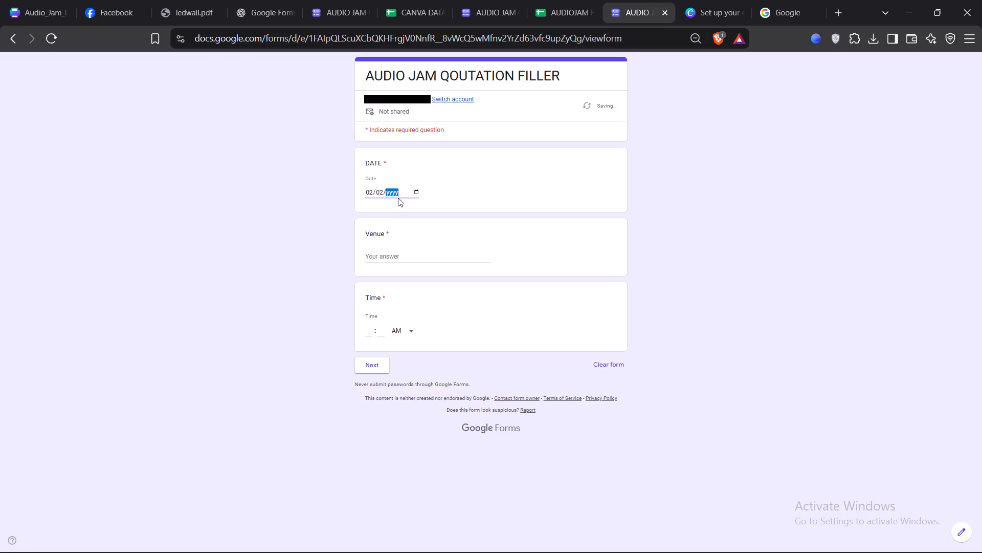
pyautogui.write('2022')
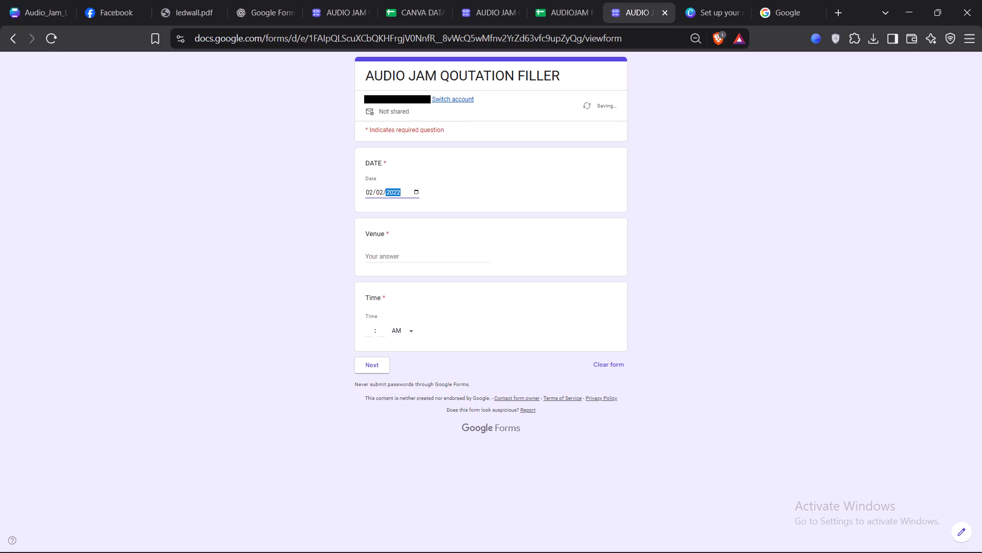
# Enter "assdfsefsdrgdrg" as the Venue and 01:22 AM as the Time, and continue to the LED WALL section.
pyautogui.click(388, 255)
pyautogui.write('assdf')
pyautogui.press('s')
pyautogui.press('e')
pyautogui.press('f')
pyautogui.write('sd')
pyautogui.press('r')
pyautogui.press('g')
pyautogui.press('d')
pyautogui.press('r')
pyautogui.press('g')
pyautogui.click(366, 332)
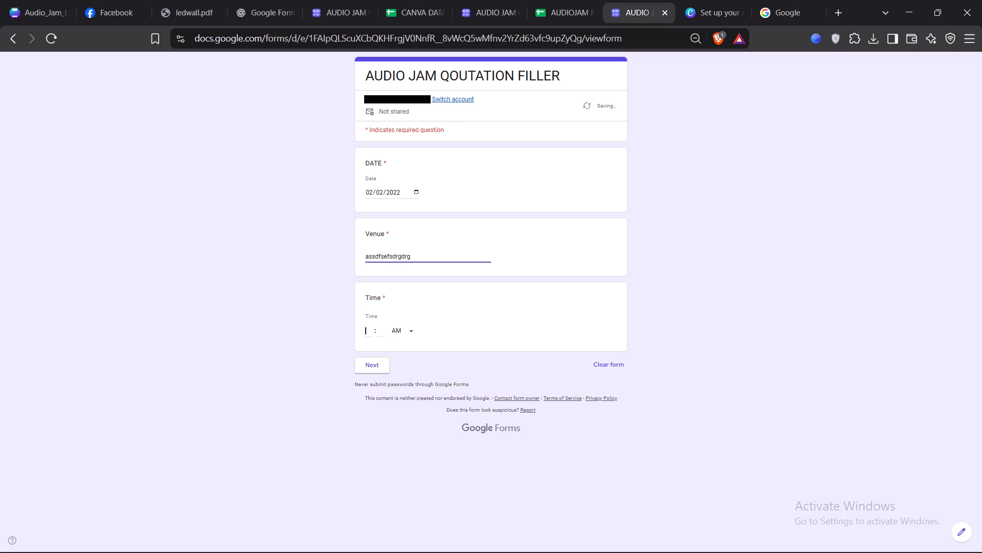
pyautogui.press('1')
pyautogui.click(383, 332)
pyautogui.press('2')
pyautogui.press('2')
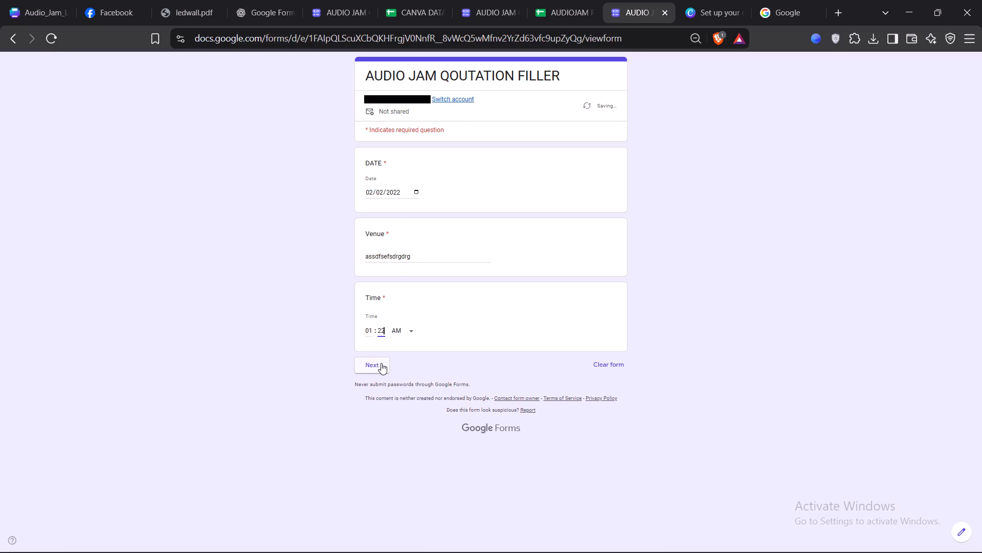
pyautogui.click(381, 363)
# Choose the 9x12 LED wall panel size and the 35 size option, continuing to the price section.
pyautogui.click(392, 192)
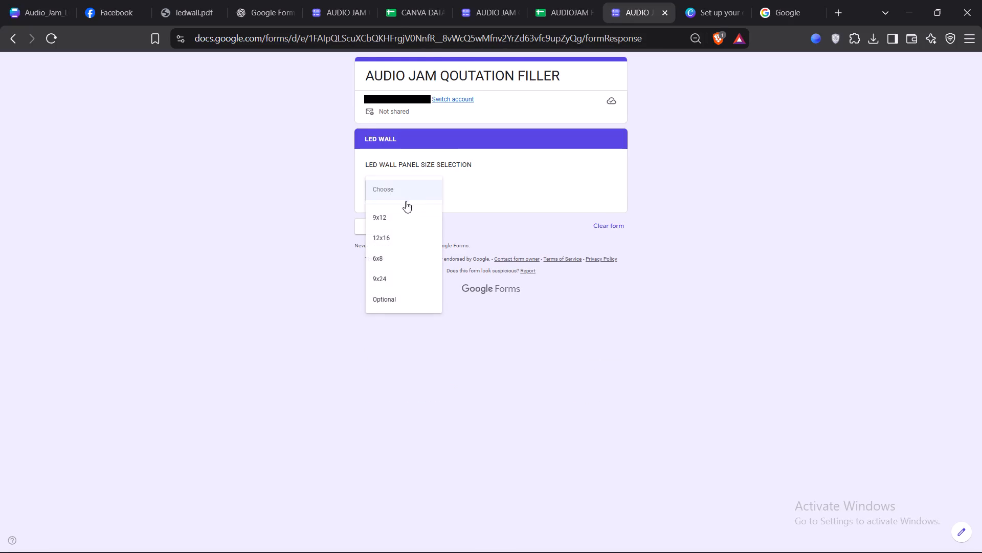
pyautogui.click(406, 221)
pyautogui.click(404, 222)
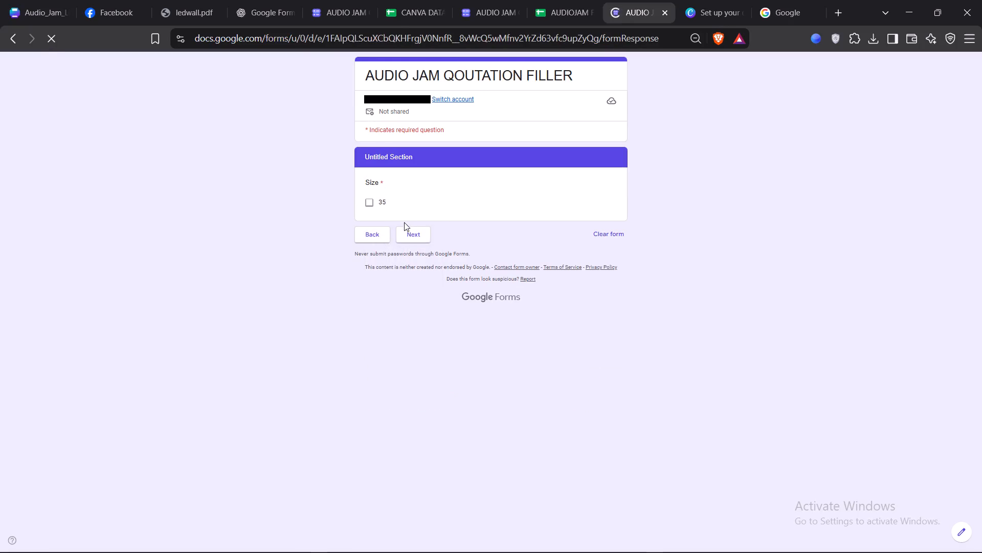
pyautogui.click(364, 203)
pyautogui.click(403, 233)
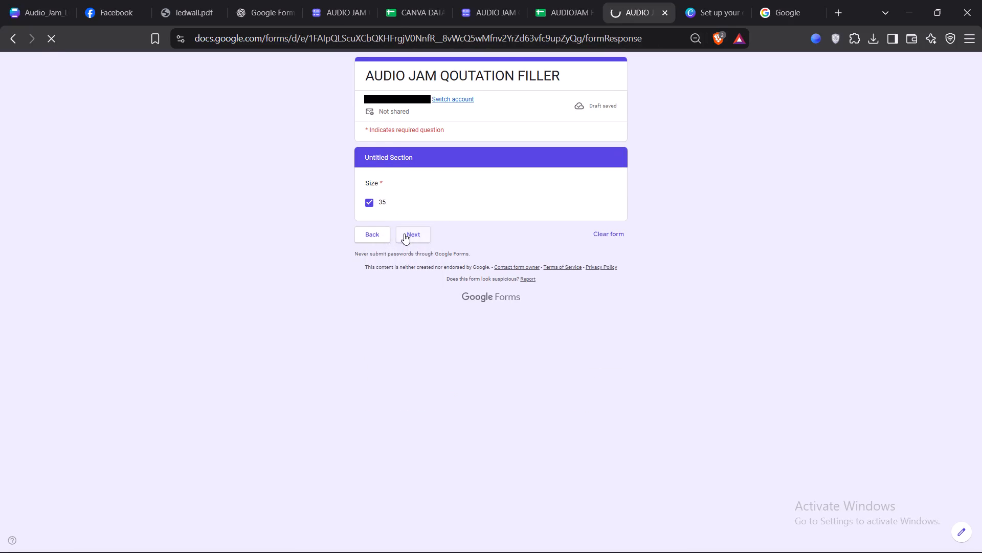
# Enter 20000 as the Total Package Price and submit the form response.
pyautogui.click(404, 189)
pyautogui.press('2')
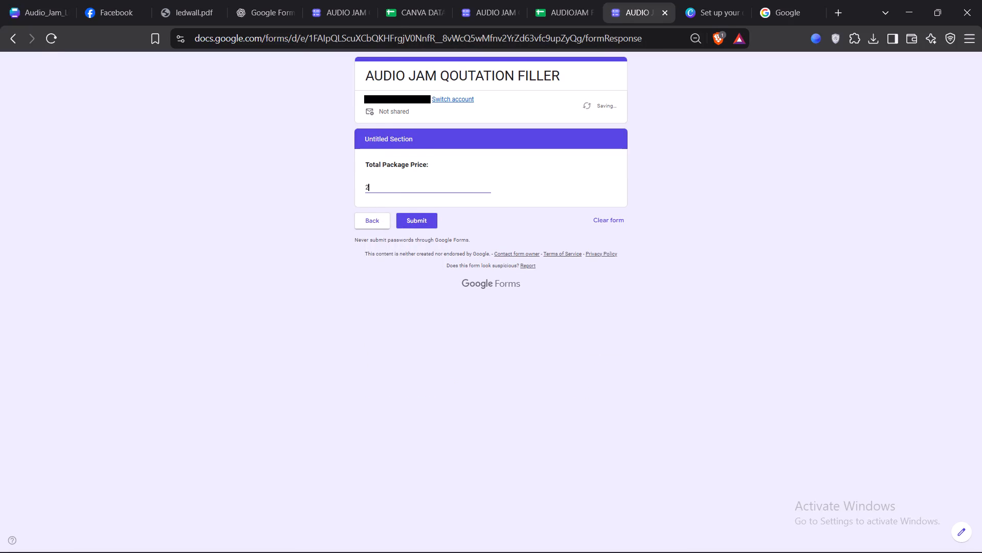
pyautogui.press('0')
pyautogui.write('00')
pyautogui.press('0')
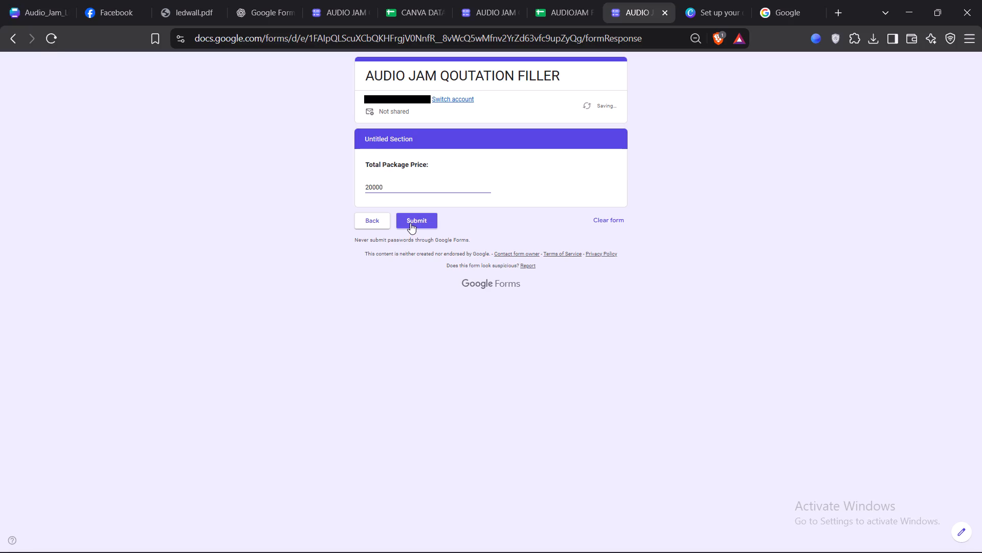
pyautogui.click(410, 223)
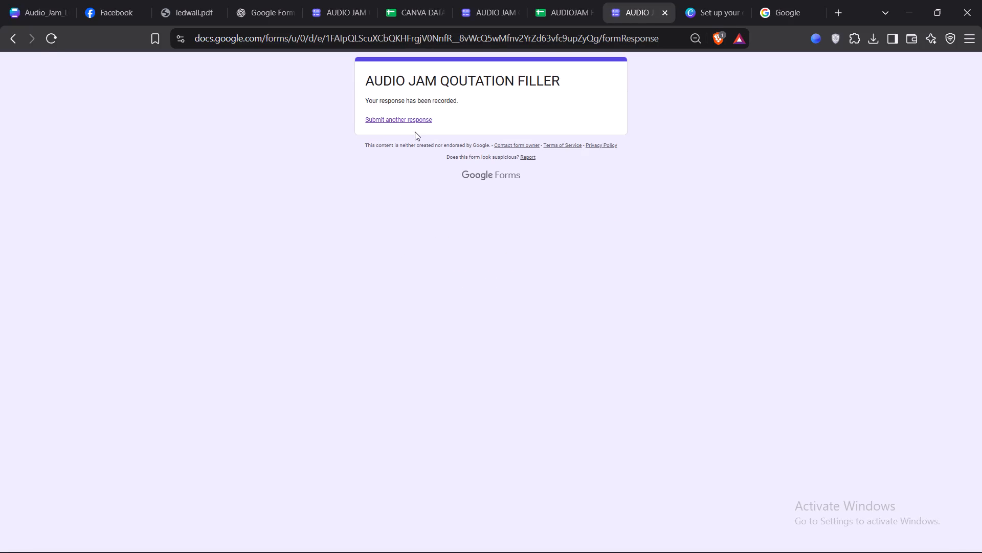
# Switch to the Canva quotation and reload its bulk create data from the Form Responses 1 sheet of CANVA DATA, range A1:K4.
pyautogui.click(50, 14)
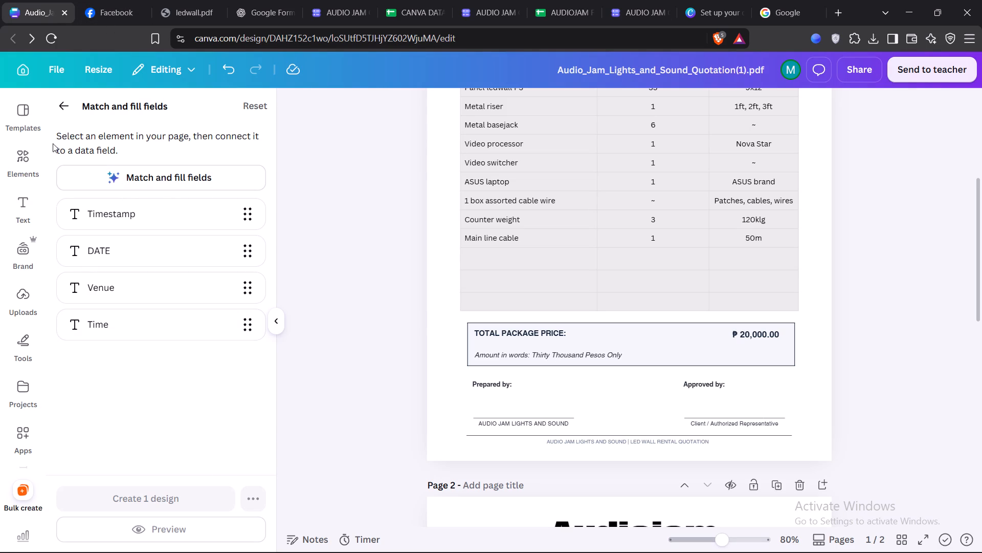
pyautogui.click(66, 105)
pyautogui.click(89, 167)
pyautogui.click(80, 273)
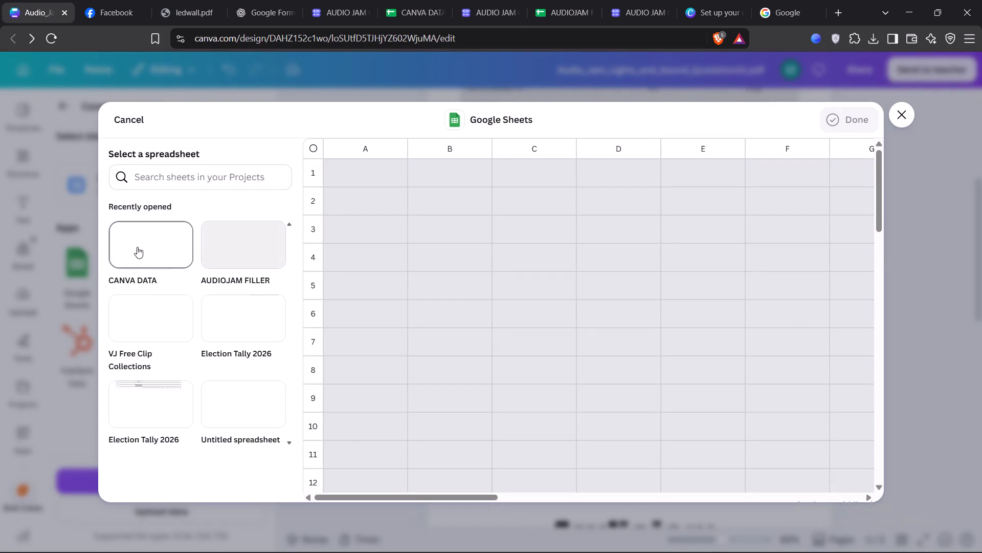
pyautogui.click(137, 246)
pyautogui.click(174, 236)
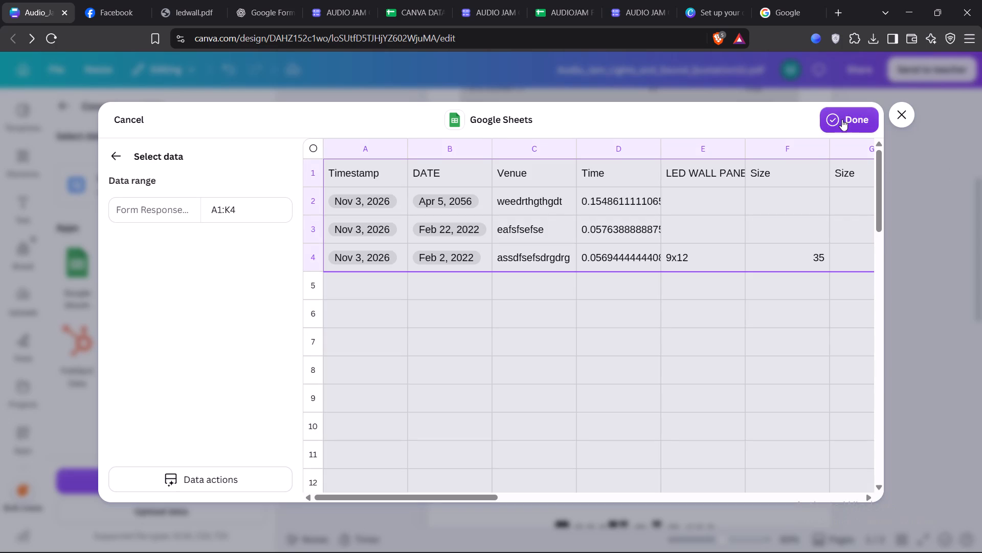
pyautogui.click(842, 119)
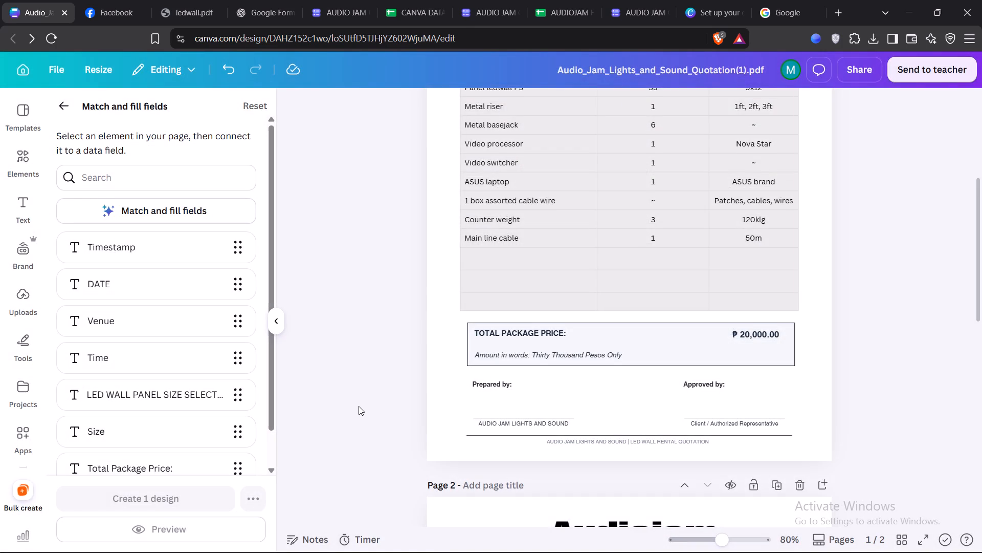
# Connect the date placeholder on page 1 of the quotation to the DATE data field.
pyautogui.scroll(5, 359, 406)
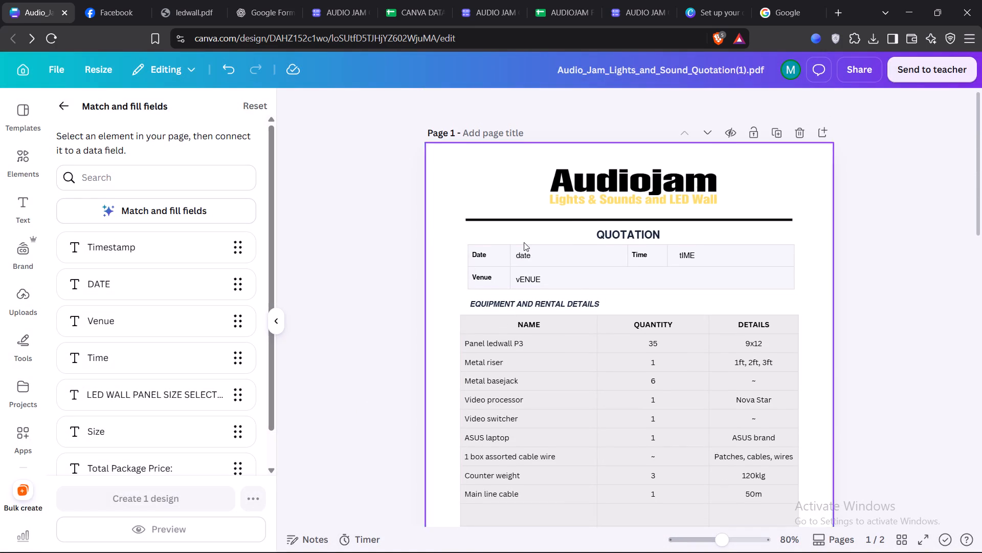
pyautogui.click(527, 258)
pyautogui.click(486, 228)
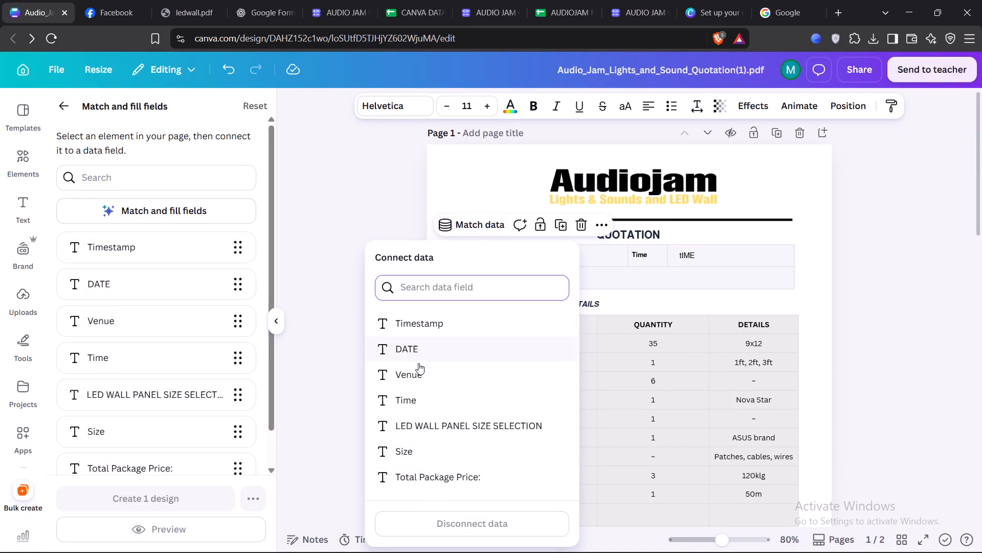
pyautogui.click(435, 354)
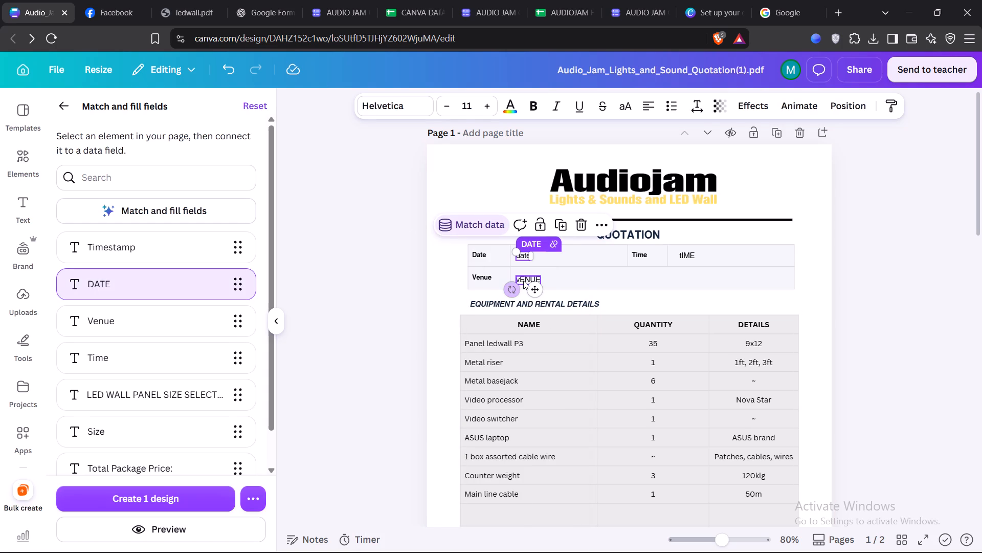
# Connect the venue placeholder below the date to the Venue data field.
pyautogui.click(126, 318)
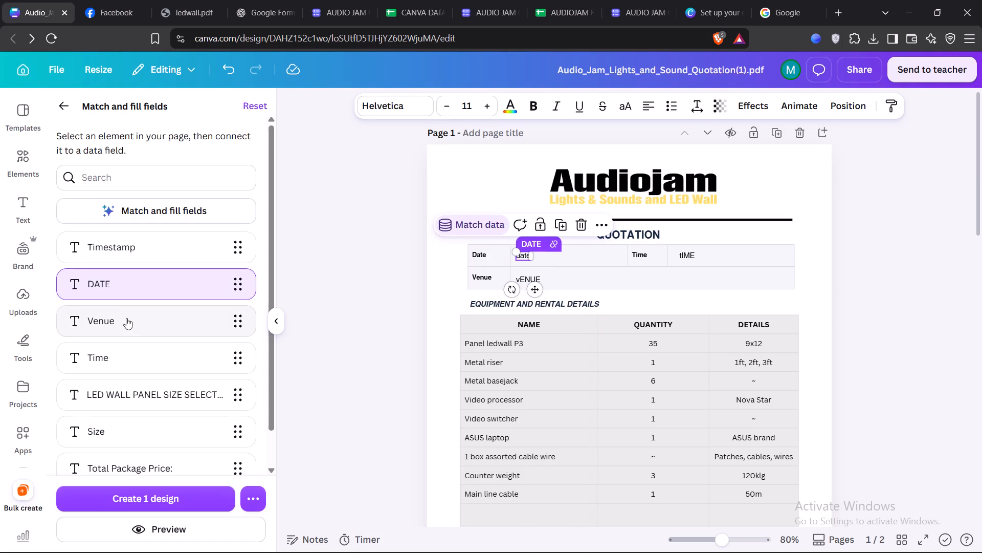
pyautogui.click(75, 324)
pyautogui.click(178, 332)
pyautogui.click(189, 319)
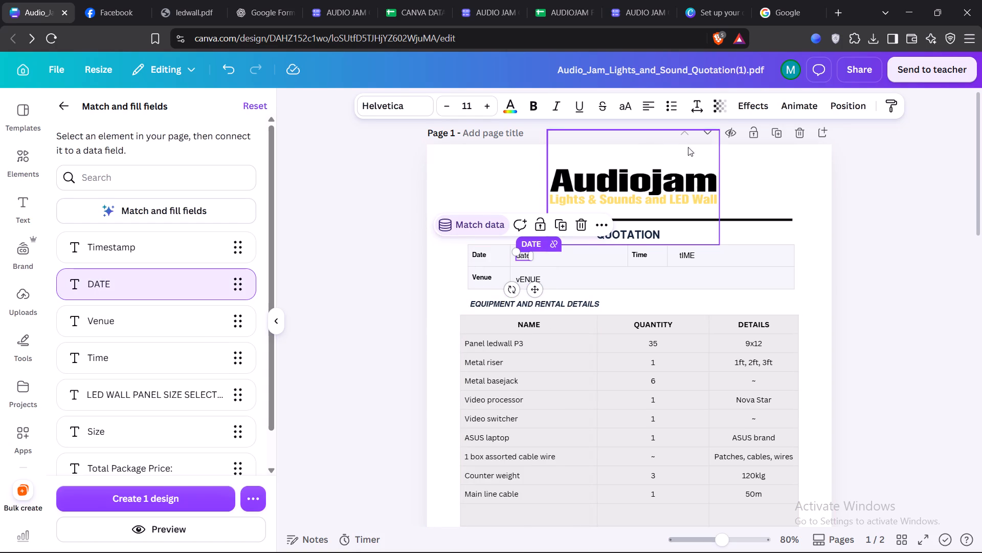
pyautogui.click(523, 278)
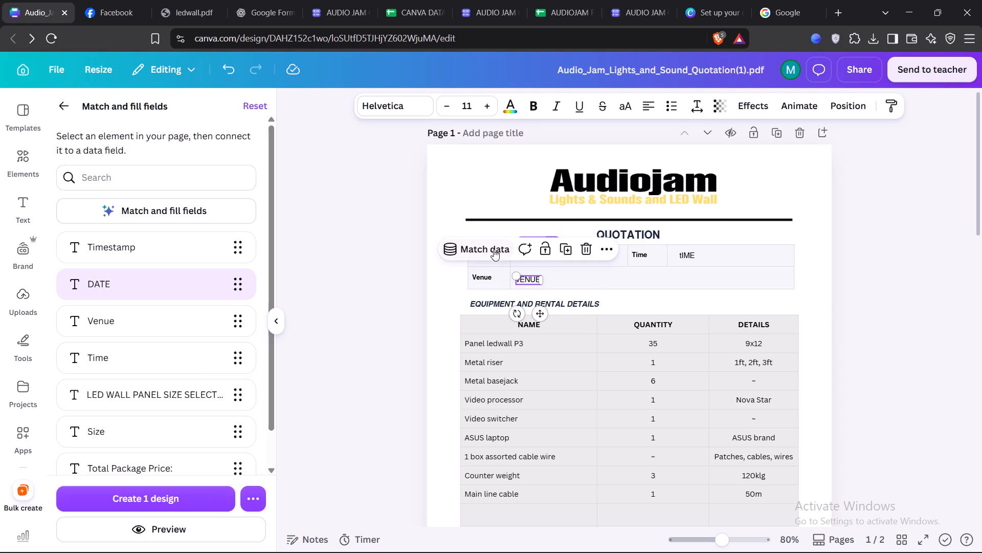
pyautogui.click(494, 249)
pyautogui.click(419, 410)
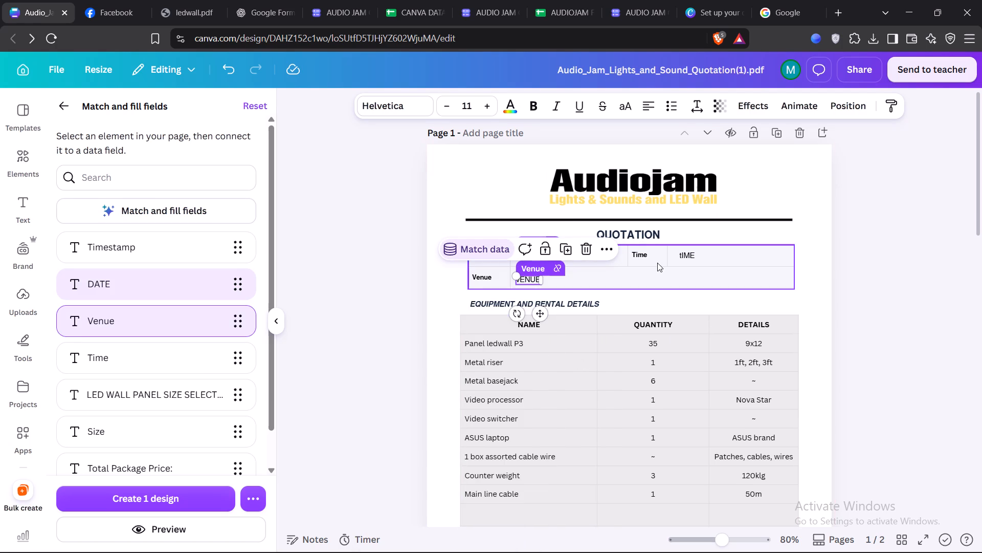
# Connect the time placeholder to the Time data field.
pyautogui.click(690, 257)
pyautogui.click(640, 227)
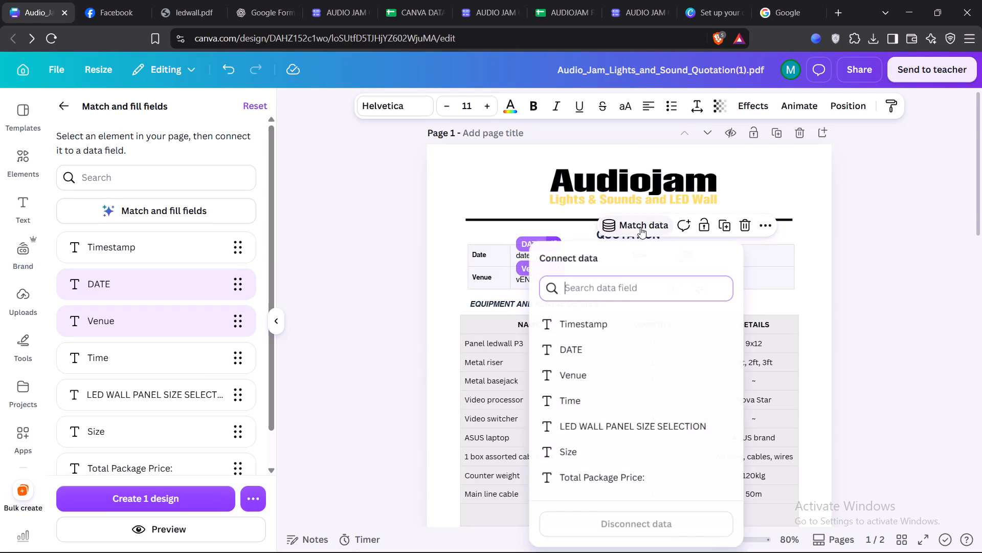
pyautogui.click(569, 398)
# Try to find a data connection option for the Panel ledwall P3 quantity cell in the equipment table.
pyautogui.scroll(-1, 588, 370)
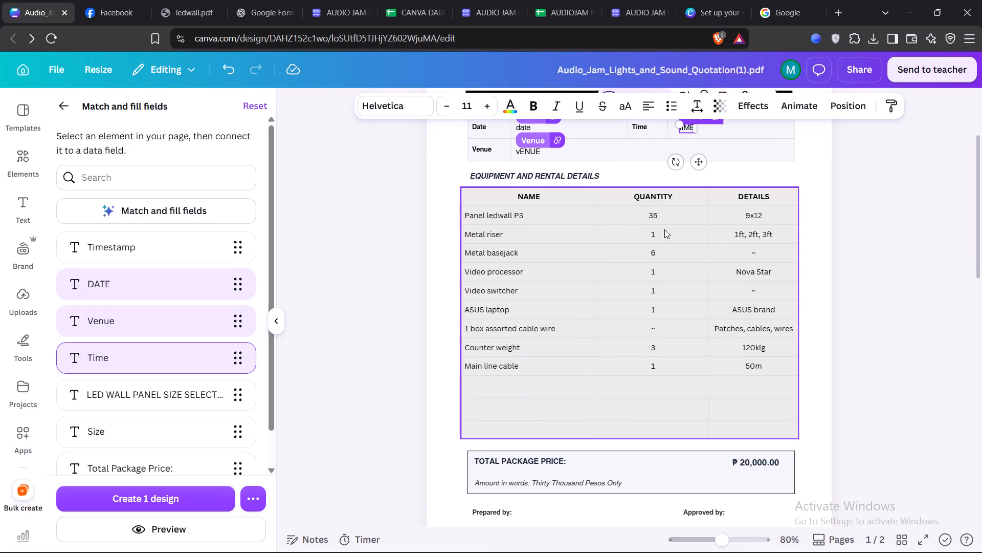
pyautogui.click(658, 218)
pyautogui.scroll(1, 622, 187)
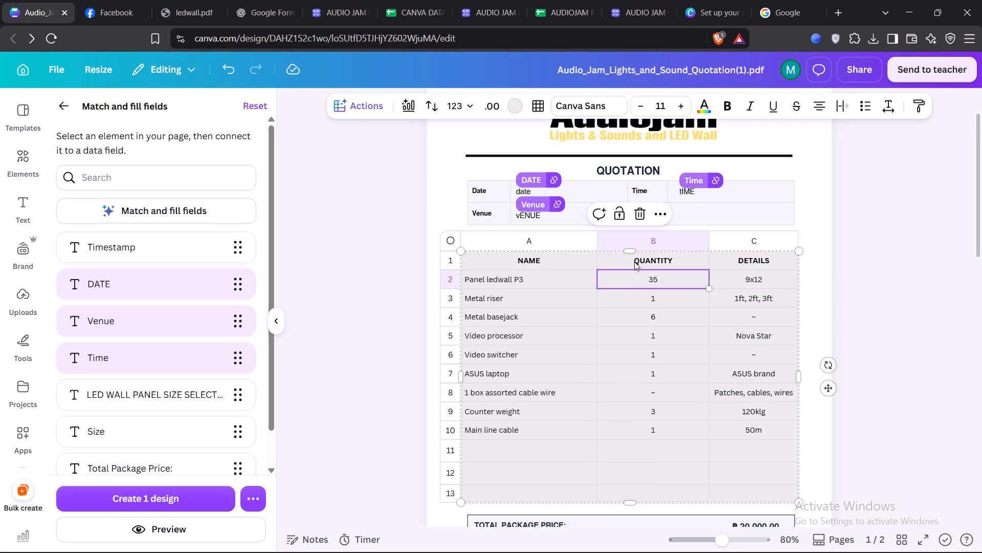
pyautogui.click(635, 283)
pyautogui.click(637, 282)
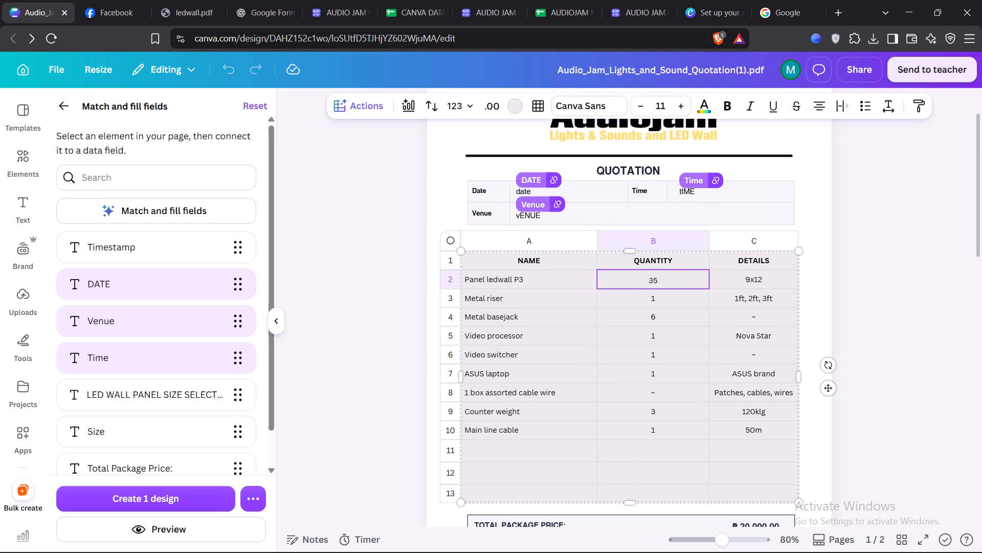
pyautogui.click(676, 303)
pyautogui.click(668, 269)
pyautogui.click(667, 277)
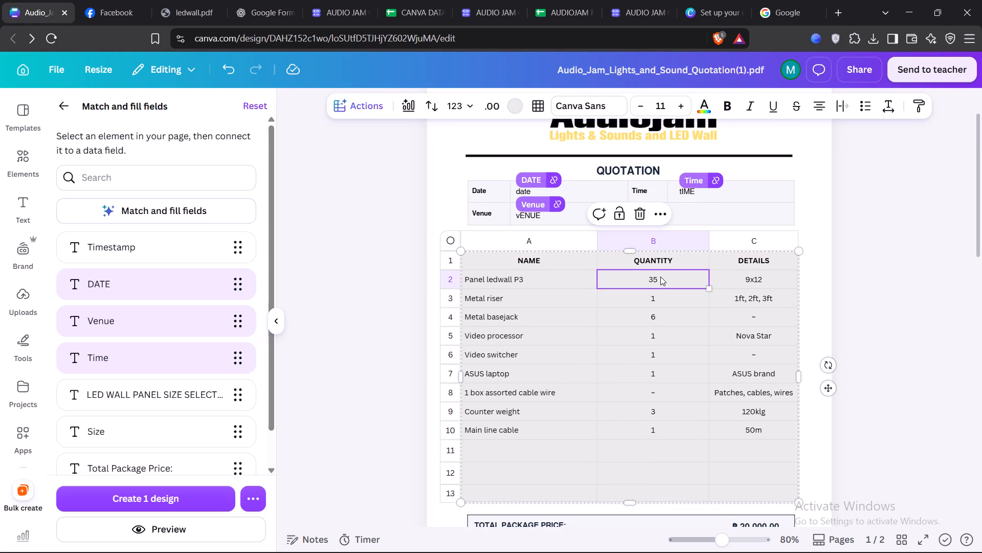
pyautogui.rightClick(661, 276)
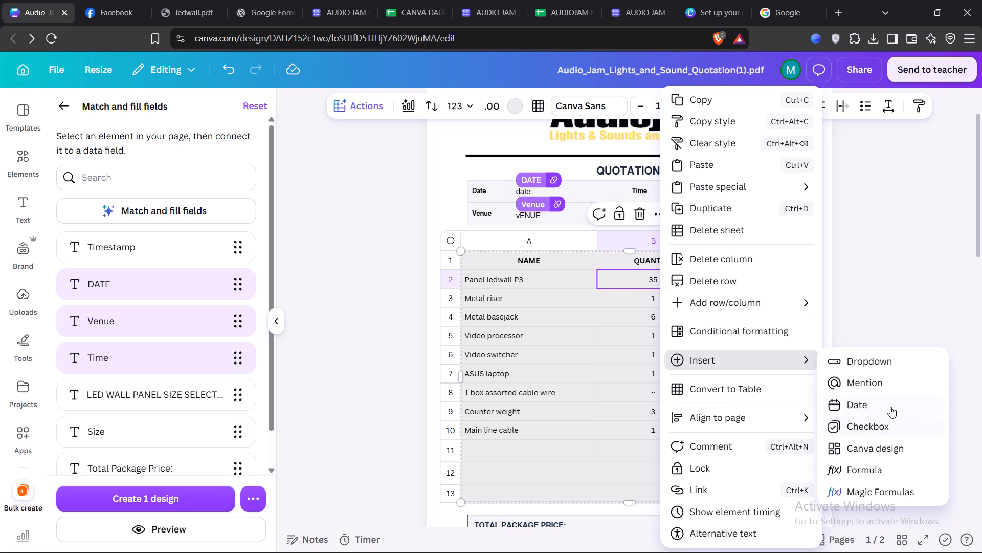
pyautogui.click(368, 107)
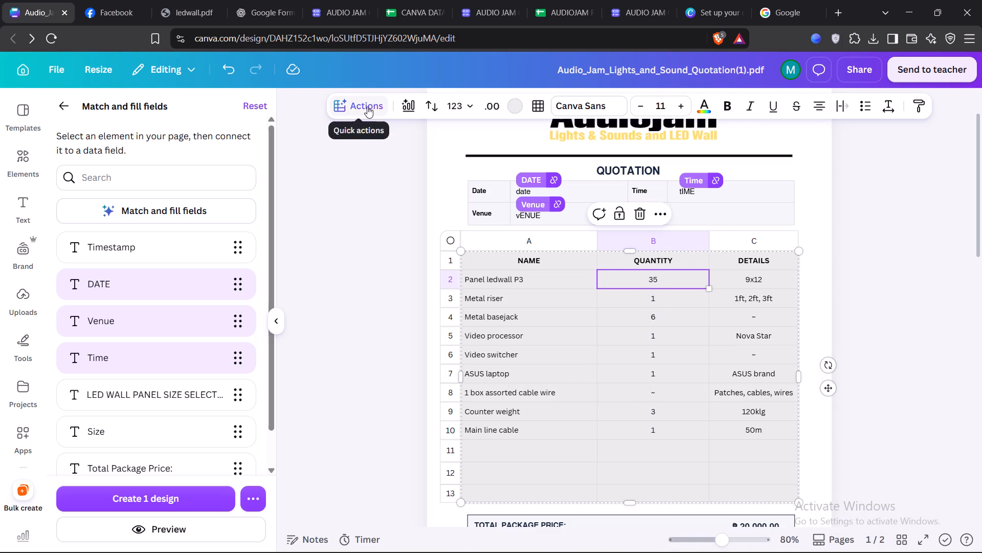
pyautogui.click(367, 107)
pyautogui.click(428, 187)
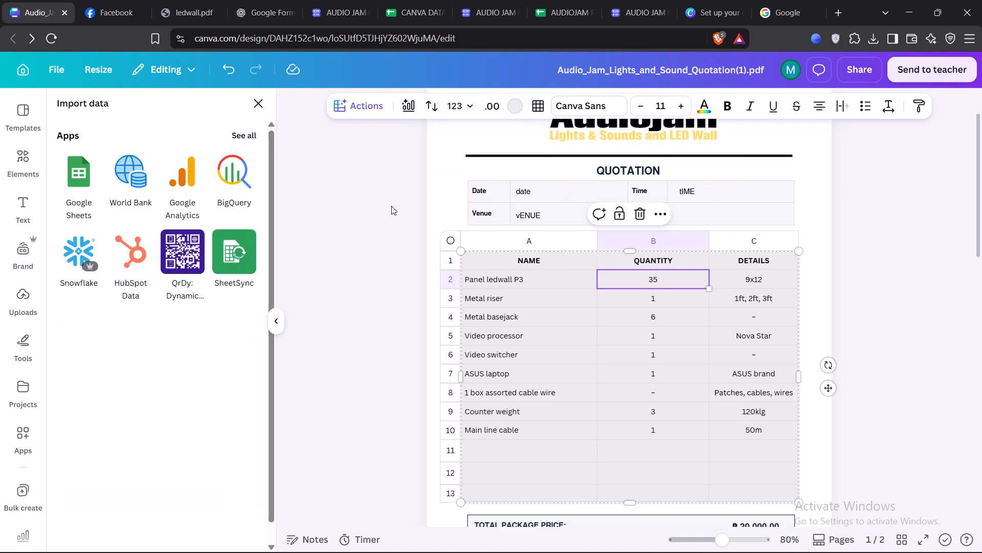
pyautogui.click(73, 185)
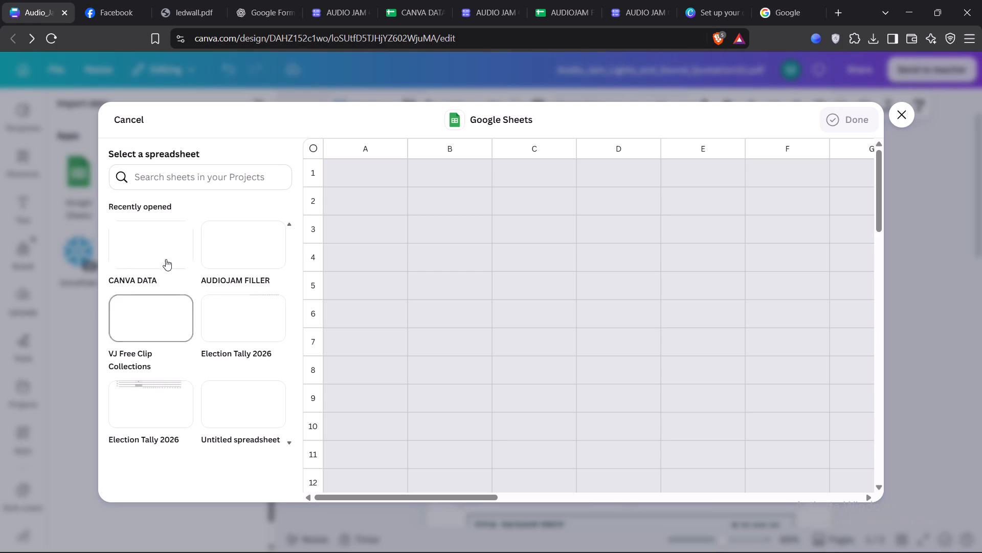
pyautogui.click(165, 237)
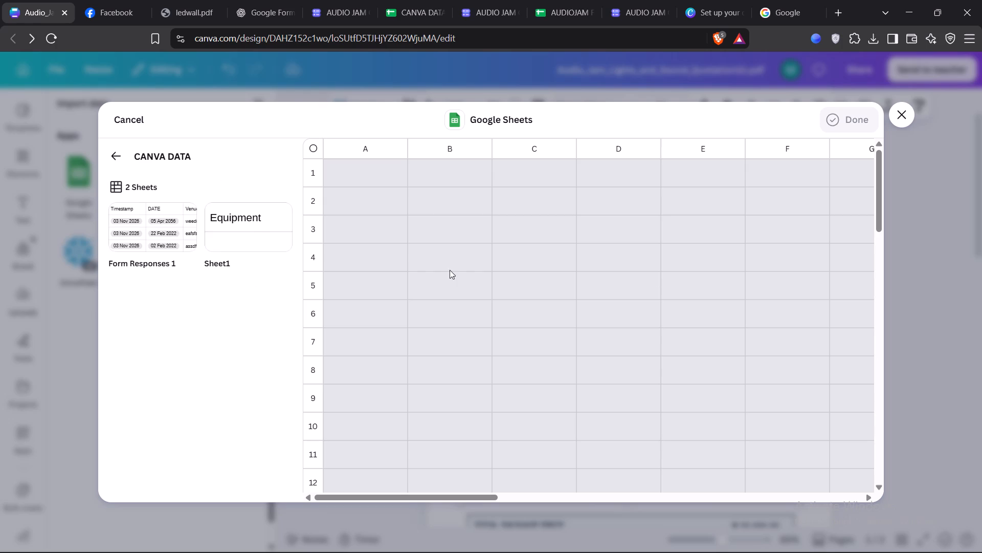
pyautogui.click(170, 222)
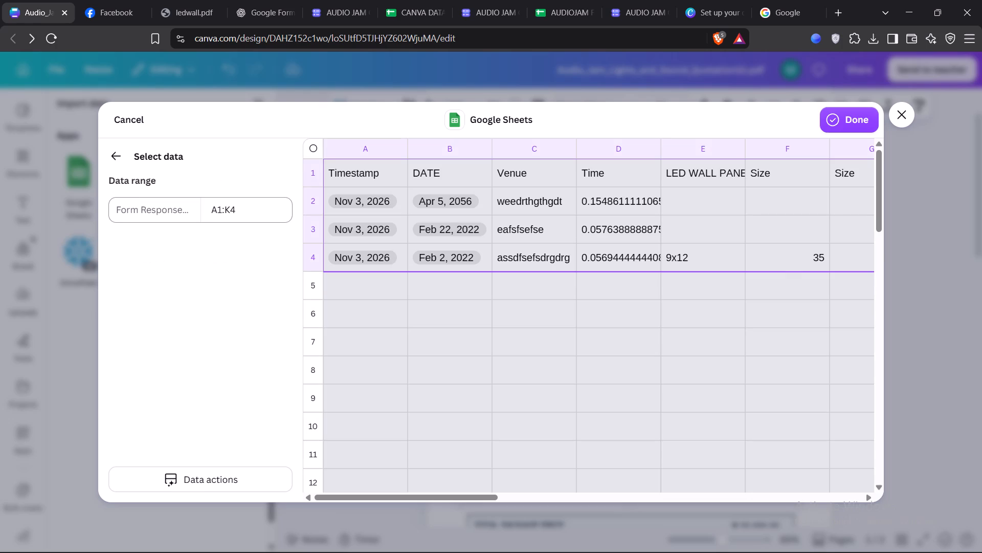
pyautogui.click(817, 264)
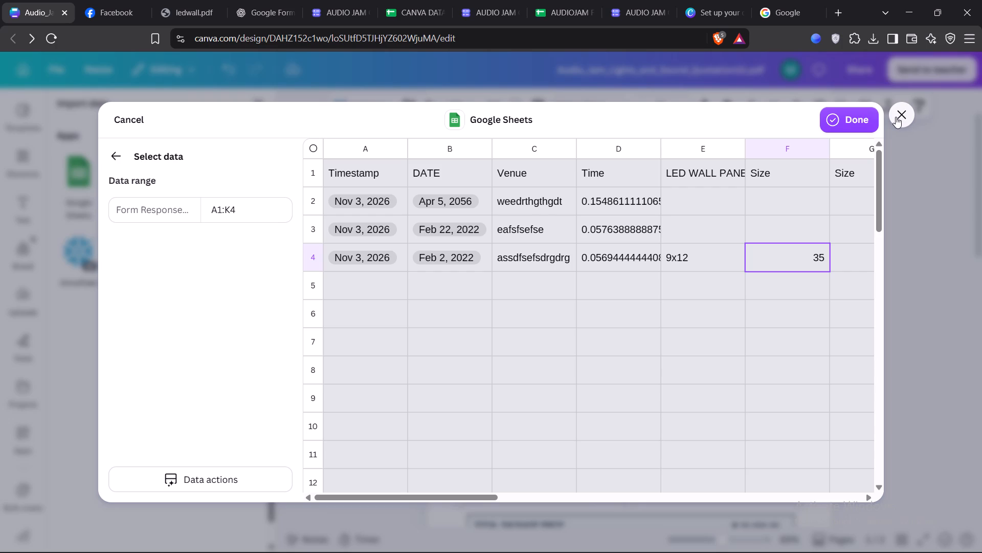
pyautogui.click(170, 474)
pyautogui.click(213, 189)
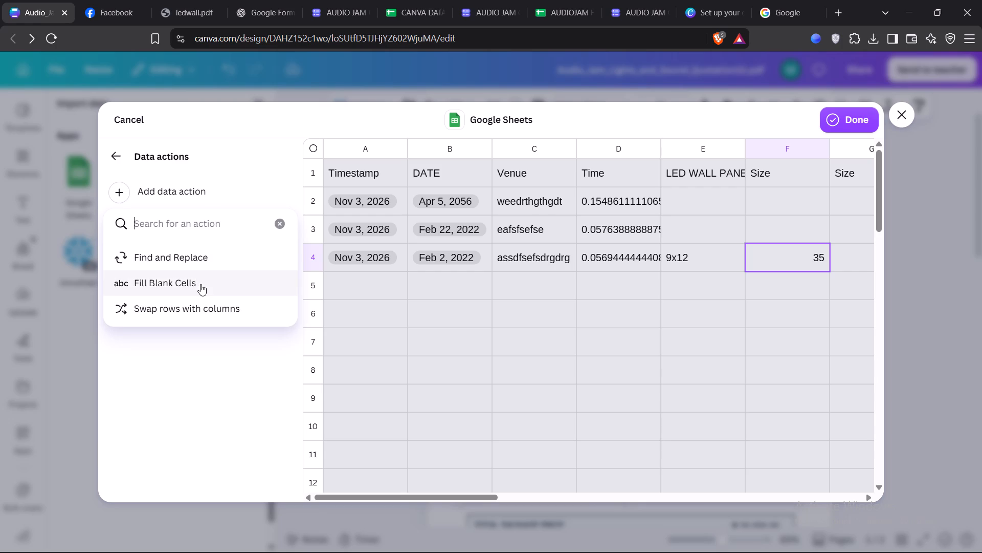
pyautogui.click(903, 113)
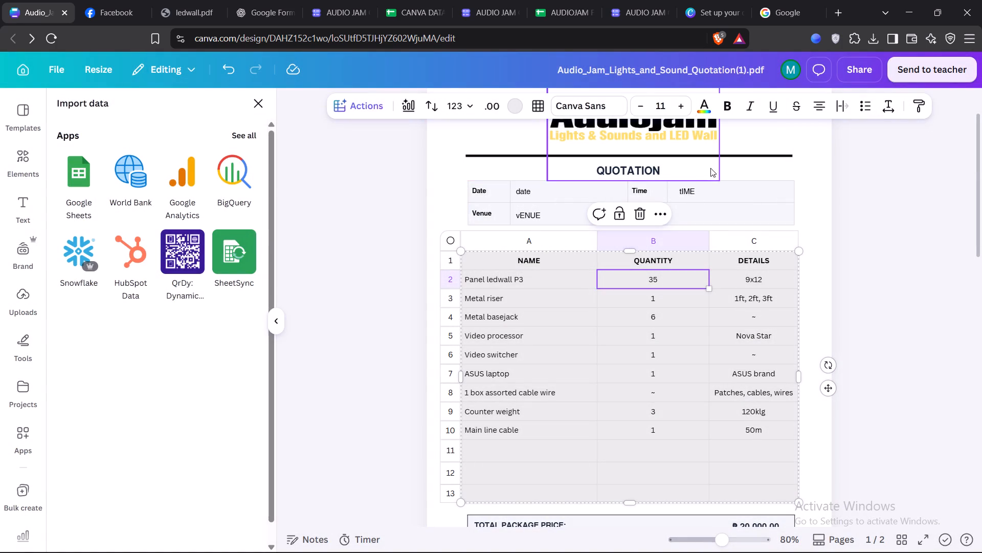
# Clear the quantity from the Panel ledwall P3 row of the equipment table.
pyautogui.doubleClick(661, 284)
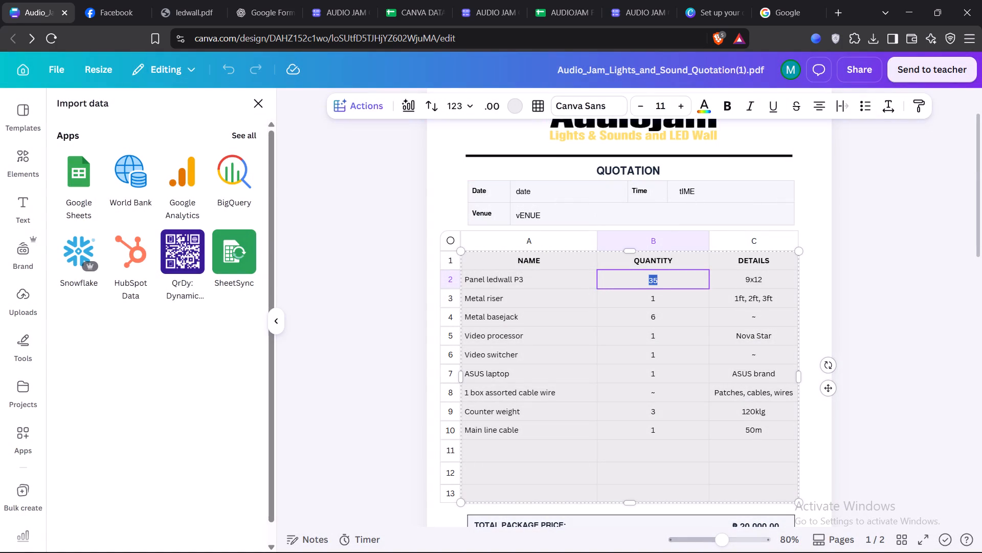
pyautogui.press('BackSpace')
# Duplicate the time placeholder and place the copy over the empty quantity cell of the Panel ledwall P3 row.
pyautogui.click(687, 193)
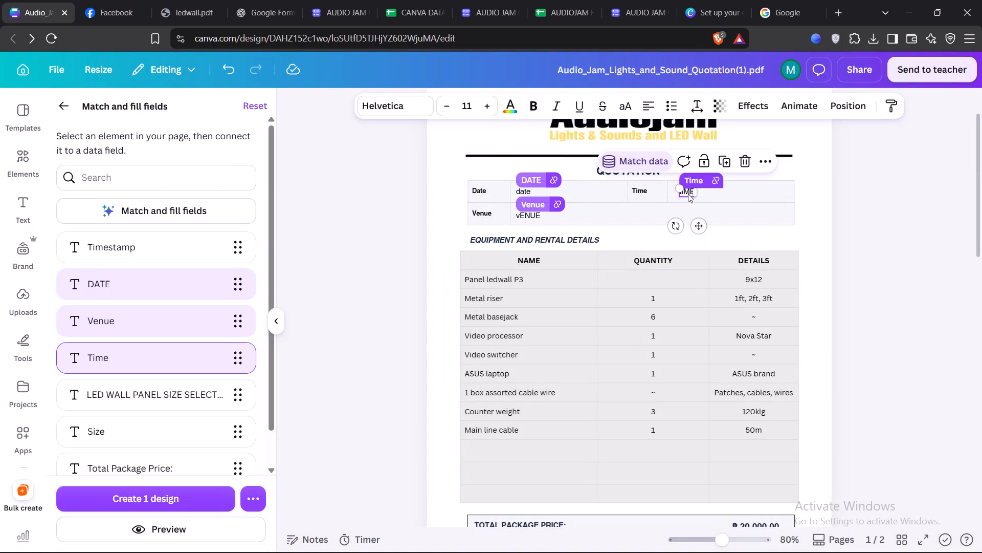
pyautogui.click(720, 164)
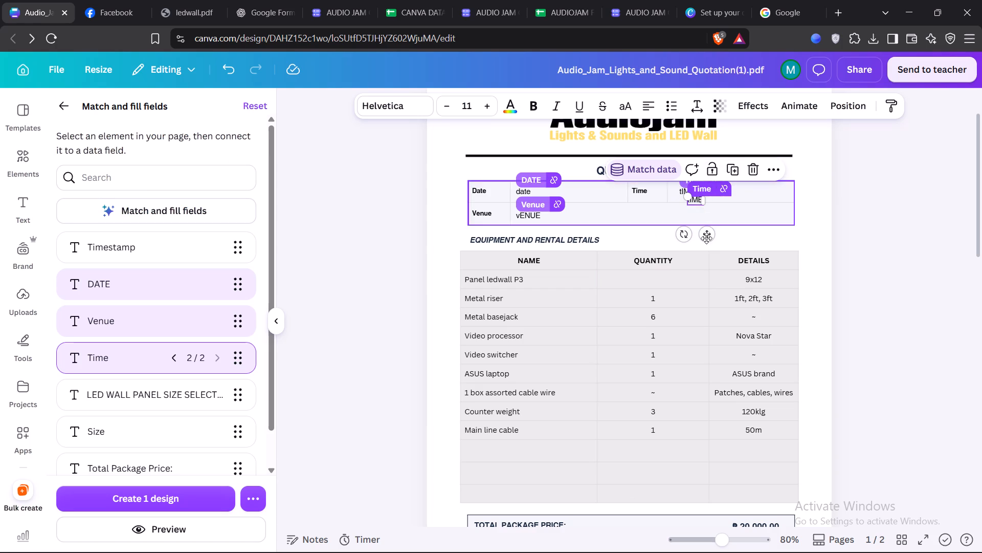
pyautogui.moveTo(706, 239); pyautogui.dragTo(661, 317)
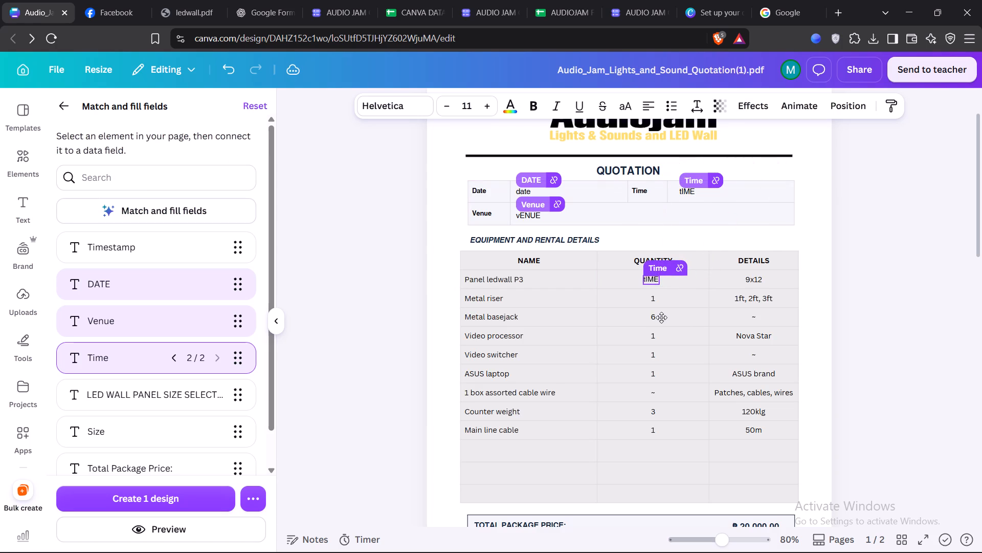
pyautogui.moveTo(661, 317); pyautogui.dragTo(663, 318)
# Duplicate the quantity placeholder in the Panel ledwall P3 row and move the copy beside that row's details text.
pyautogui.click(695, 249)
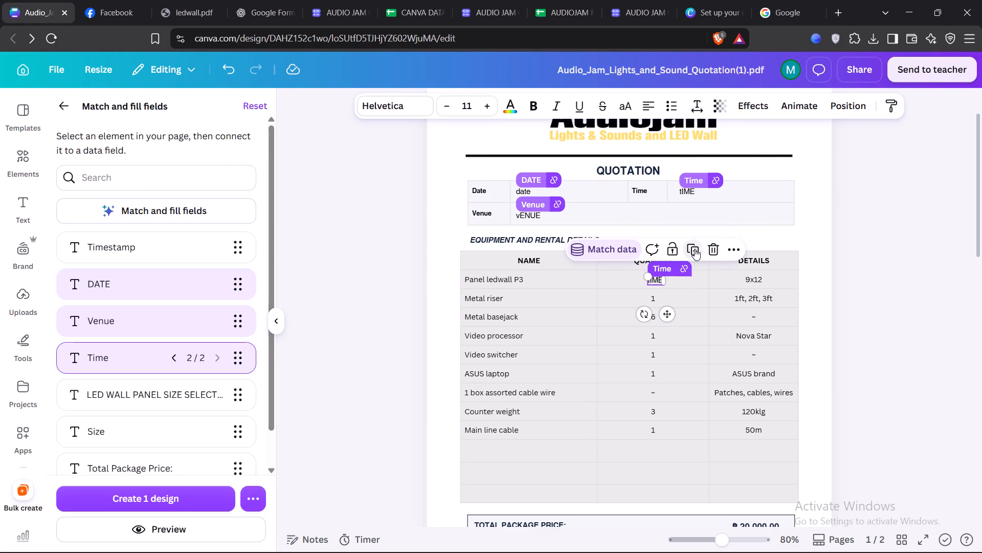
pyautogui.moveTo(639, 405); pyautogui.dragTo(763, 320)
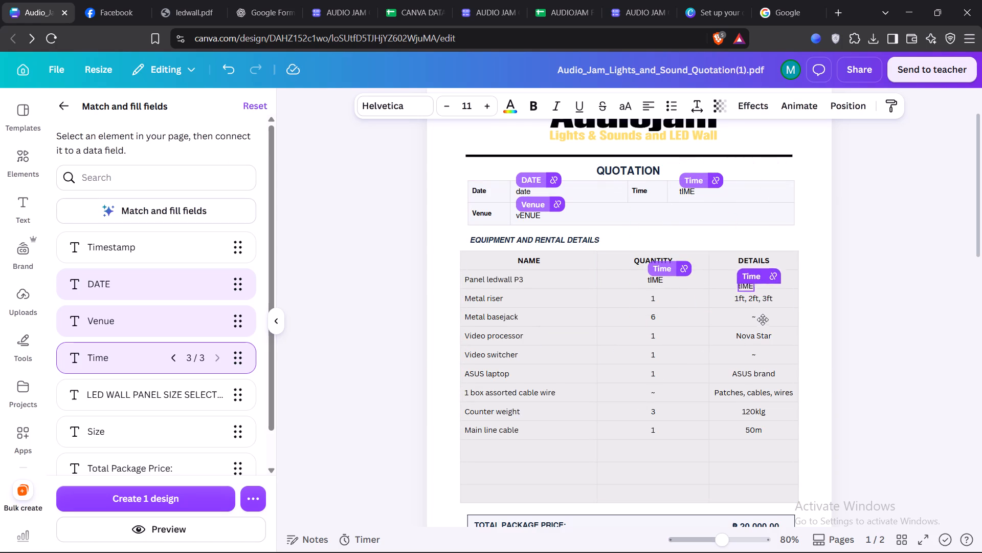
pyautogui.moveTo(763, 320); pyautogui.dragTo(802, 311)
# Clear 9x12 from the Panel ledwall P3 details cell and place the copied placeholder over the empty cell.
pyautogui.tripleClick(755, 280)
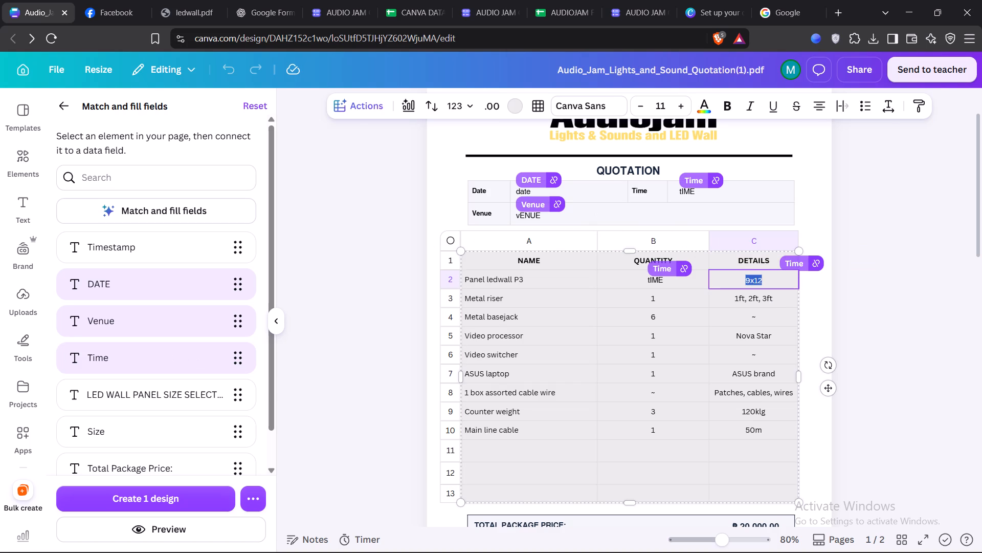
pyautogui.click(755, 281)
pyautogui.press('BackSpace')
pyautogui.click(862, 299)
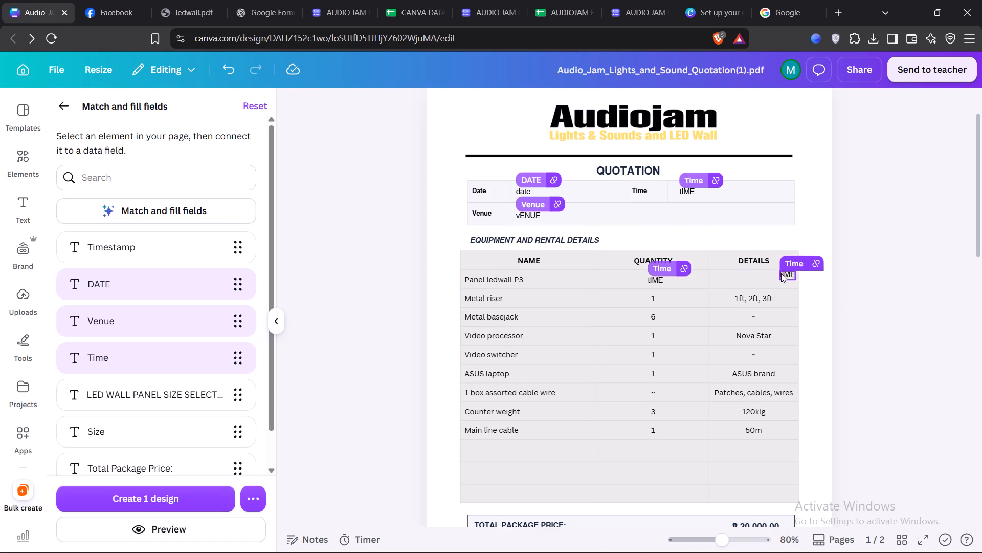
pyautogui.click(781, 273)
pyautogui.moveTo(801, 312); pyautogui.dragTo(768, 315)
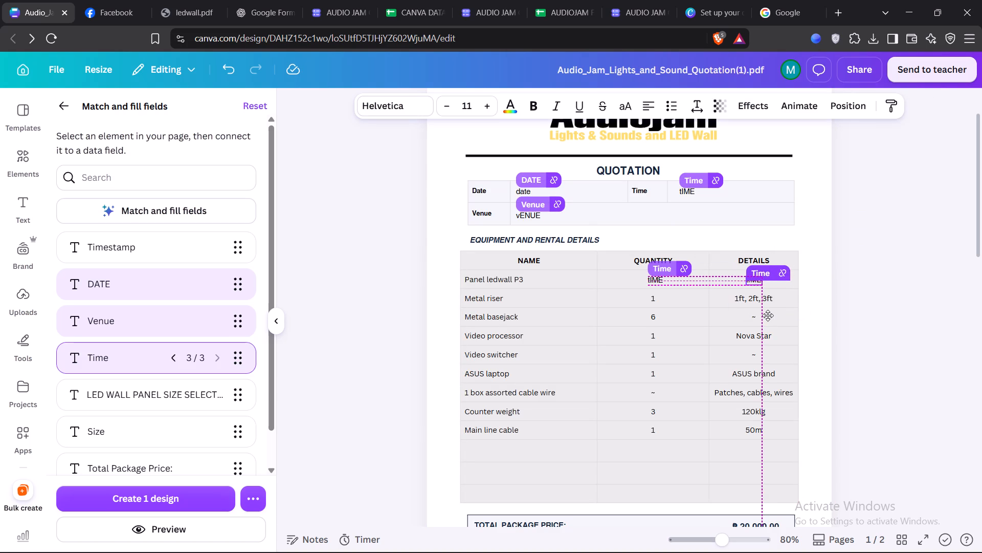
pyautogui.moveTo(768, 315); pyautogui.dragTo(769, 315)
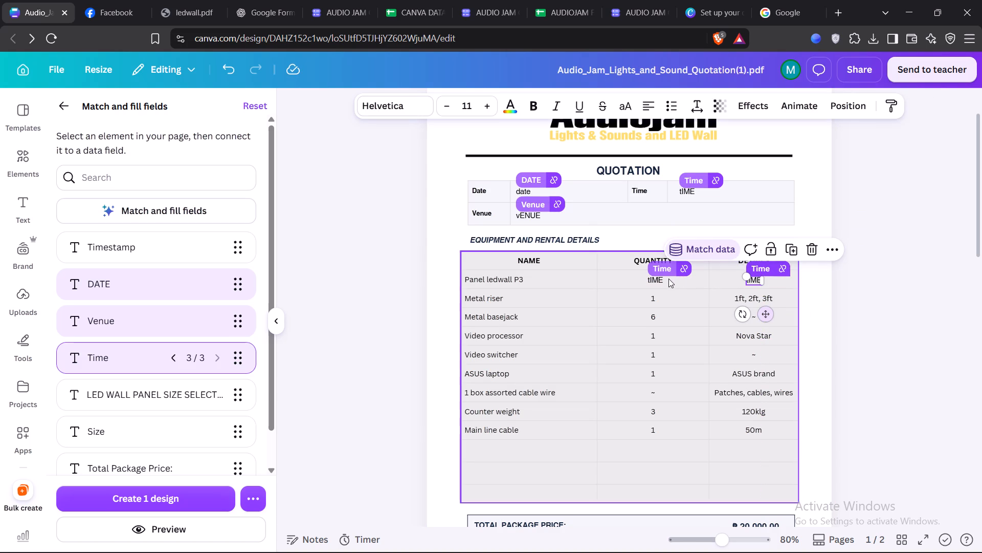
# Connect the quantity placeholder in the Panel ledwall P3 row to the Size data field.
pyautogui.doubleClick(657, 279)
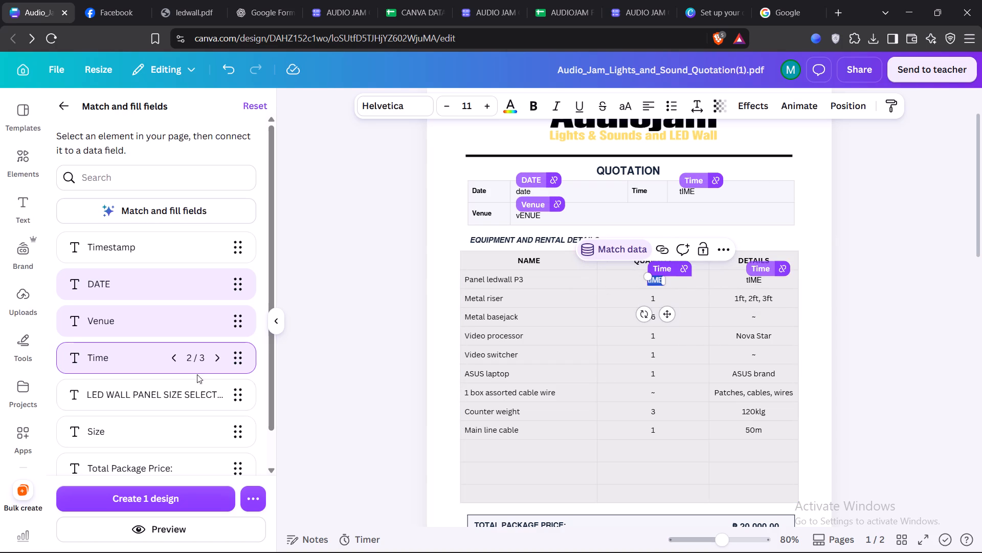
pyautogui.scroll(-1, 184, 394)
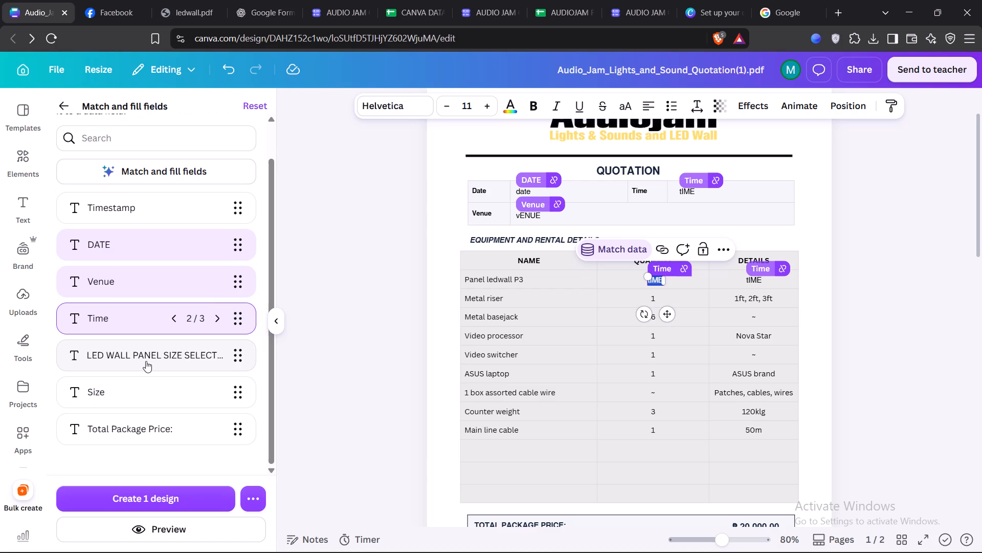
pyautogui.click(155, 390)
pyautogui.click(96, 399)
pyautogui.click(607, 254)
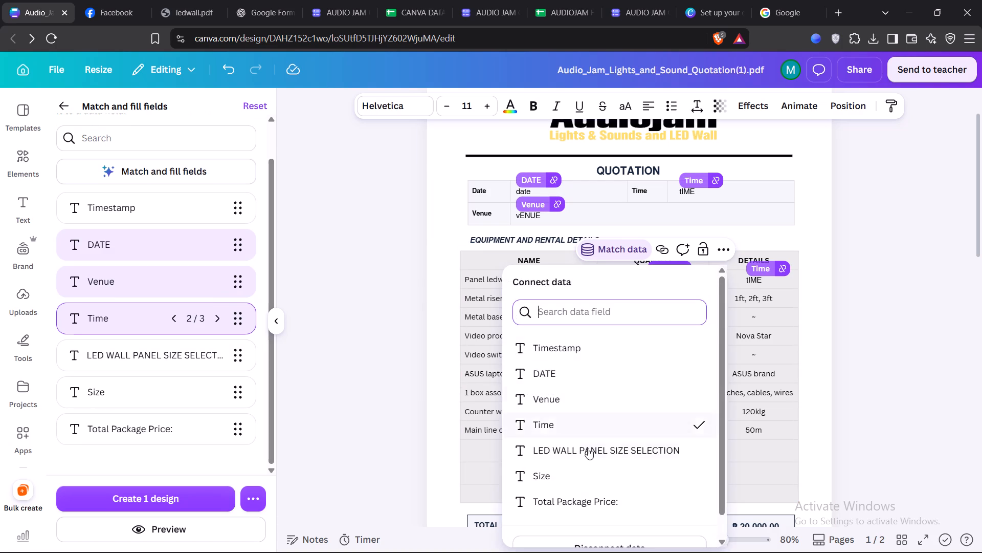
pyautogui.click(597, 479)
# Connect the details placeholder in the Panel ledwall P3 row to the LED WALL PANEL SIZE SELECTION data field.
pyautogui.click(764, 273)
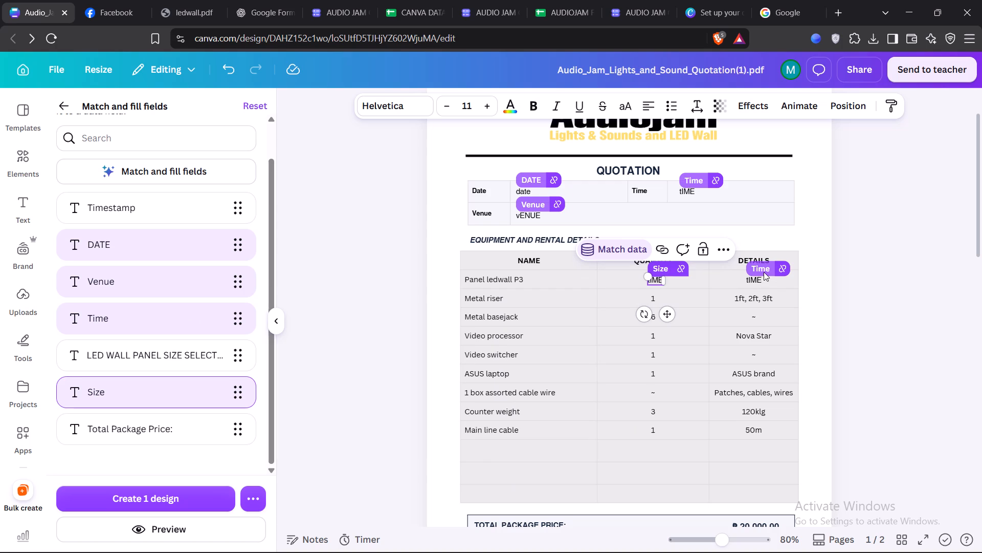
pyautogui.click(762, 267)
pyautogui.click(757, 281)
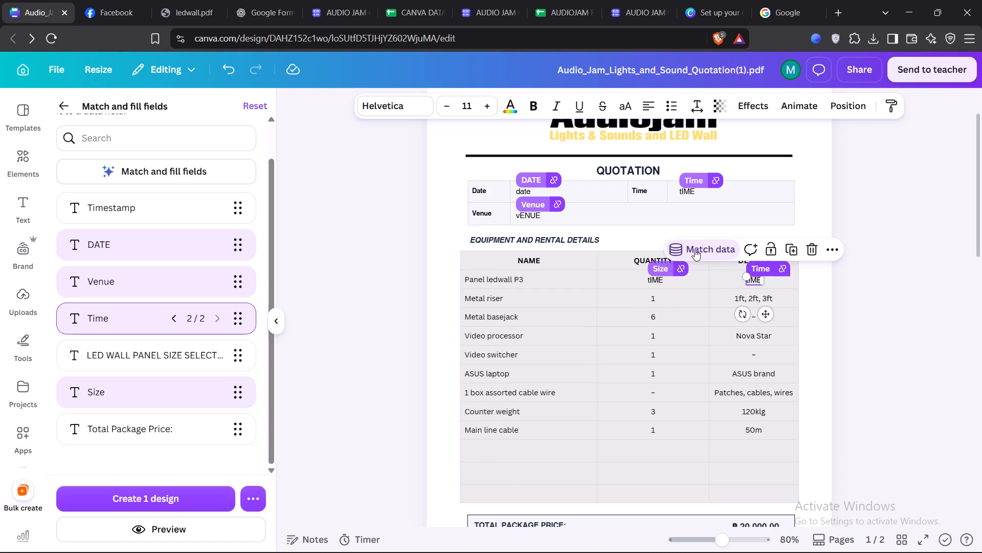
pyautogui.click(695, 249)
pyautogui.click(662, 450)
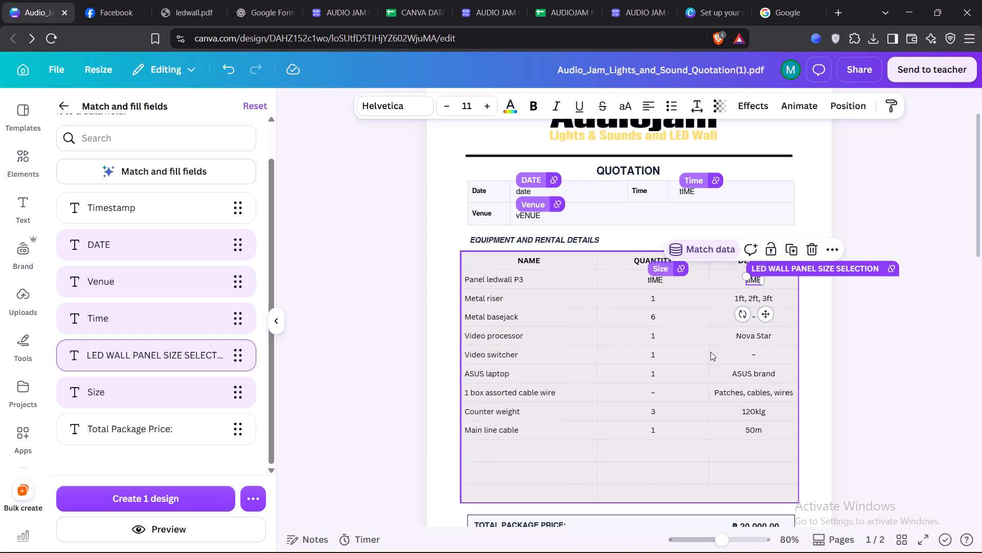
# Connect the ₱ 20,000.00 amount in the total package price box to the Total Package Price: data field.
pyautogui.scroll(-2, 721, 388)
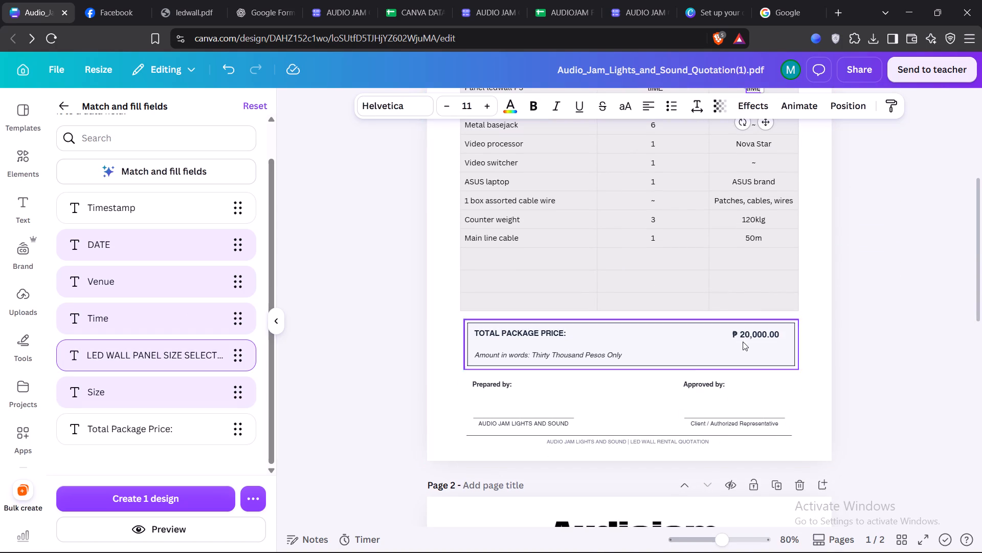
pyautogui.click(748, 333)
pyautogui.click(709, 303)
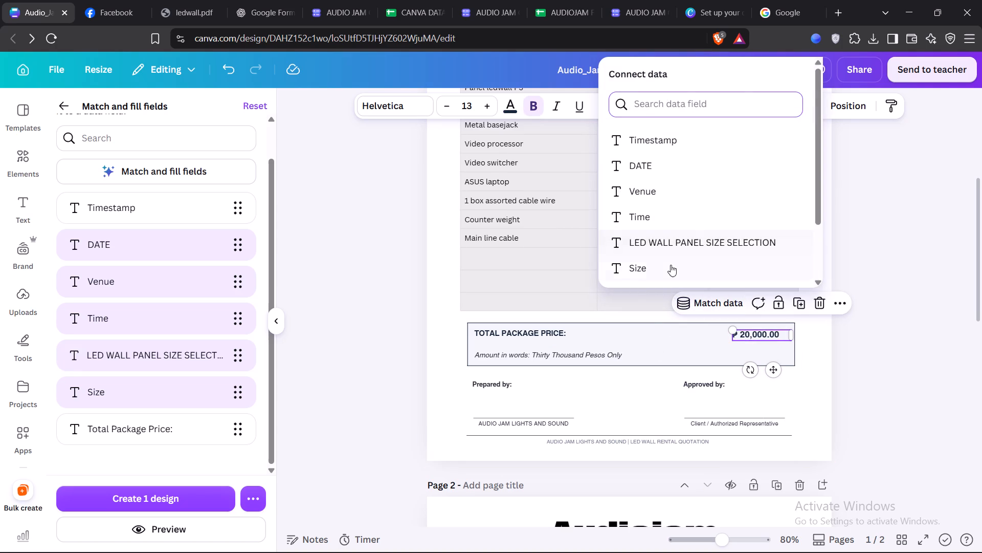
pyautogui.scroll(-3, 668, 268)
pyautogui.click(674, 222)
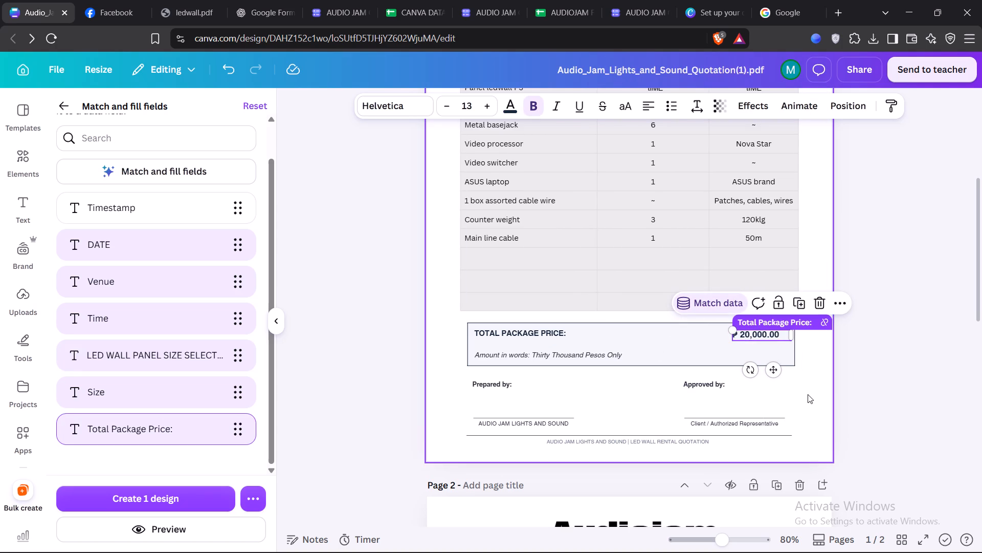
pyautogui.click(746, 332)
pyautogui.moveTo(742, 333); pyautogui.dragTo(790, 333)
pyautogui.click(735, 303)
pyautogui.scroll(-1, 705, 251)
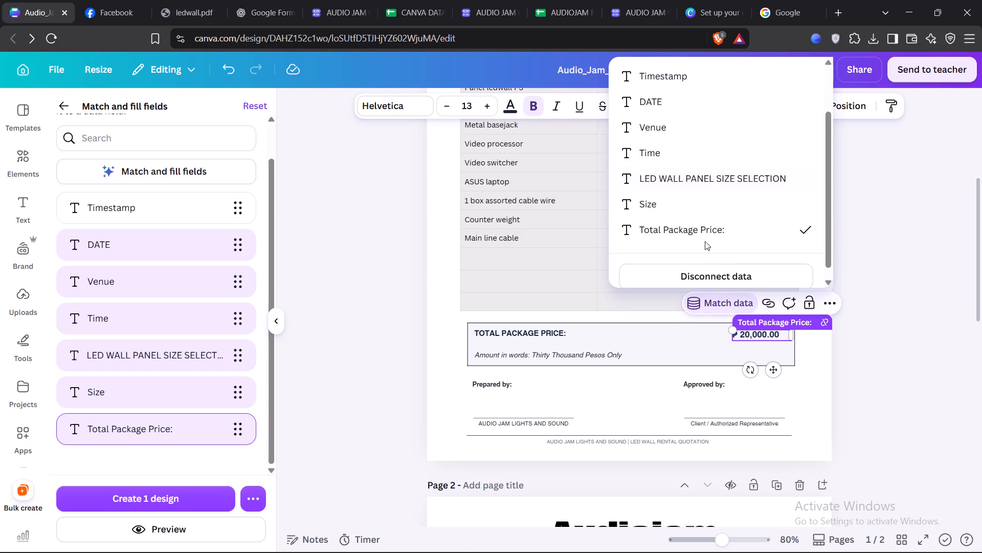
pyautogui.click(717, 234)
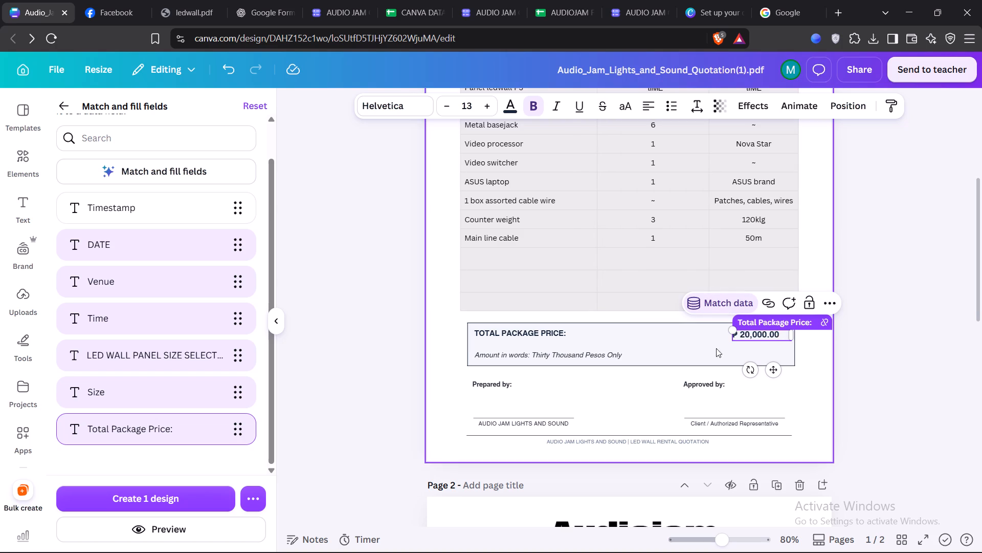
pyautogui.click(805, 398)
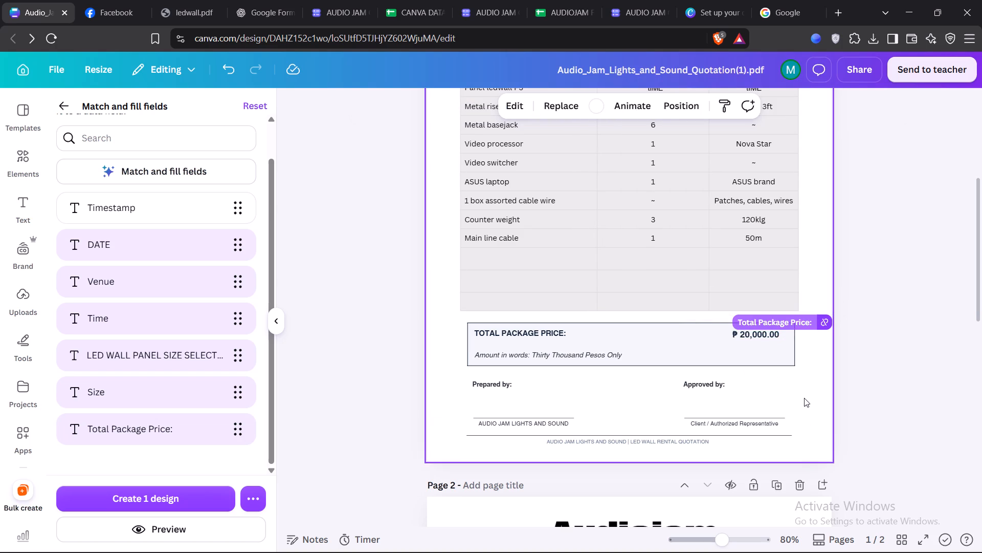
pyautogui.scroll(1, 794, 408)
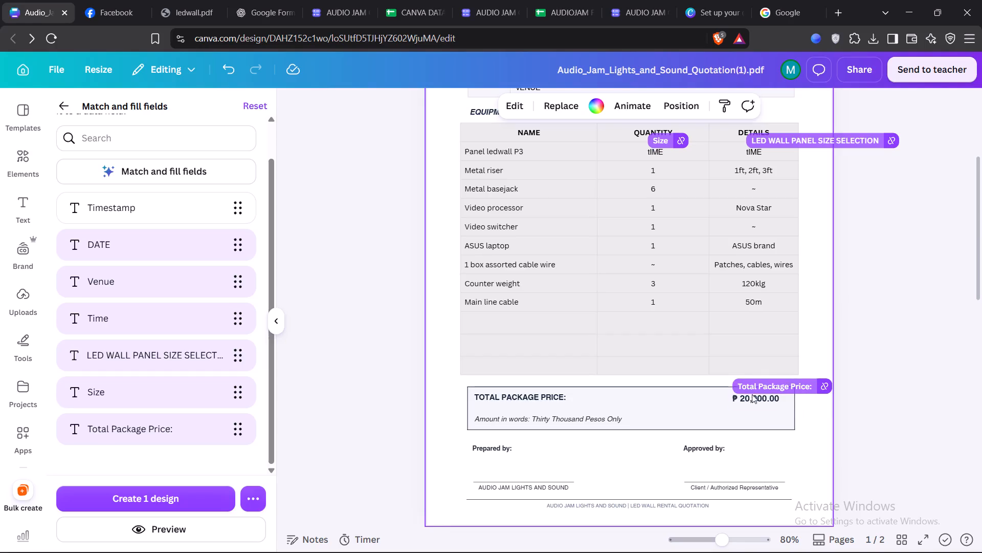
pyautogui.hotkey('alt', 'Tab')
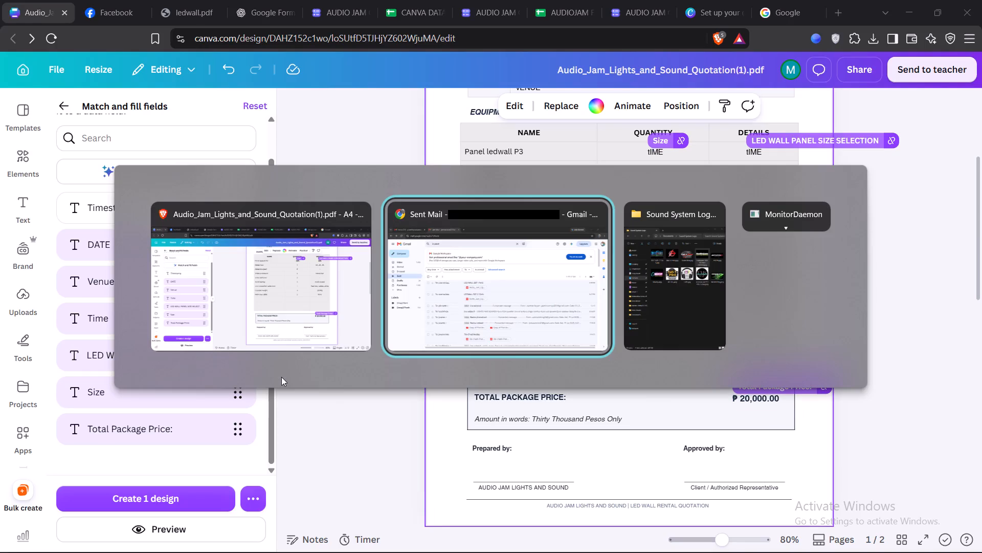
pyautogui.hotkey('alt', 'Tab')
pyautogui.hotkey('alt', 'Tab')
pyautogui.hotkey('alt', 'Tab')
# Preview the bulk-created quotation and check how the connected data fields are filled in.
pyautogui.scroll(2, 300, 299)
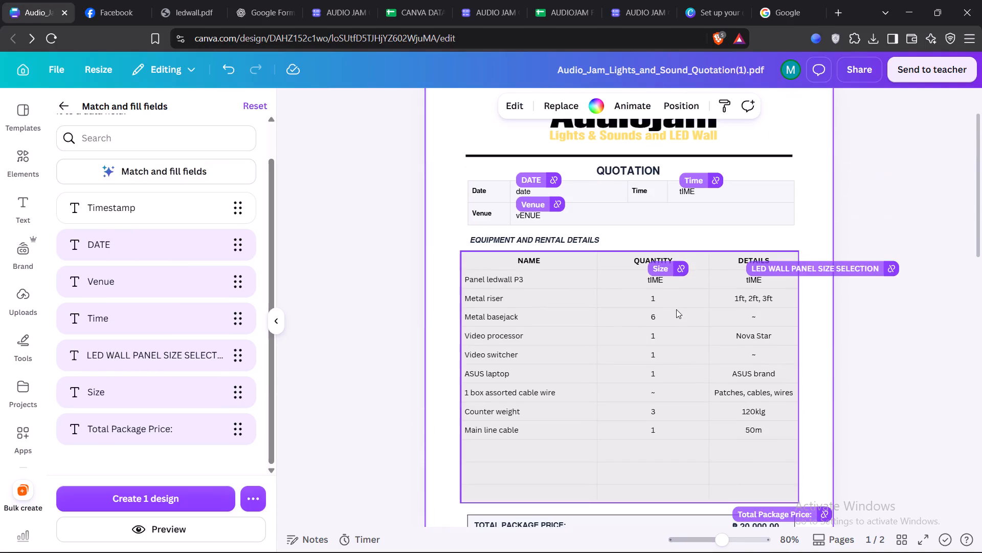
pyautogui.click(161, 527)
pyautogui.scroll(1, 486, 320)
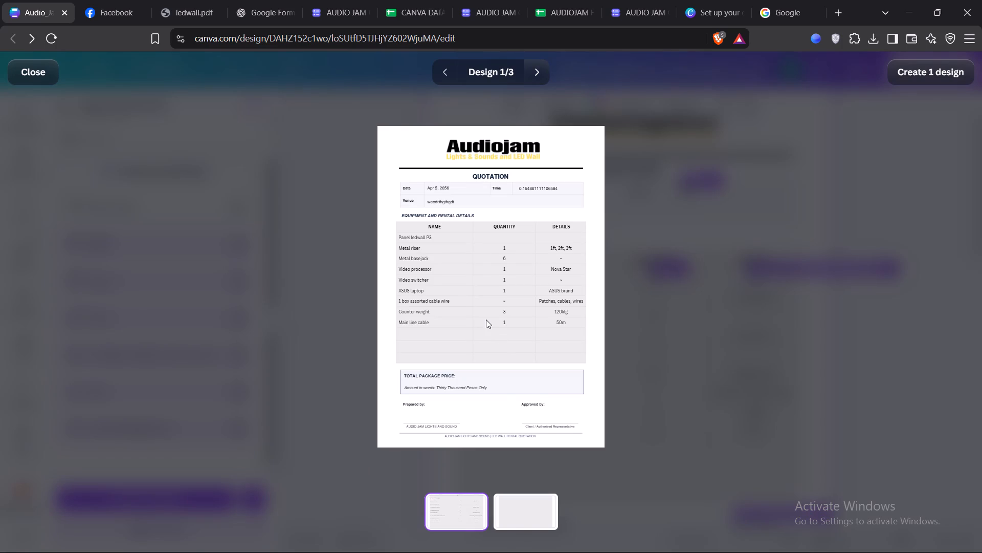
pyautogui.scroll(2, 486, 320)
pyautogui.click(515, 518)
pyautogui.click(467, 515)
pyautogui.click(510, 250)
pyautogui.scroll(2, 497, 265)
pyautogui.click(33, 76)
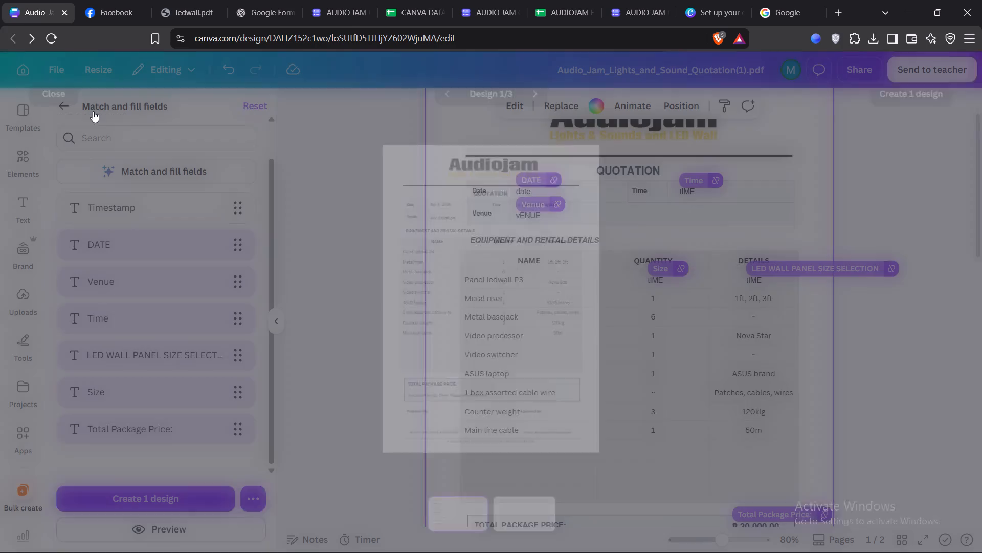
# Nudge the Size placeholder slightly left in the Panel ledwall P3 quantity cell and check the details placeholder's alignment.
pyautogui.click(702, 294)
pyautogui.click(659, 281)
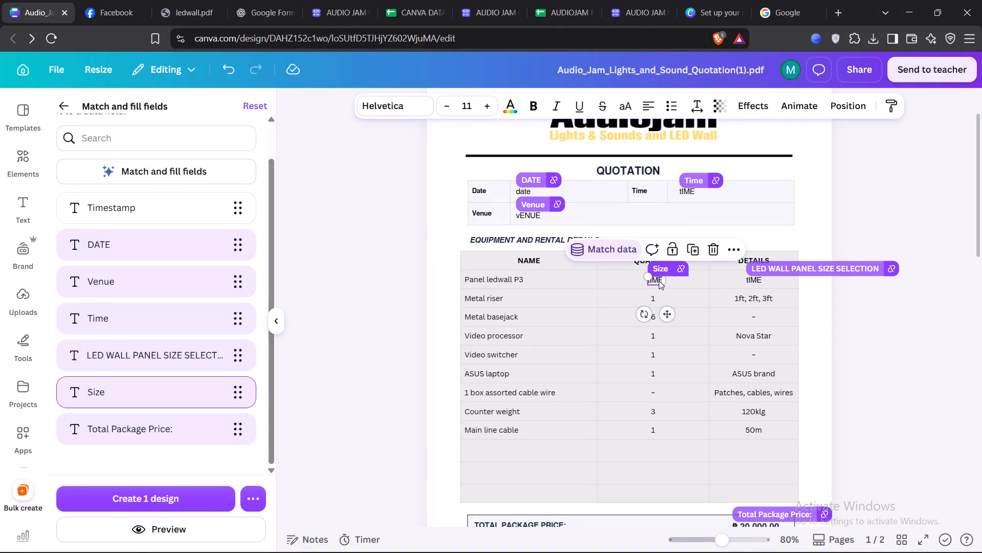
pyautogui.click(658, 281)
pyautogui.click(667, 315)
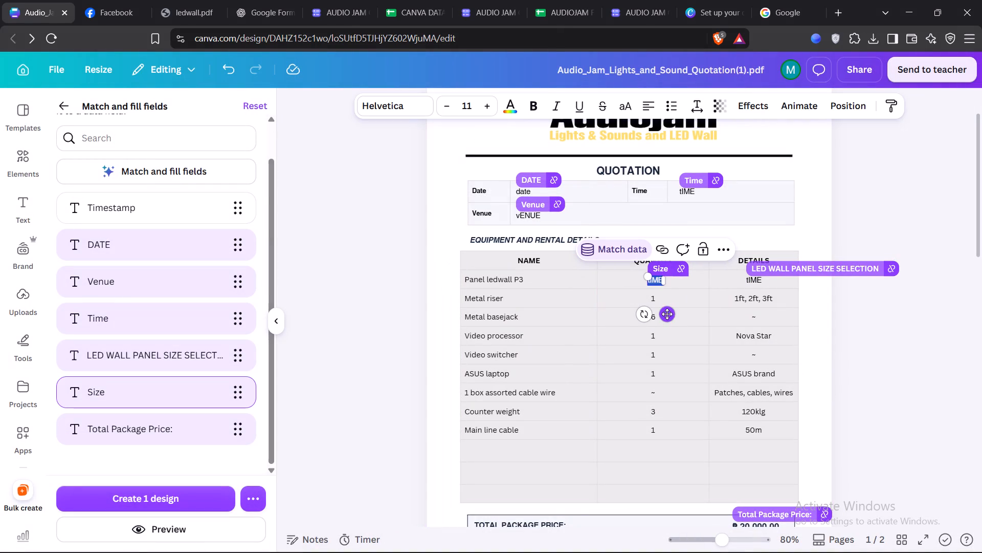
pyautogui.click(755, 282)
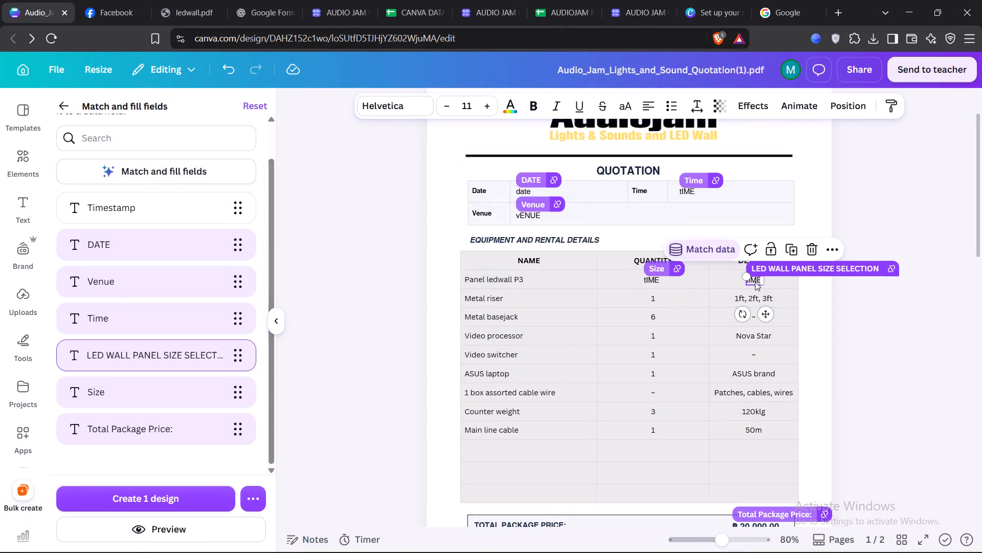
pyautogui.click(765, 316)
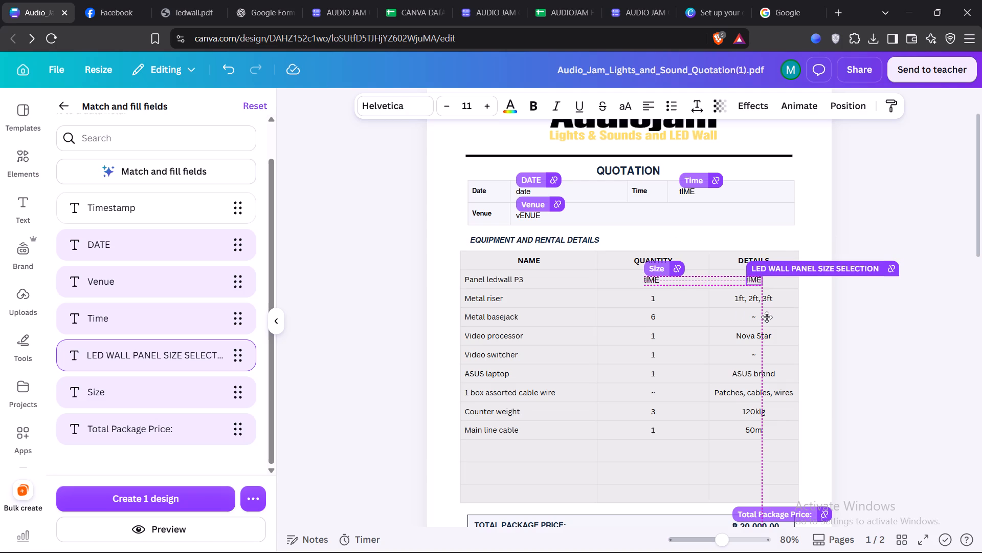
pyautogui.click(748, 300)
pyautogui.doubleClick(748, 296)
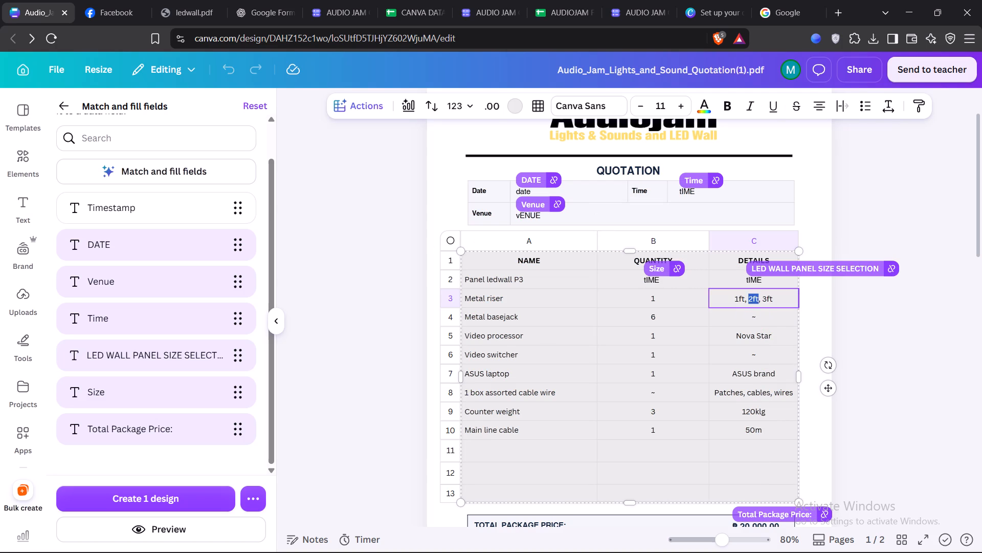
pyautogui.click(754, 282)
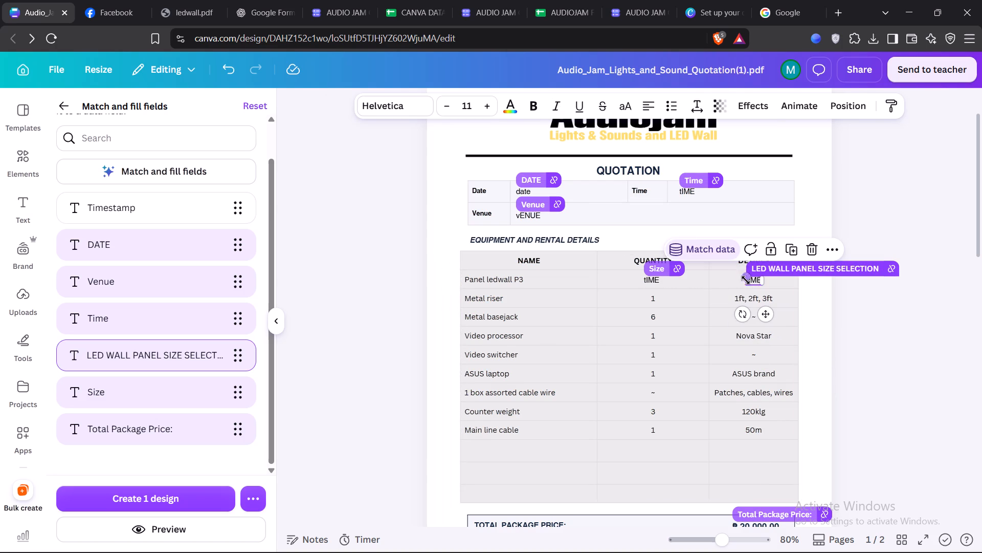
pyautogui.click(440, 228)
# Examine the bulk create advanced options for output type, page naming and save location.
pyautogui.scroll(-2, 455, 234)
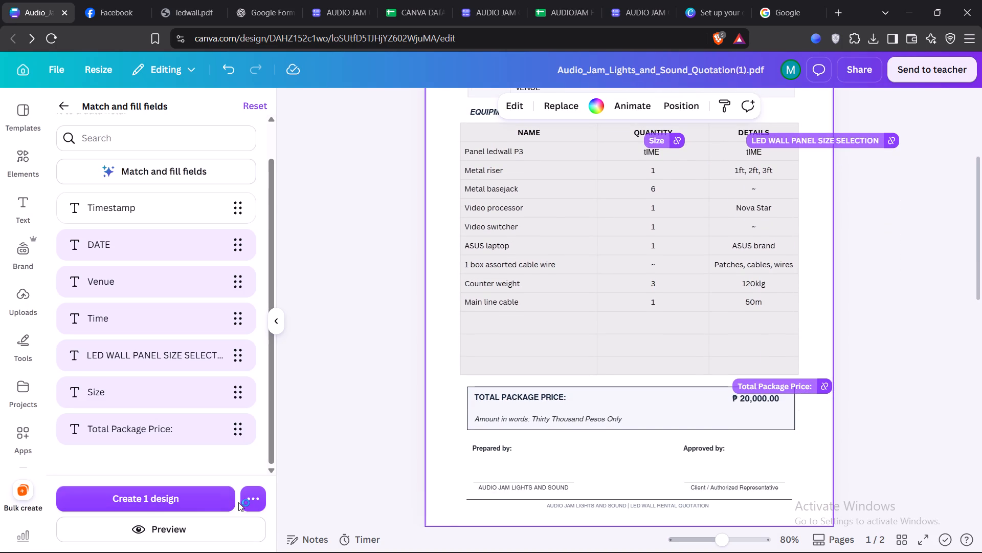
pyautogui.click(248, 497)
pyautogui.click(158, 228)
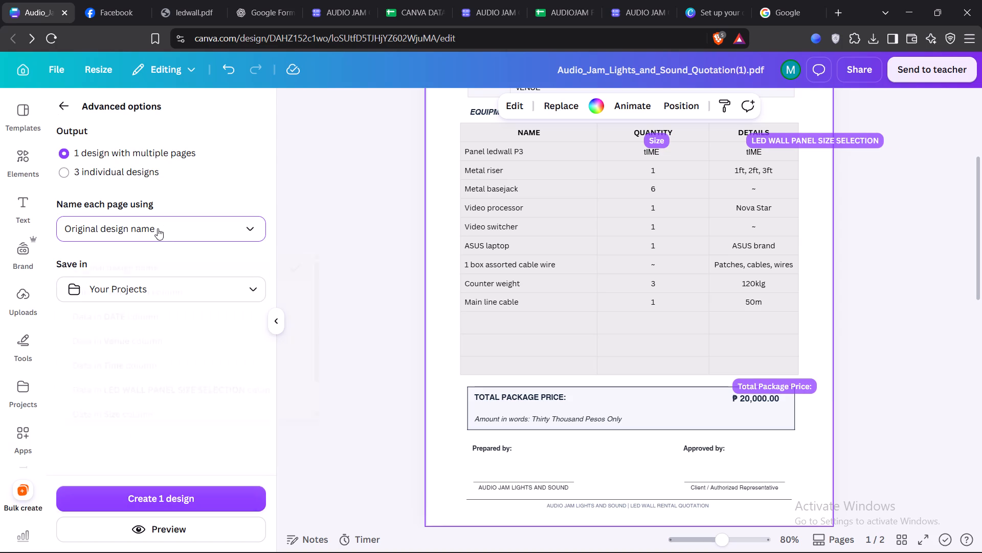
pyautogui.click(158, 228)
pyautogui.click(169, 294)
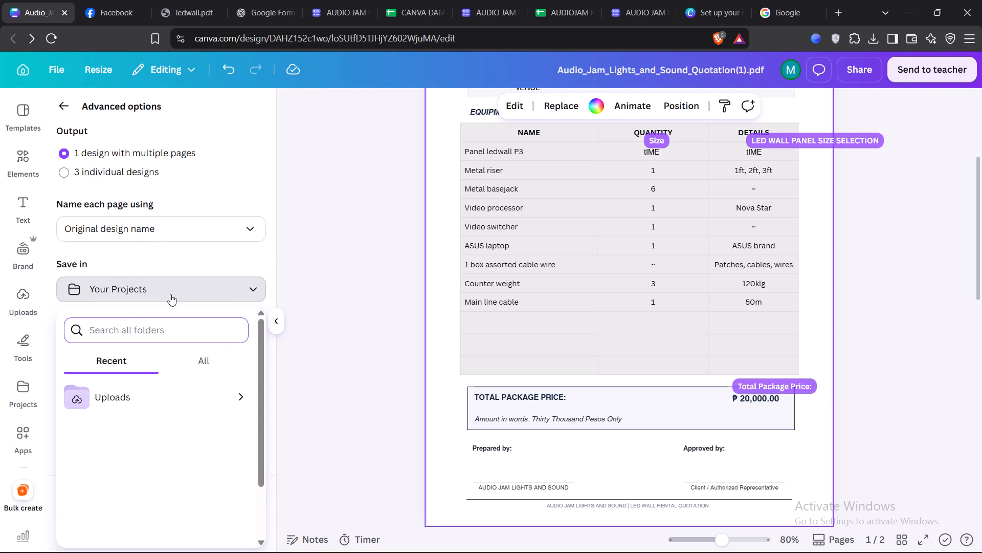
pyautogui.click(170, 294)
pyautogui.click(72, 104)
pyautogui.click(360, 284)
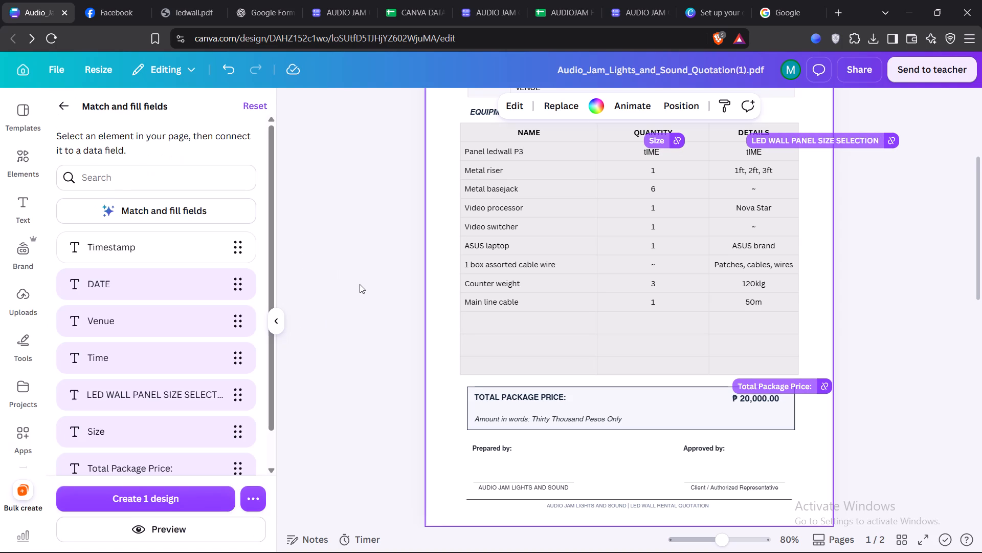
# Compare the quotation's connected data fields with the questions in the AUDIO JAM QOUTATION FILLER form, returning to the quotation design.
pyautogui.scroll(-4, 426, 326)
pyautogui.scroll(-3, 429, 381)
pyautogui.scroll(9, 430, 381)
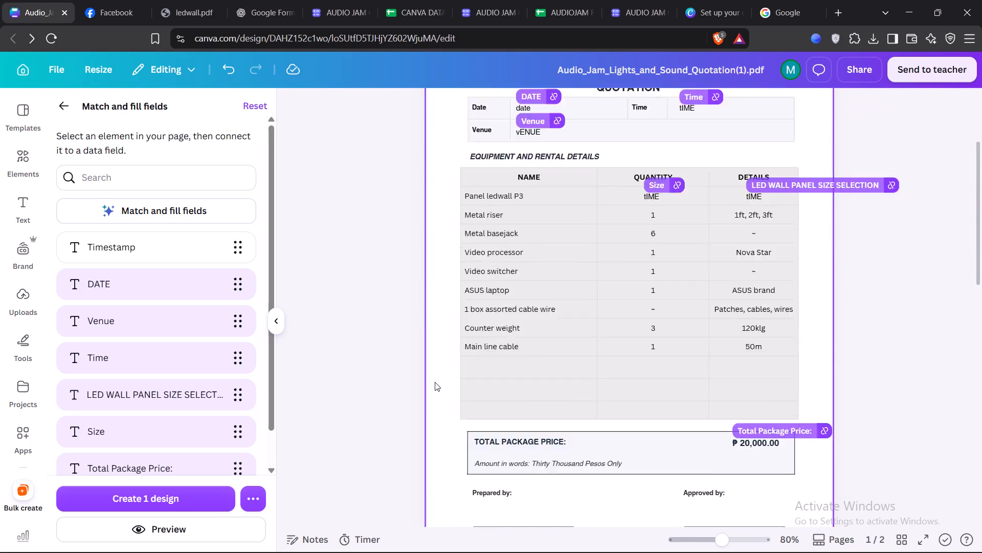
pyautogui.scroll(1, 439, 376)
pyautogui.click(377, 330)
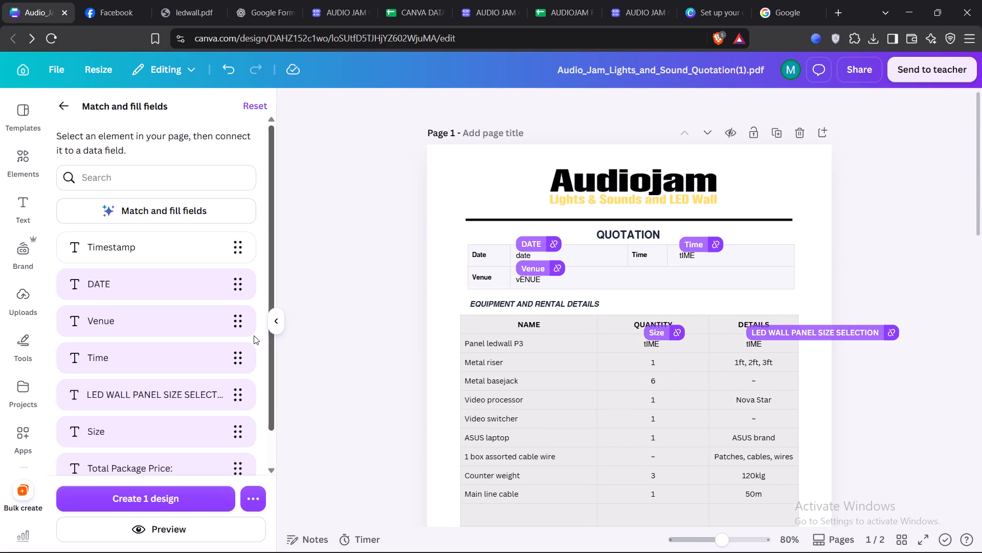
pyautogui.scroll(-4, 160, 248)
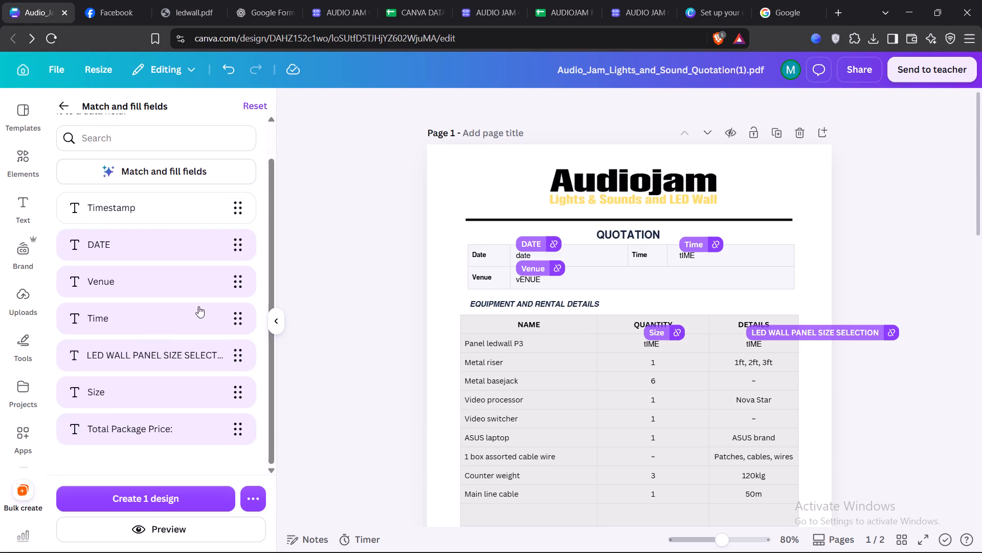
pyautogui.scroll(2, 195, 303)
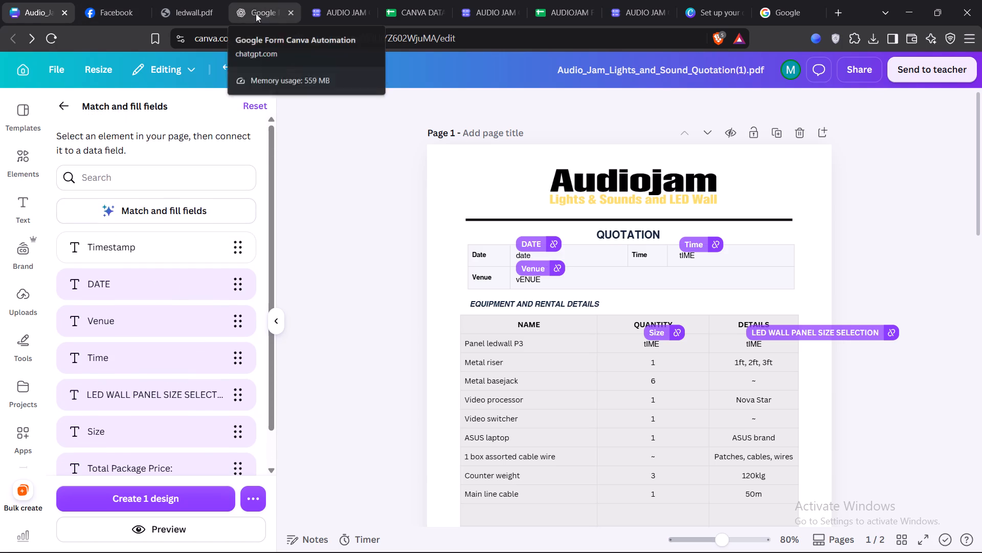
pyautogui.click(256, 13)
pyautogui.click(347, 10)
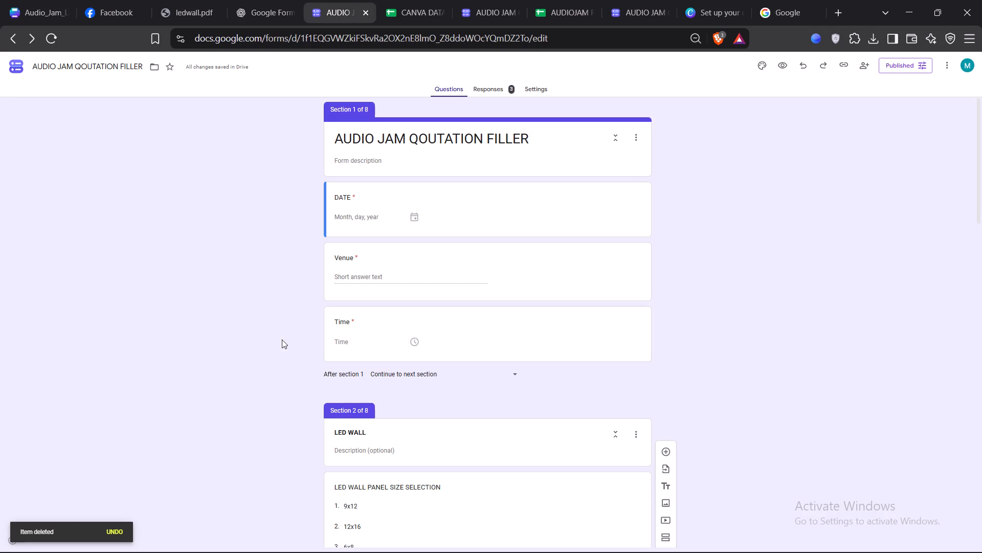
pyautogui.click(289, 346)
pyautogui.click(281, 400)
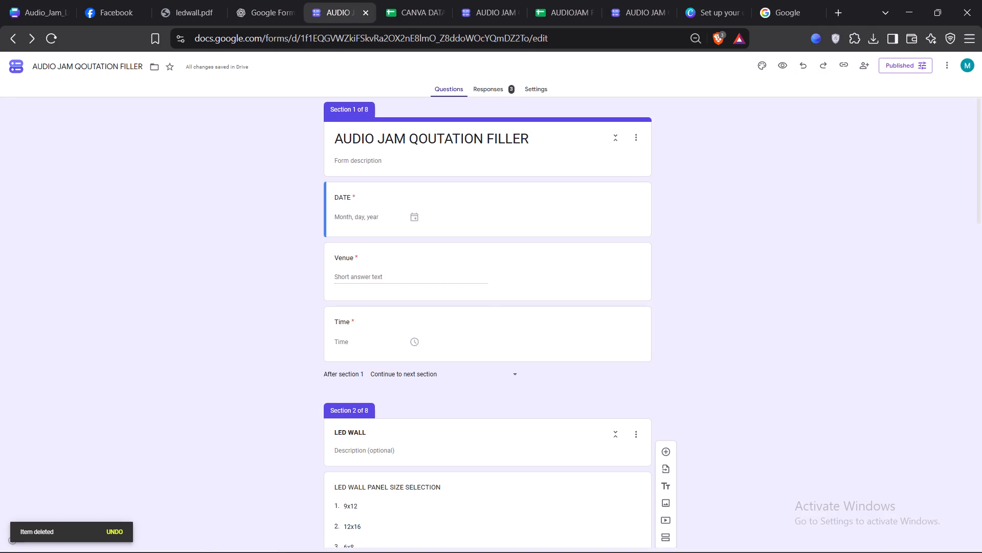
pyautogui.click(33, 11)
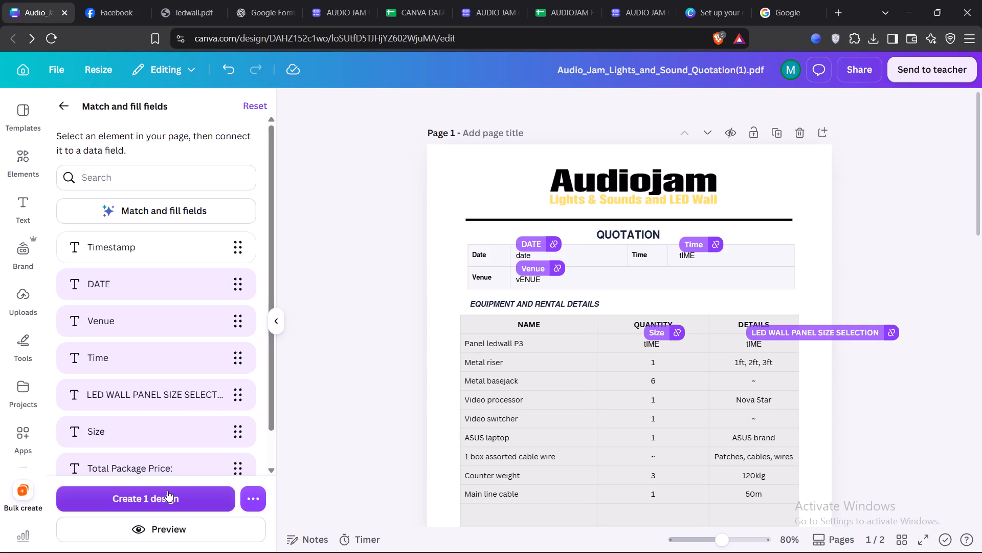
pyautogui.click(478, 180)
pyautogui.click(357, 289)
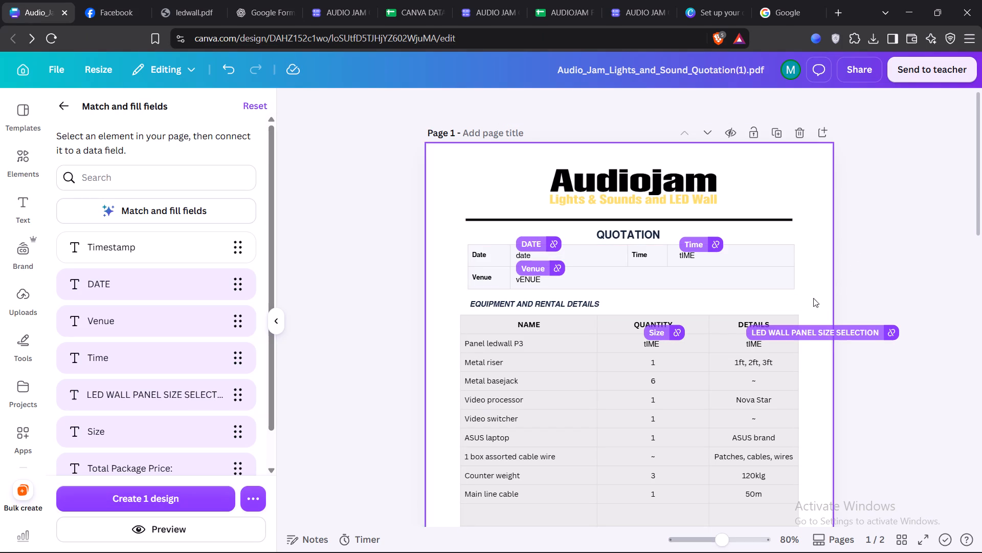
# Replace the date and venue placeholder texts in the quotation header with uppercase DATE and VENUE.
pyautogui.doubleClick(520, 256)
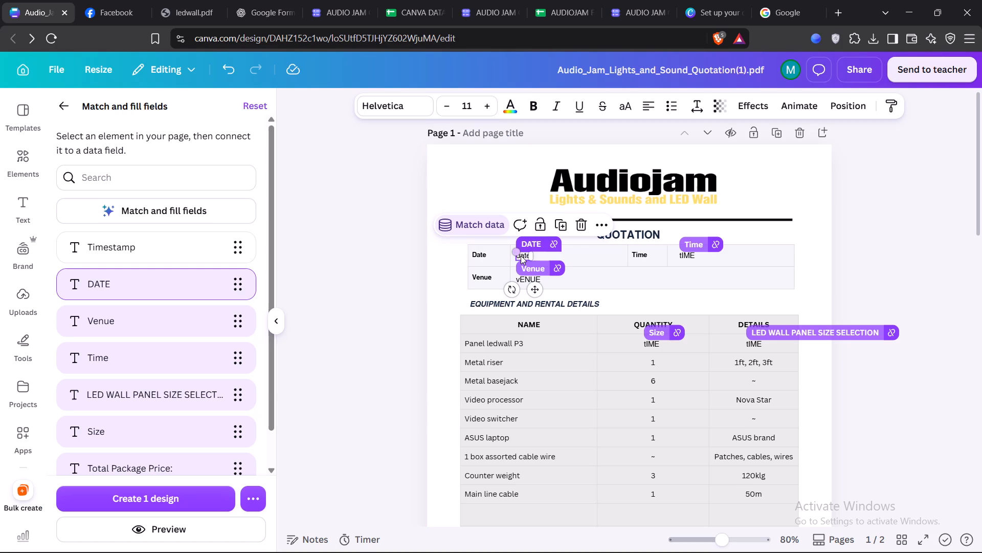
pyautogui.doubleClick(524, 256)
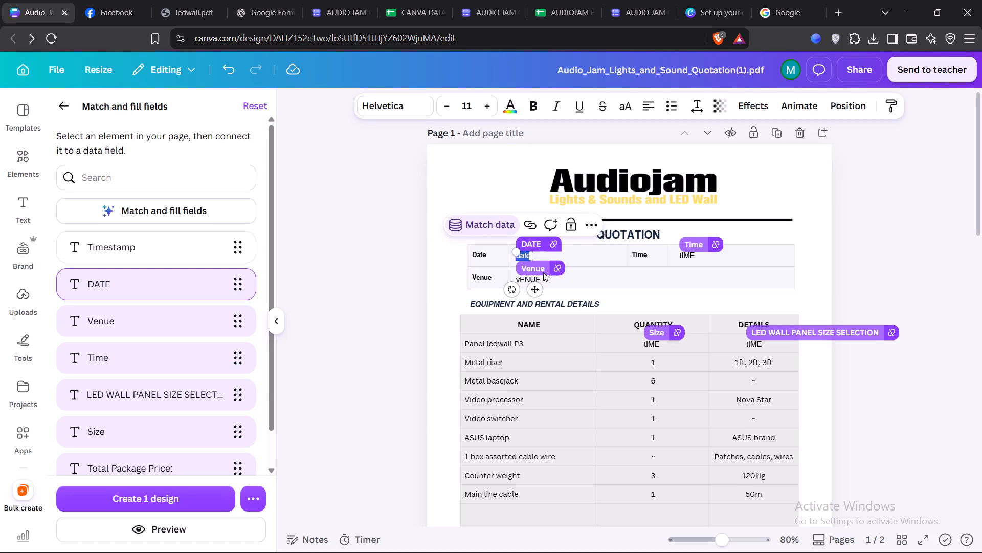
pyautogui.write('DATE')
pyautogui.tripleClick(527, 280)
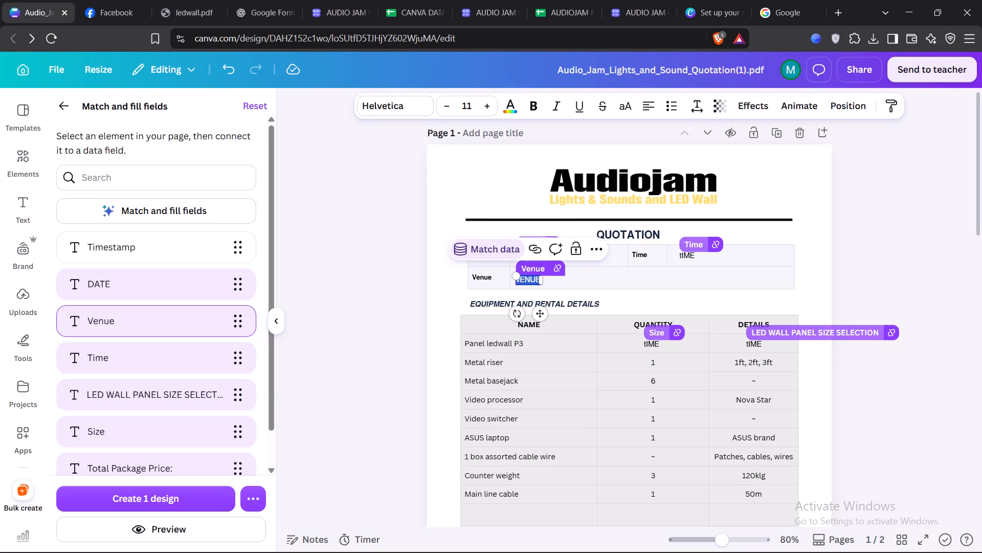
pyautogui.write('VENU')
pyautogui.hotkey('shift', 'e')
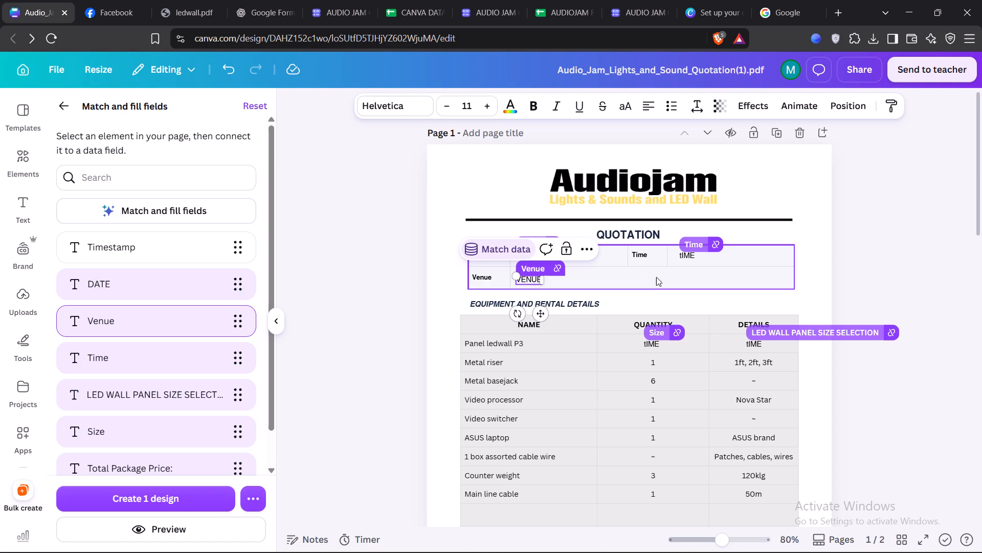
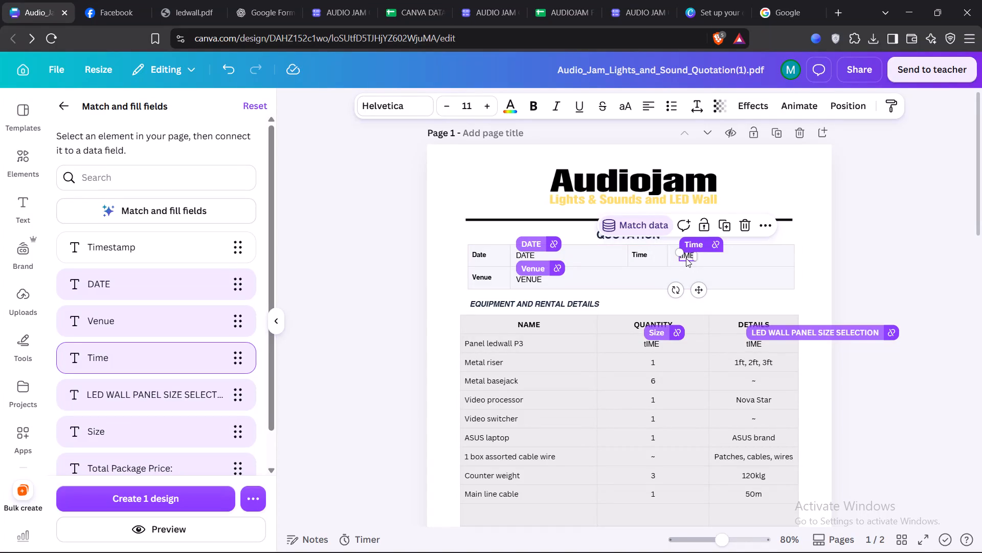
# Replace the time placeholder text in the quotation header with uppercase TIME.
pyautogui.doubleClick(685, 258)
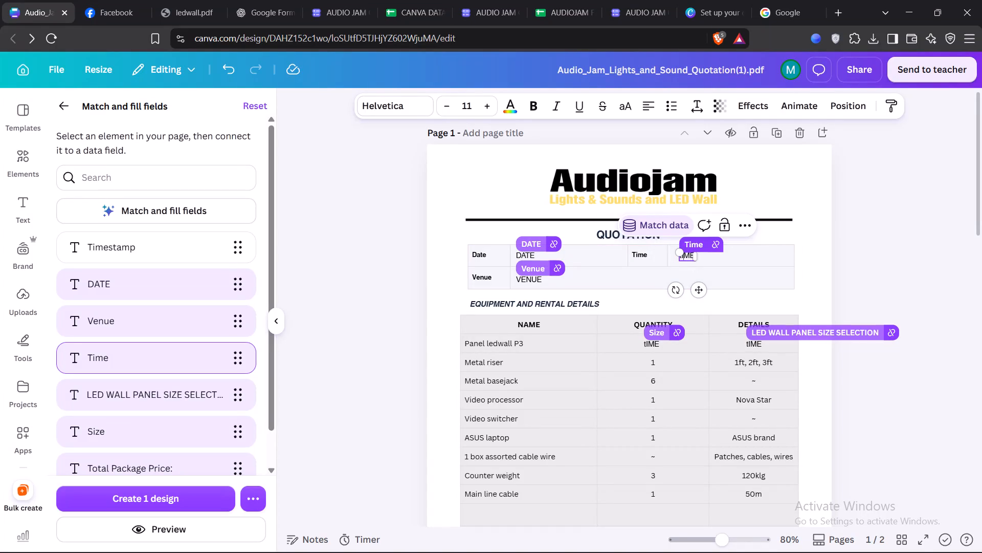
pyautogui.write('TIME')
# Replace the Size placeholder text in the Panel ledwall P3 row with QUANTITY and center it under the quantity heading.
pyautogui.tripleClick(650, 345)
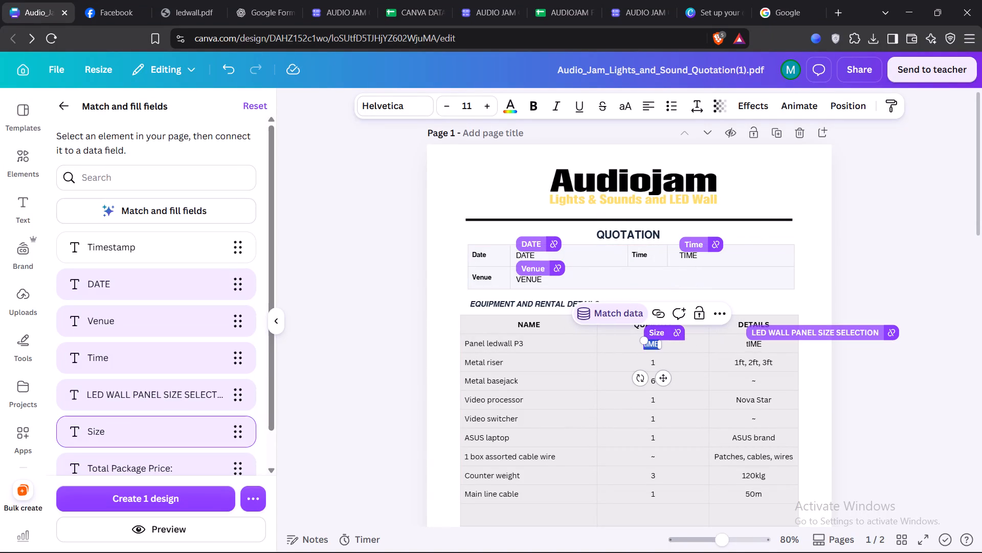
pyautogui.hotkey('shift', 'q')
pyautogui.write('UANTITY')
pyautogui.keyDown('shift'); pyautogui.doubleClick(748, 343); pyautogui.keyUp('shift')
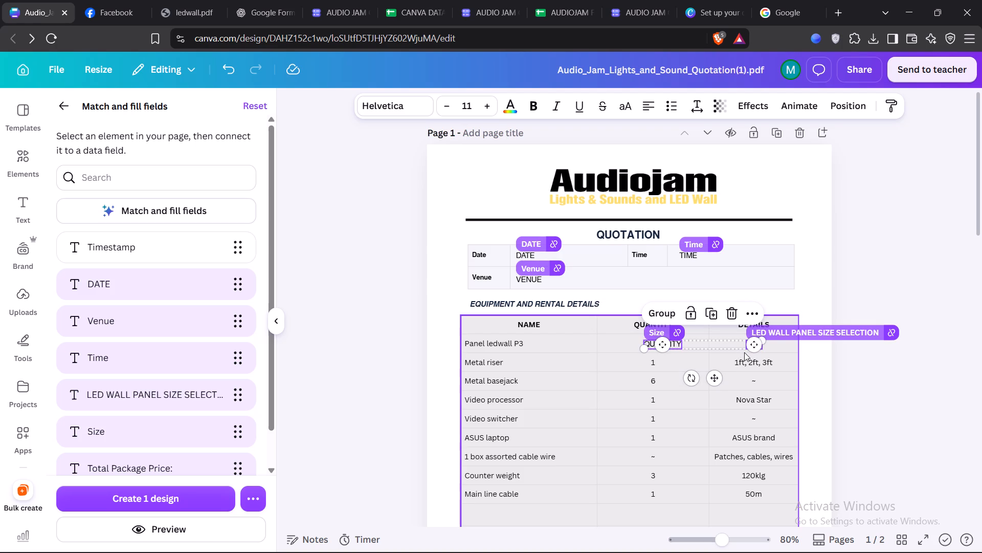
pyautogui.hotkey('ctrl', 'z')
pyautogui.hotkey('ctrl', 'z')
pyautogui.hotkey('ctrl', 'z')
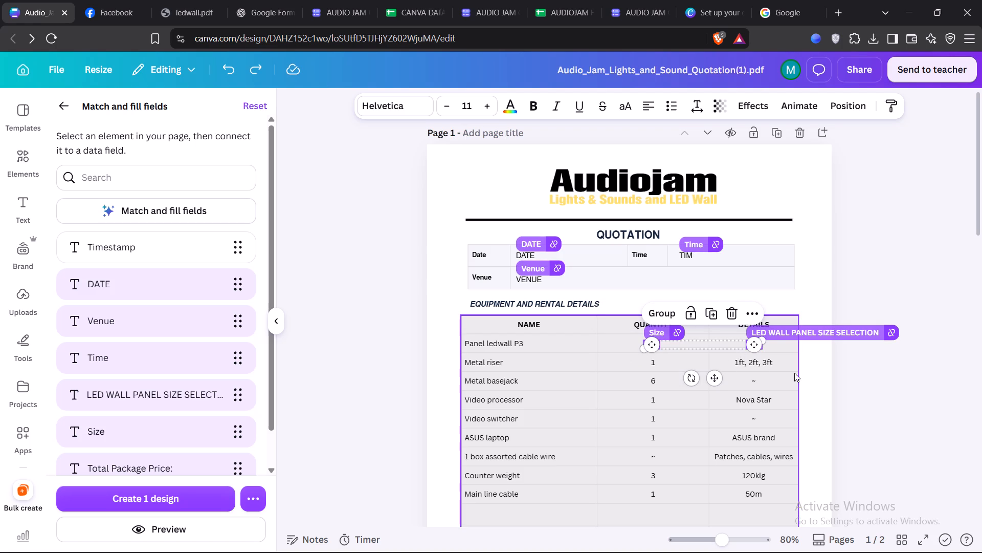
pyautogui.click(804, 380)
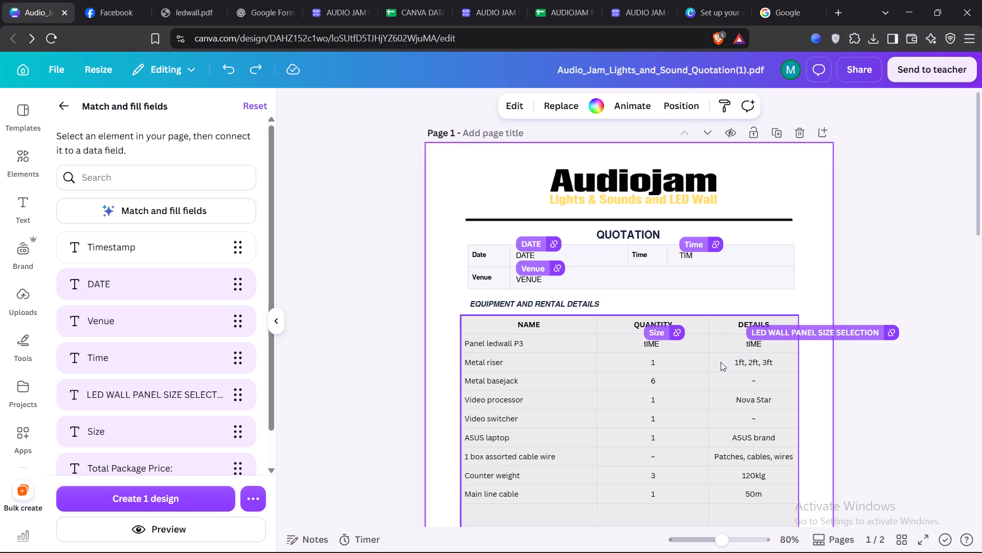
pyautogui.click(254, 58)
pyautogui.click(254, 67)
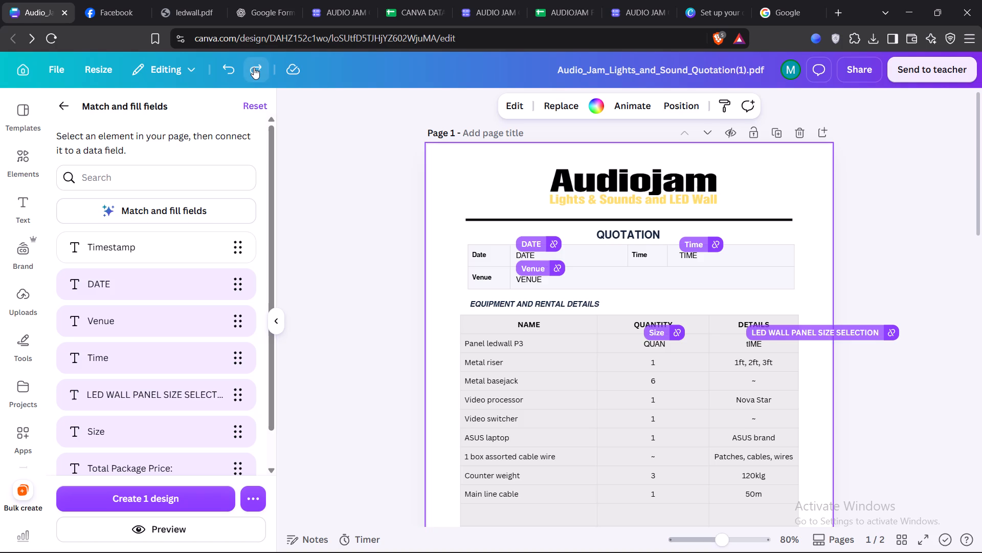
pyautogui.click(252, 69)
pyautogui.click(659, 342)
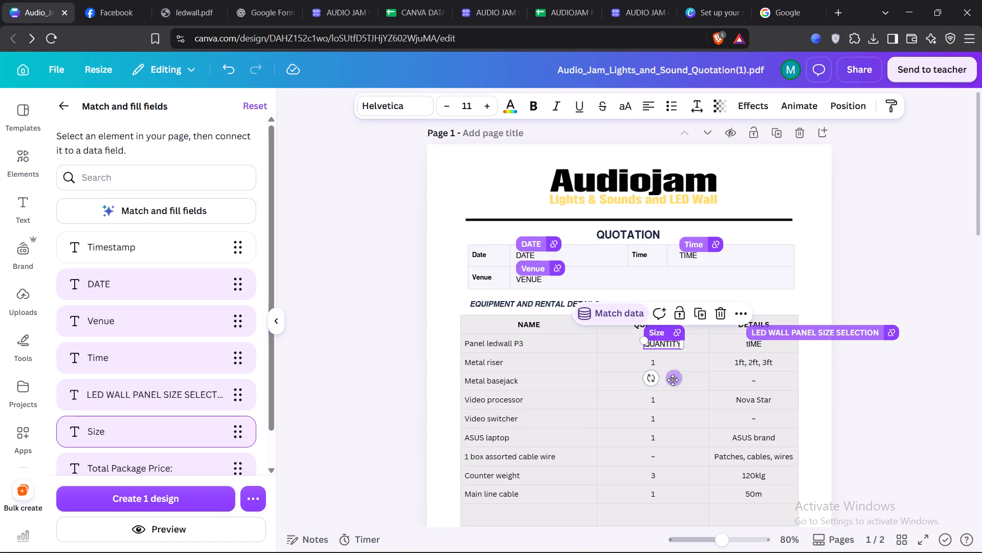
pyautogui.moveTo(673, 380); pyautogui.dragTo(663, 379)
# Replace the LED WALL PANEL SIZE SELECTION placeholder text with DETAILED and center it in the Panel ledwall P3 details cell.
pyautogui.doubleClick(747, 345)
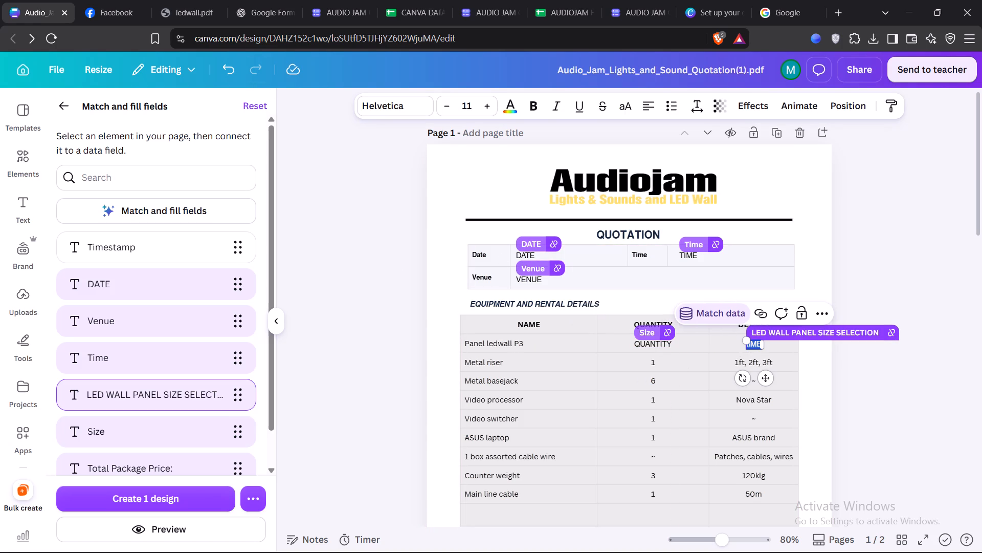
pyautogui.write('DETAIKL')
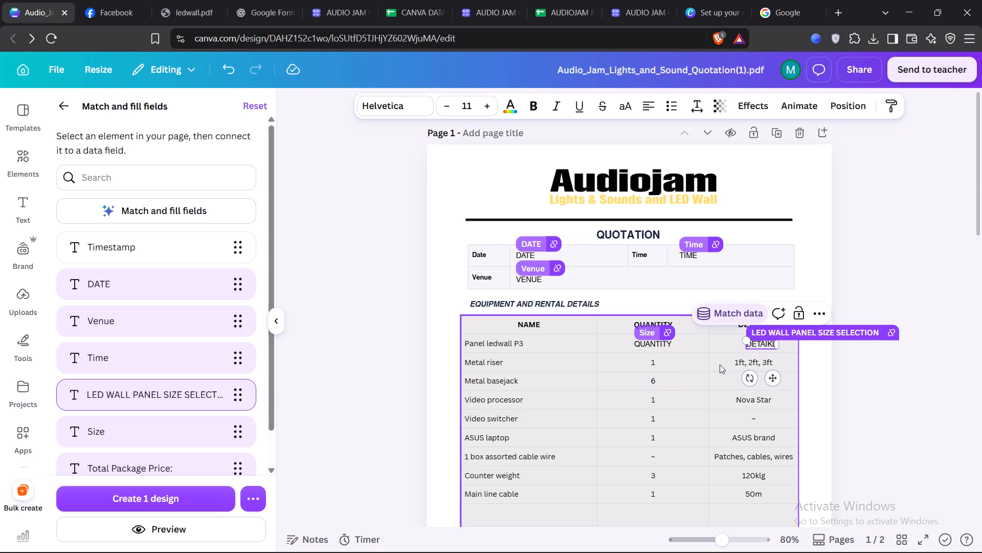
pyautogui.hotkey('shift', 'BackSpace')
pyautogui.hotkey('shift', 'BackSpace')
pyautogui.hotkey('shift', 'l')
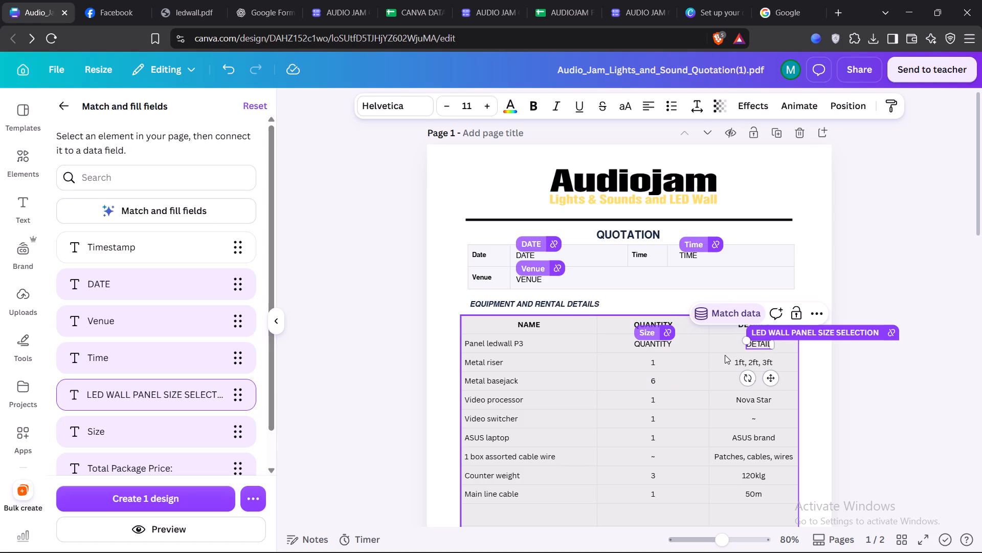
pyautogui.hotkey('shift', 'e')
pyautogui.hotkey('shift', 'd')
pyautogui.moveTo(772, 379); pyautogui.dragTo(766, 379)
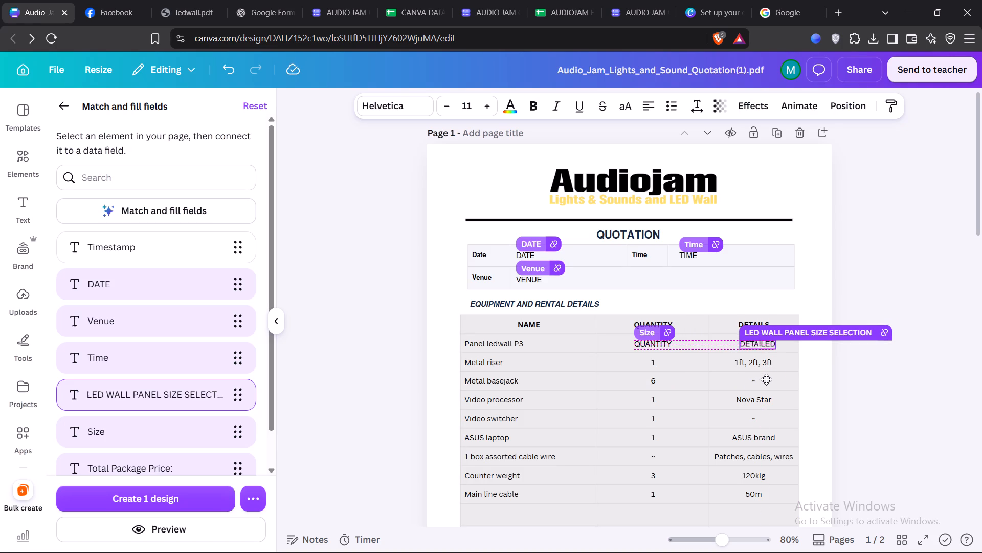
pyautogui.moveTo(766, 379); pyautogui.dragTo(761, 381)
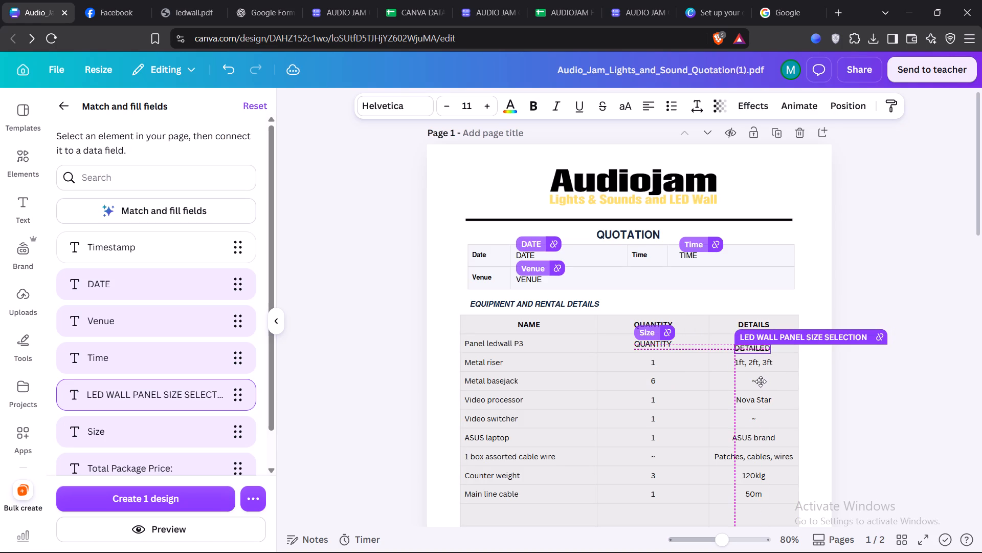
pyautogui.moveTo(761, 381); pyautogui.dragTo(763, 380)
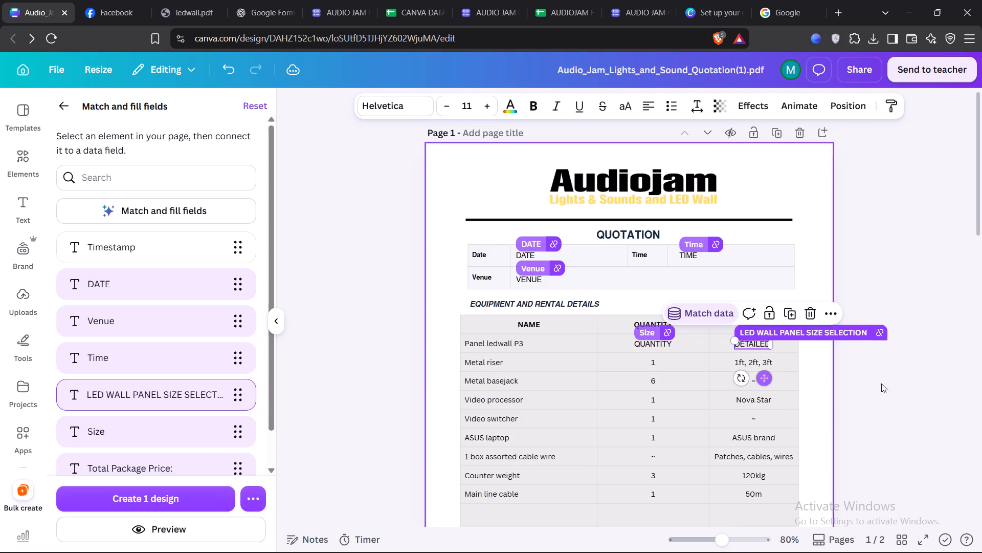
pyautogui.click(894, 384)
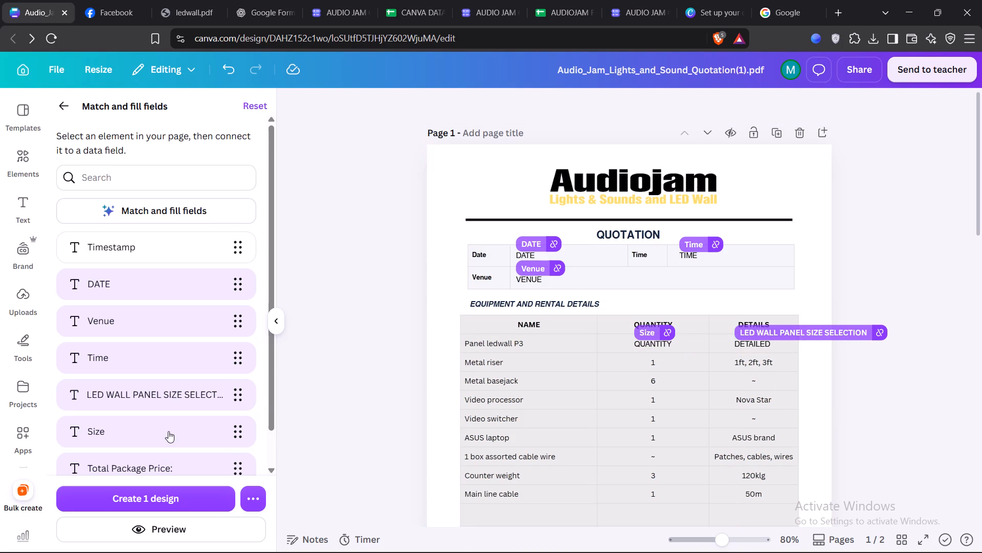
# Review the quotation's connected fields and preview the bulk create output, closing the preview to return to the design.
pyautogui.scroll(-2, 168, 431)
pyautogui.click(308, 348)
pyautogui.click(472, 165)
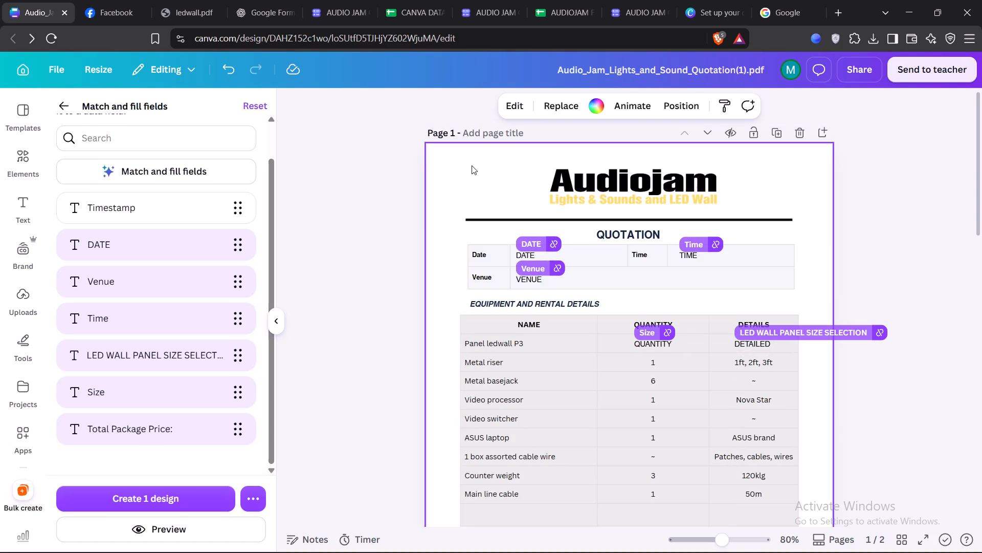
pyautogui.click(411, 221)
pyautogui.scroll(-3, 411, 235)
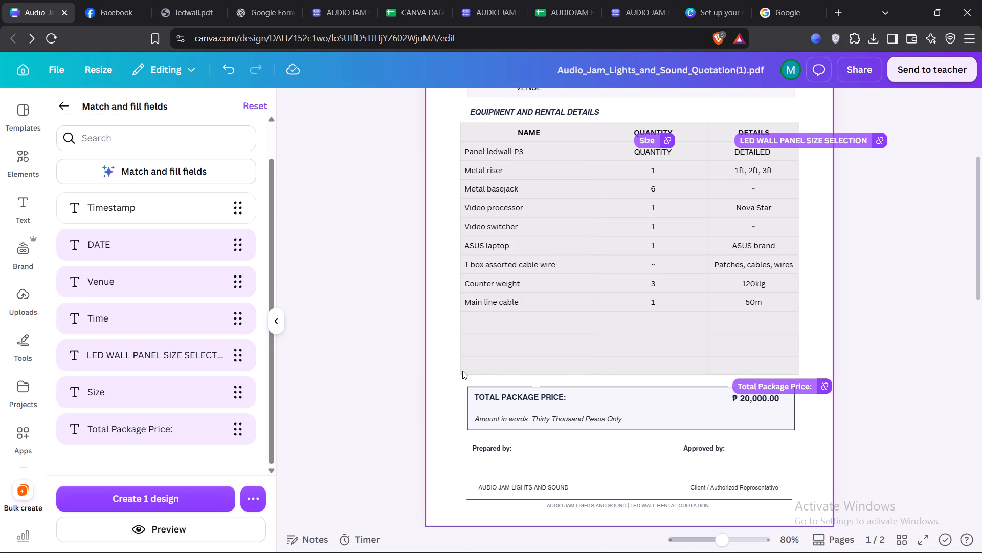
pyautogui.click(448, 380)
pyautogui.click(249, 497)
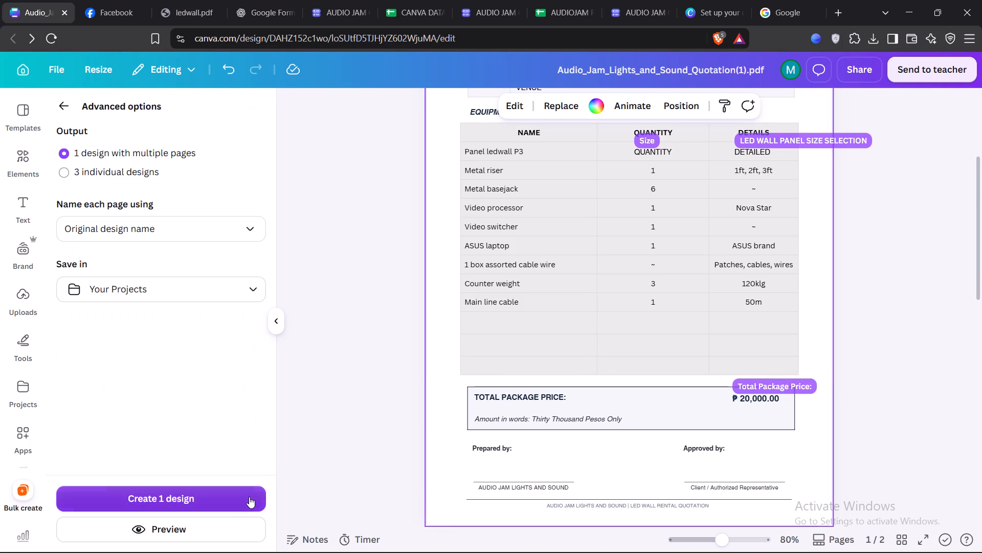
pyautogui.click(175, 529)
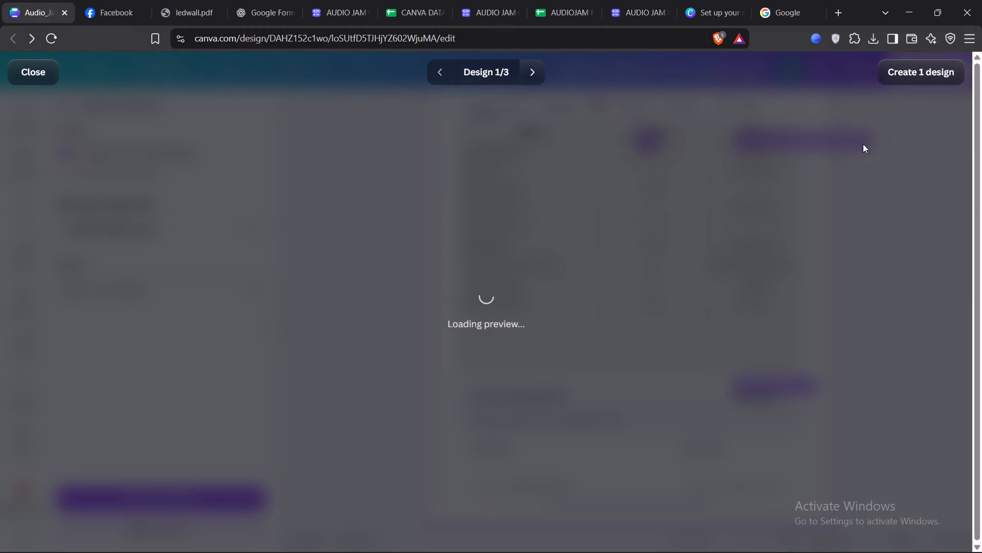
pyautogui.click(46, 78)
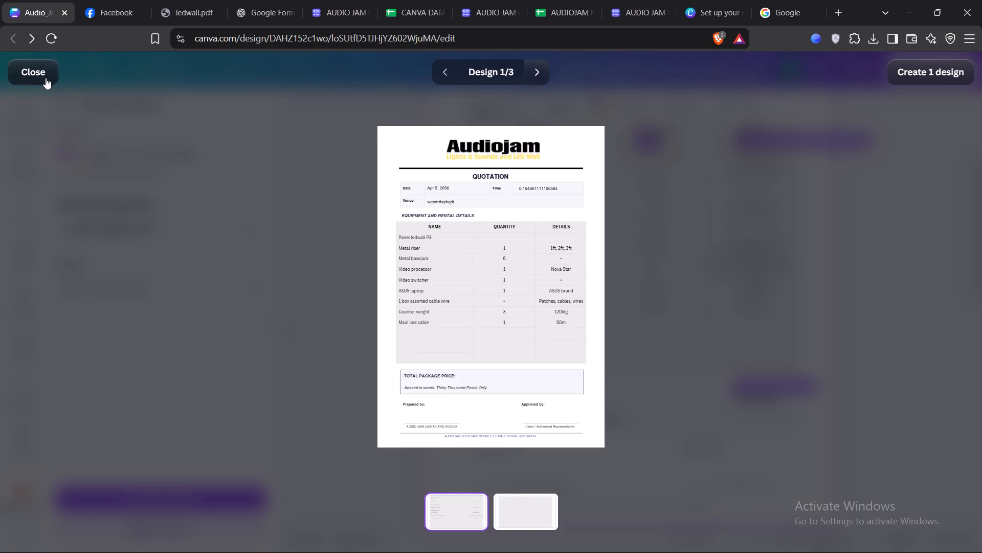
# Examine which placeholders the Size and LED WALL PANEL SIZE SELECTION data fields are connected to in the Panel ledwall P3 row.
pyautogui.scroll(4, 529, 494)
pyautogui.click(346, 291)
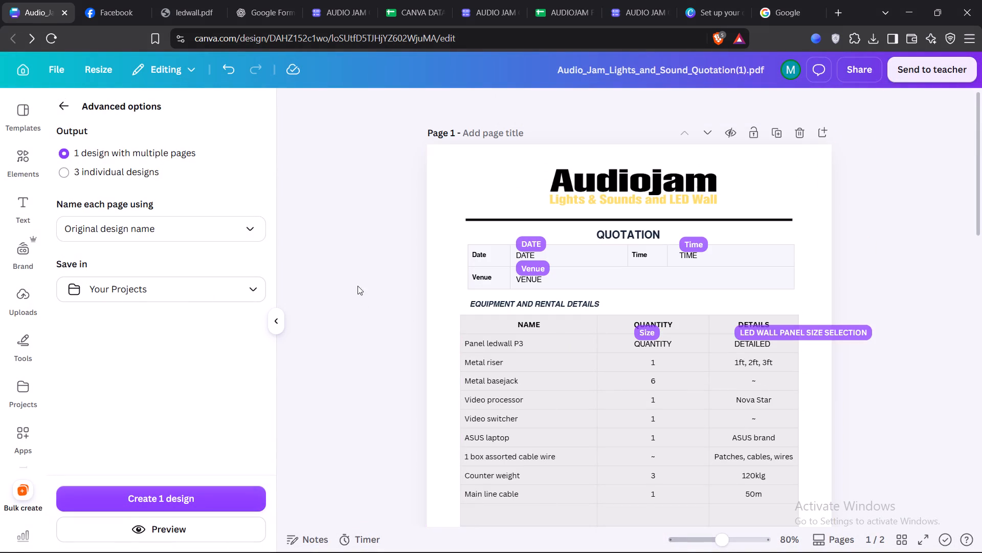
pyautogui.click(665, 342)
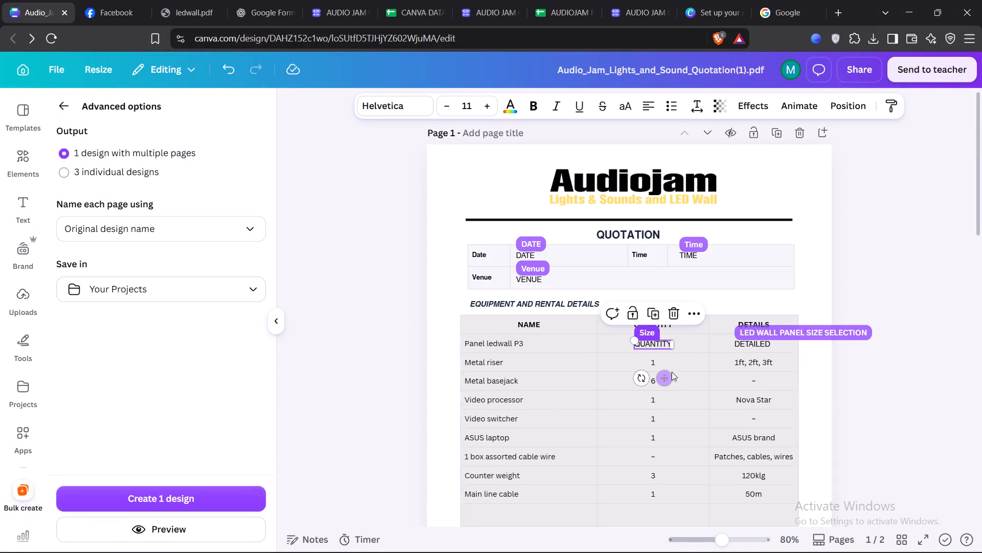
pyautogui.click(84, 114)
pyautogui.click(69, 107)
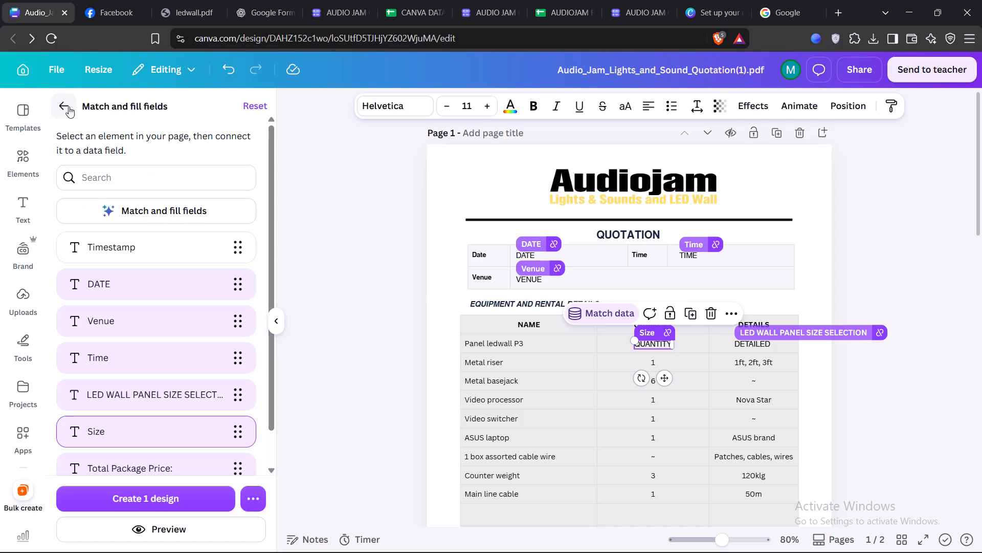
pyautogui.click(83, 440)
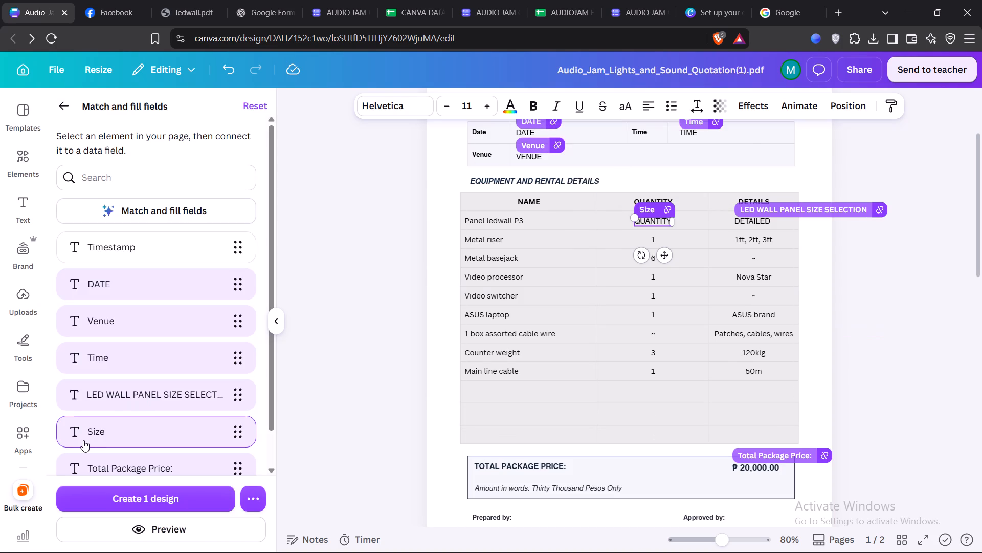
pyautogui.click(108, 398)
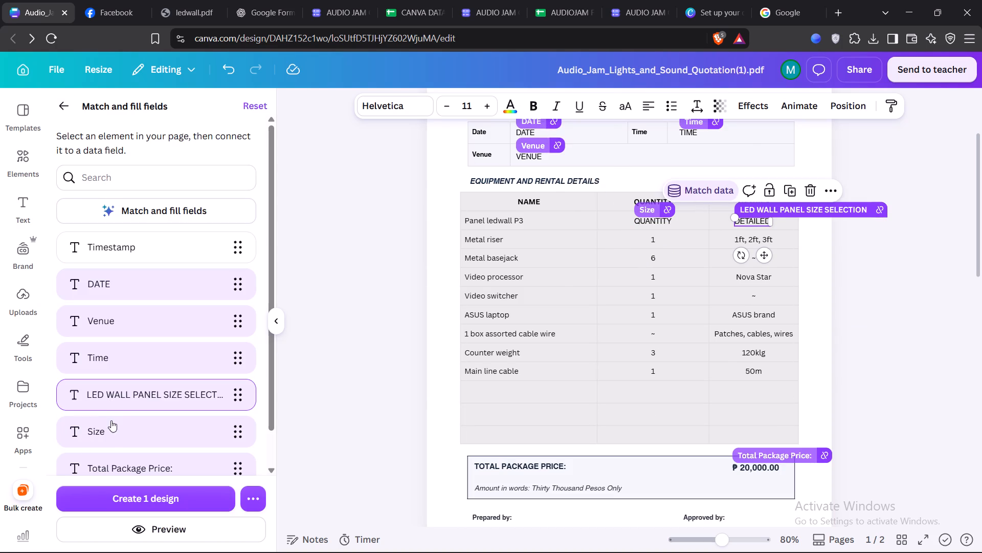
pyautogui.moveTo(112, 421); pyautogui.dragTo(116, 430)
pyautogui.click(124, 399)
pyautogui.click(123, 433)
pyautogui.click(128, 386)
pyautogui.scroll(1, 352, 287)
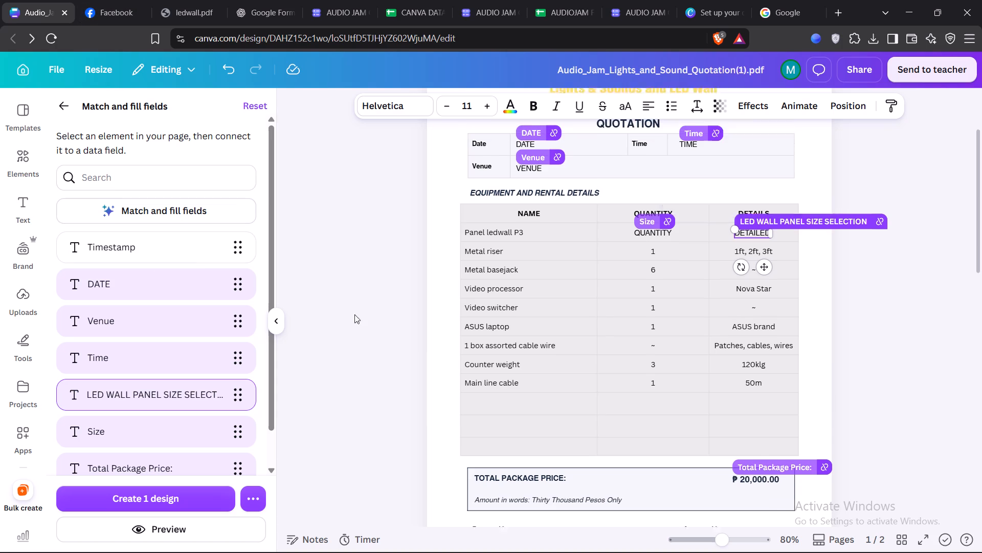
pyautogui.scroll(1, 354, 314)
pyautogui.click(335, 208)
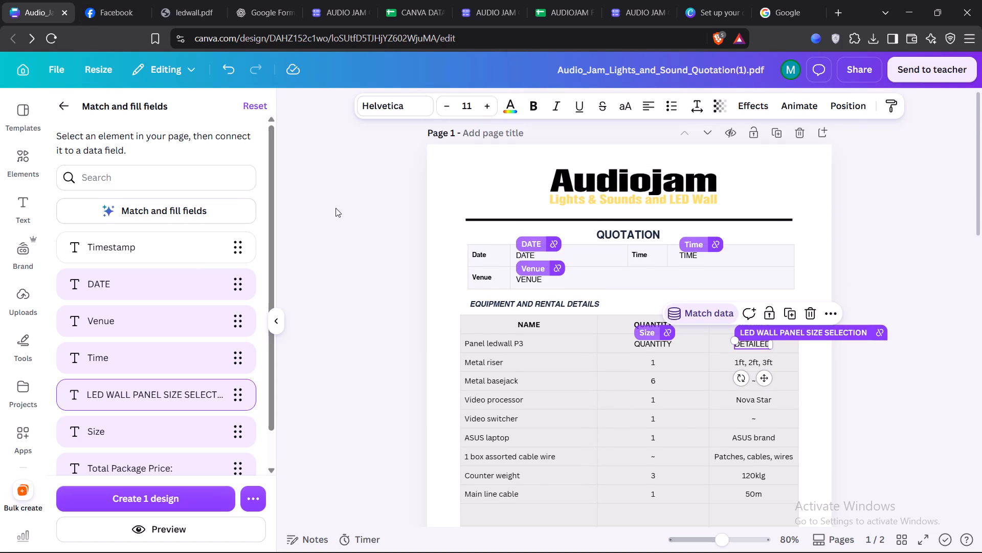
pyautogui.click(560, 124)
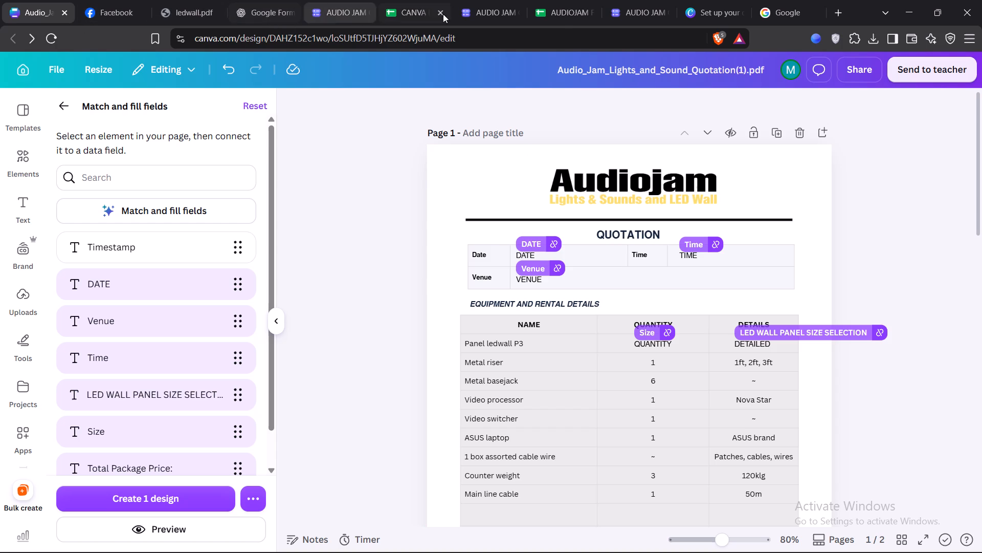
# Copy the responder link of the AUDIO JAM QOUTATION FILLER form.
pyautogui.click(648, 17)
pyautogui.click(572, 19)
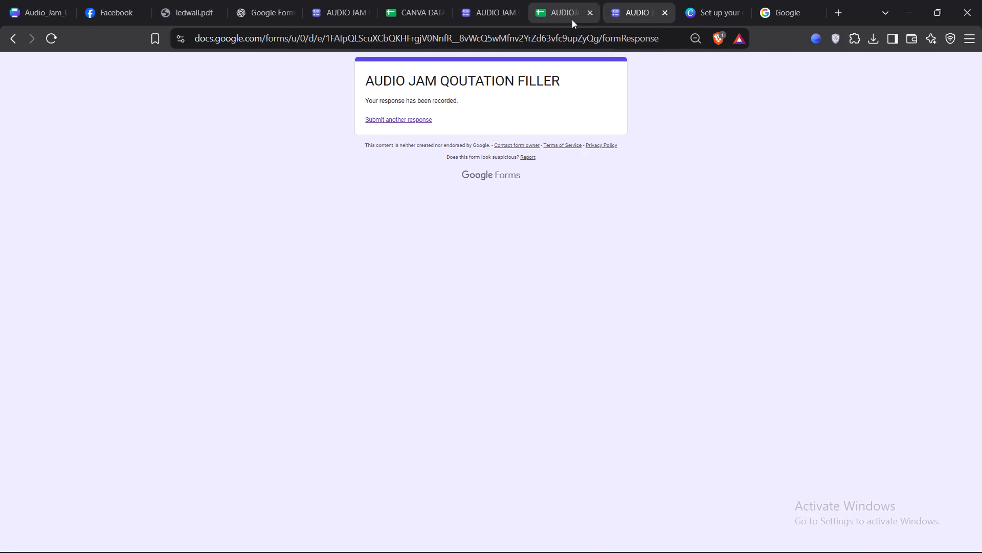
pyautogui.click(472, 14)
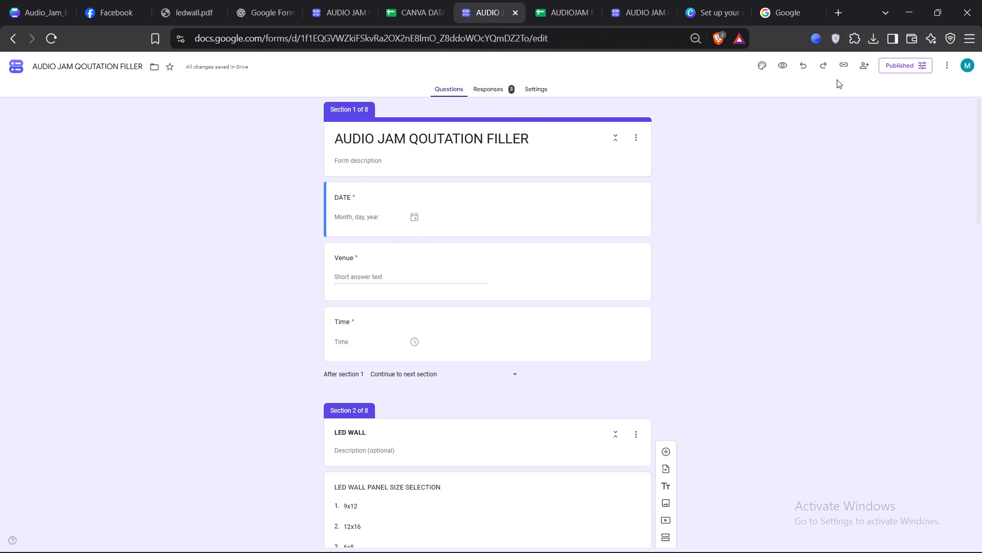
pyautogui.click(839, 62)
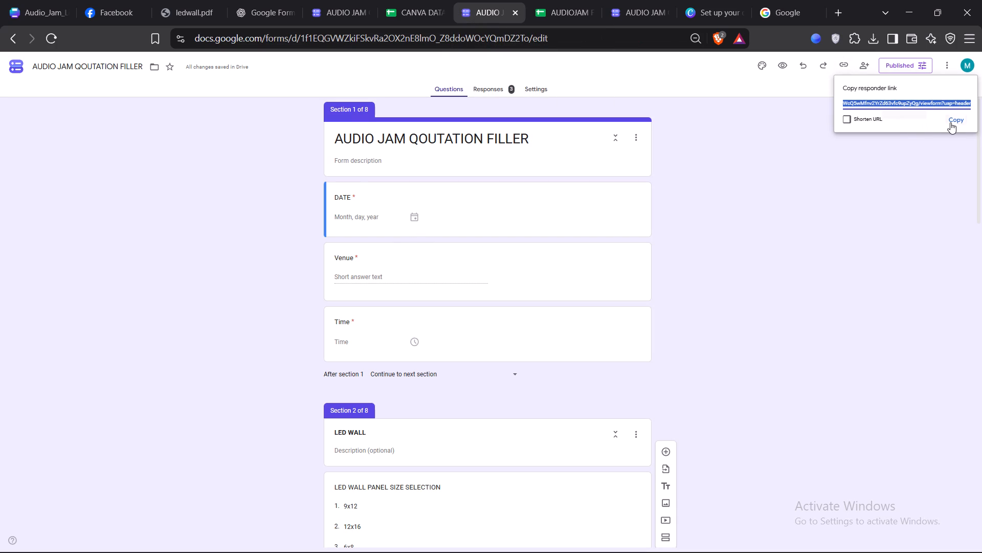
pyautogui.click(952, 123)
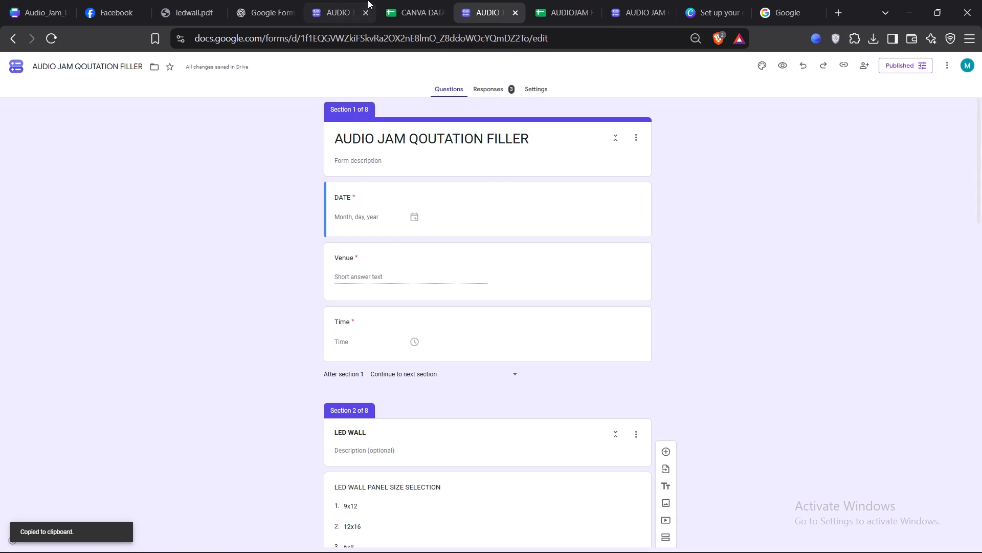
# Open the copied responder link in place of the CANVA DATA spreadsheet.
pyautogui.click(404, 14)
pyautogui.click(398, 41)
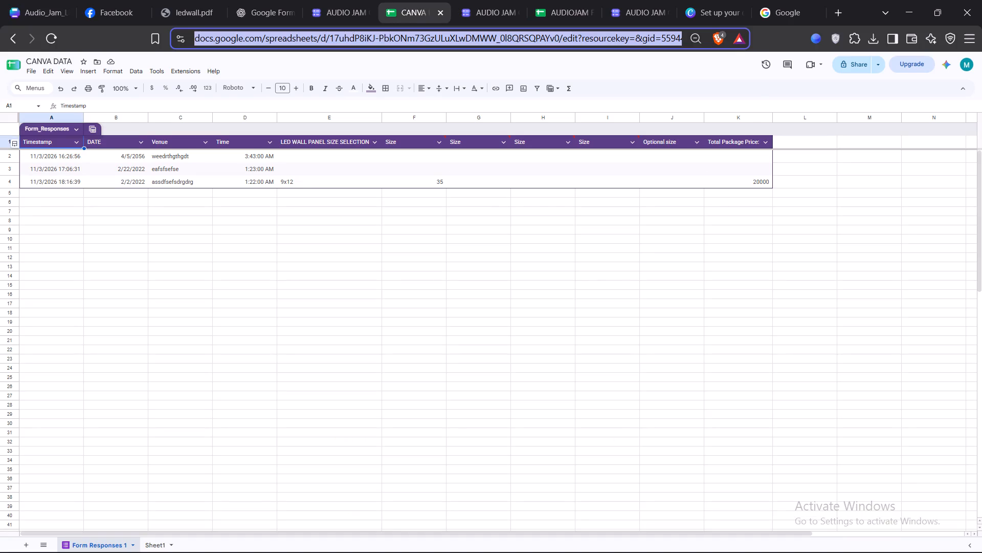
pyautogui.hotkey('ctrl', 'v')
pyautogui.press('Return')
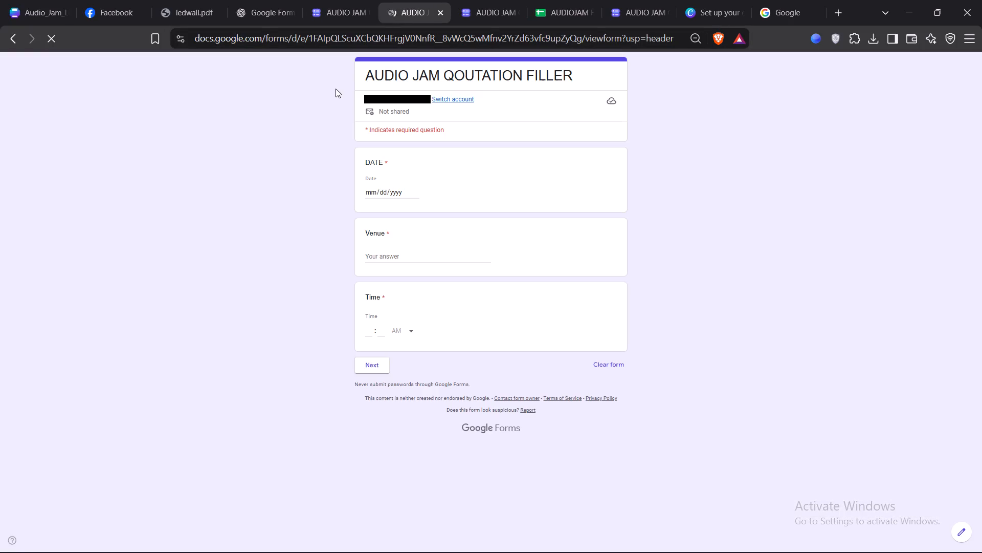
# Enter 11/24/2026 as the date in the quotation filler form.
pyautogui.click(372, 192)
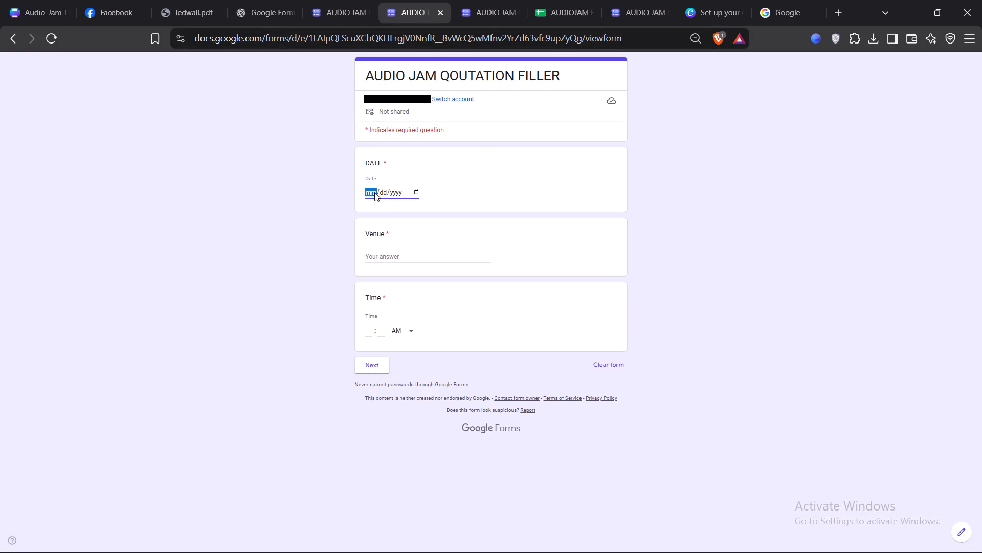
pyautogui.press('1')
pyautogui.press('1')
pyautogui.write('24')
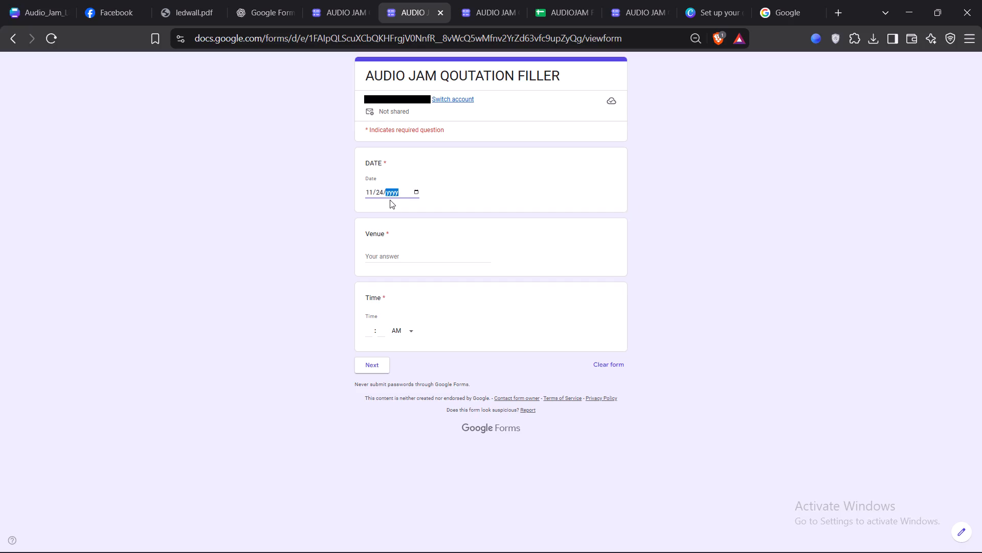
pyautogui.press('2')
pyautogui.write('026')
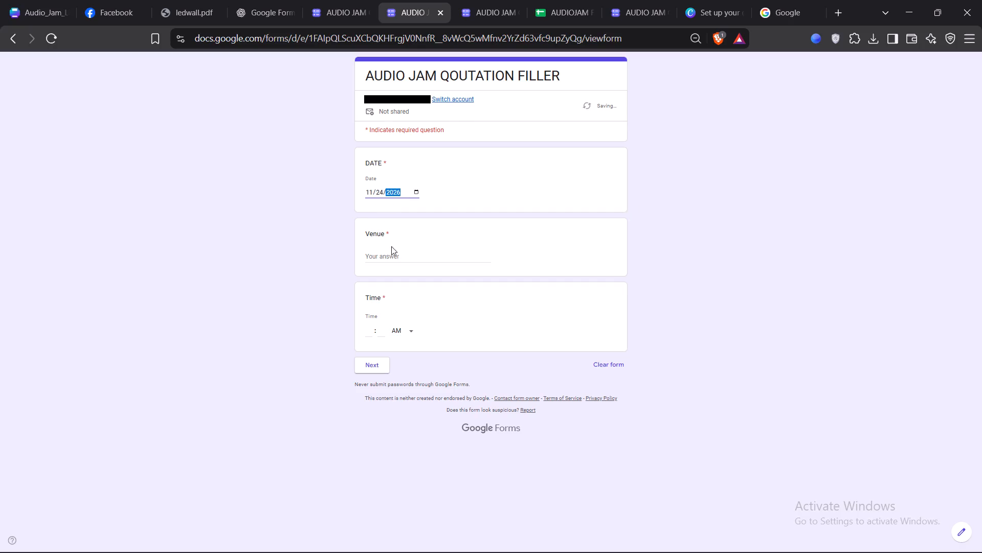
# Enter the venue kingfisher and the time 07:30 AM, and continue to the LED WALL section.
pyautogui.click(392, 252)
pyautogui.write('kingf')
pyautogui.press('i')
pyautogui.write('sher')
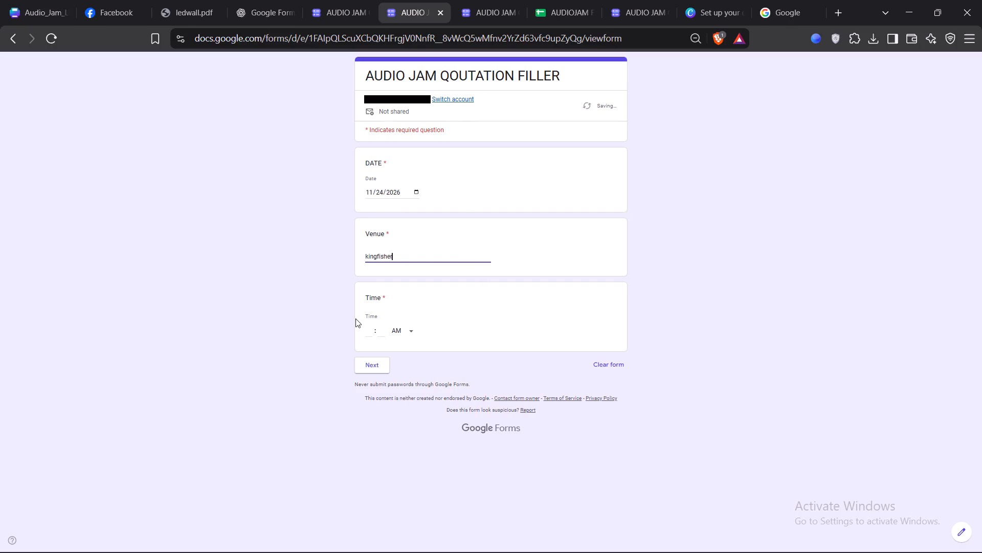
pyautogui.click(371, 330)
pyautogui.press('7')
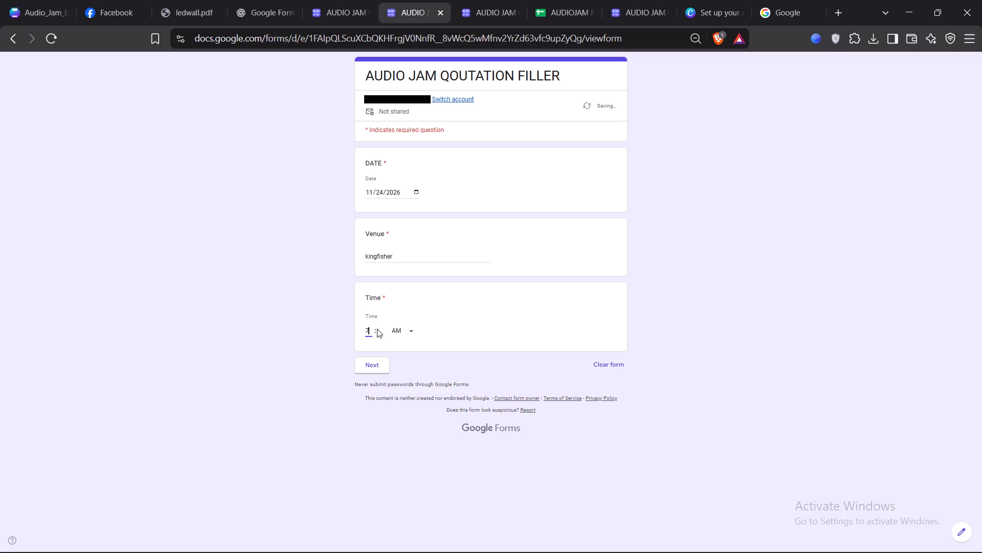
pyautogui.click(382, 328)
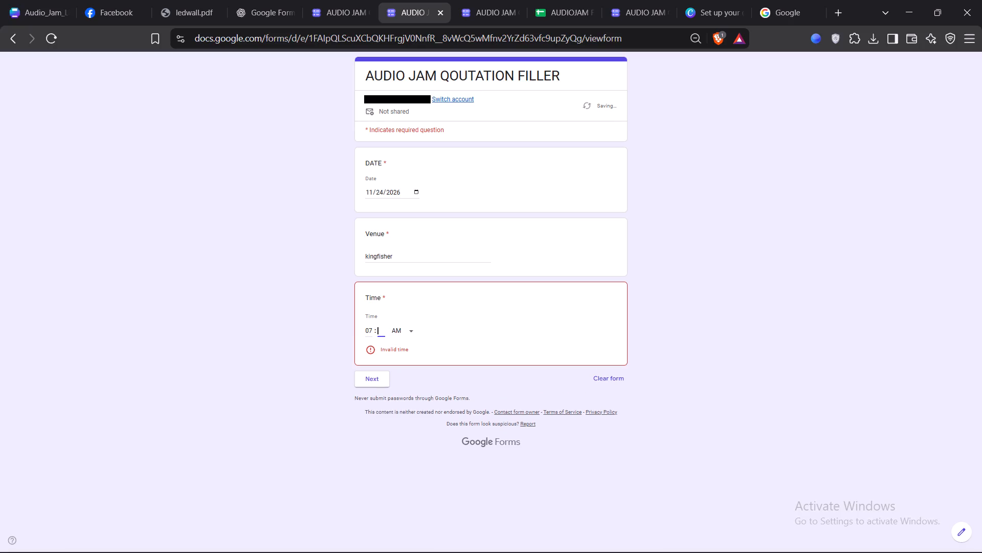
pyautogui.press('3')
pyautogui.press('0')
pyautogui.click(382, 369)
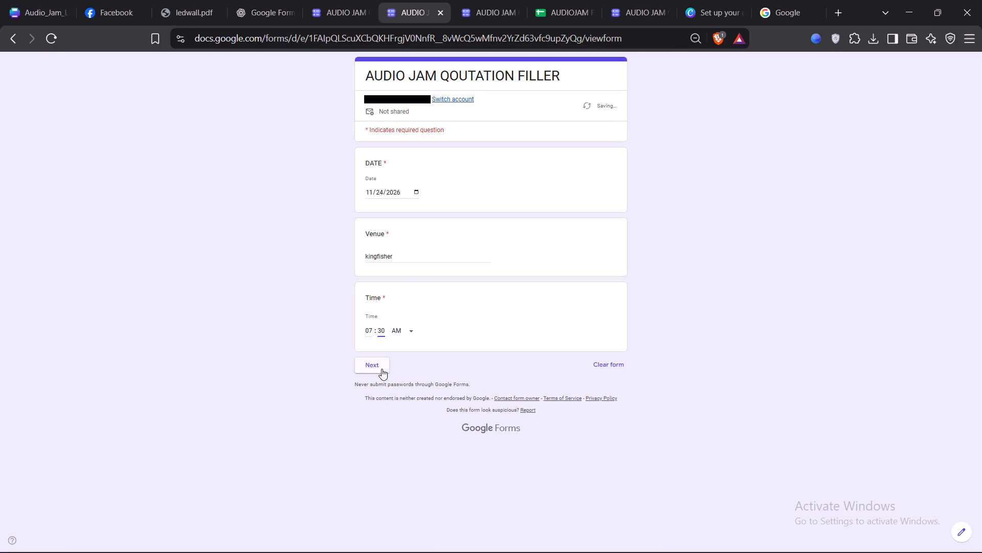
# Choose 12x16 as the LED wall panel size and 62 as the Size, and continue to the Total Package Price section.
pyautogui.click(400, 188)
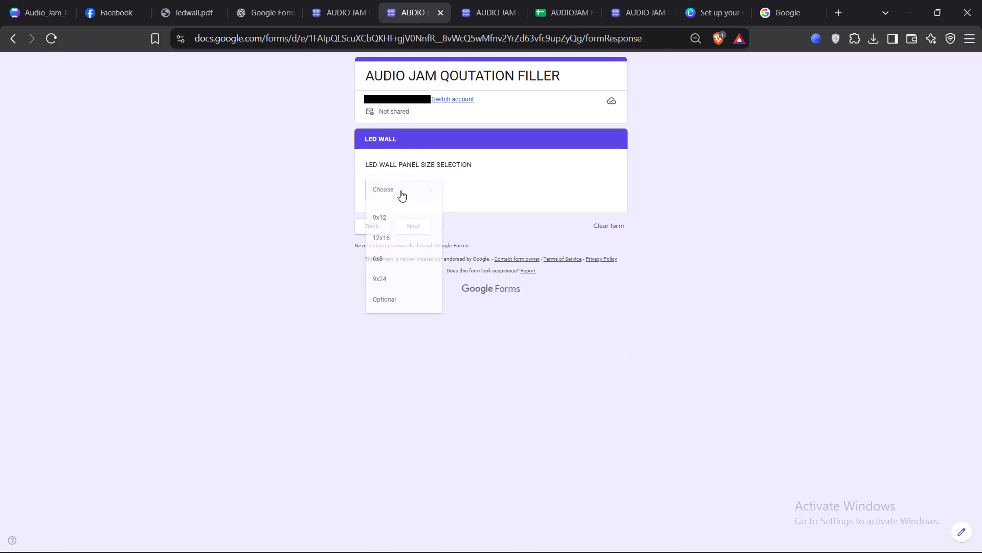
pyautogui.click(394, 243)
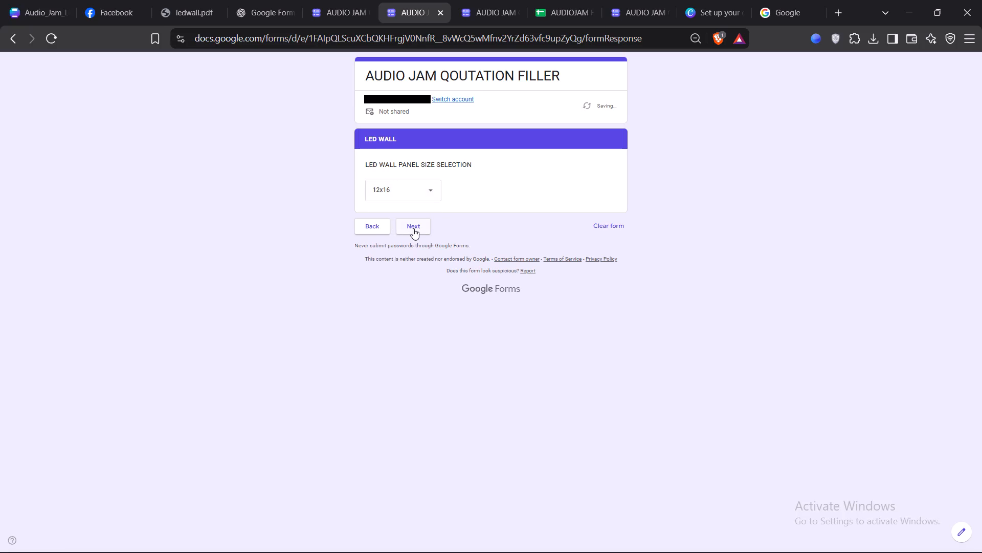
pyautogui.click(413, 228)
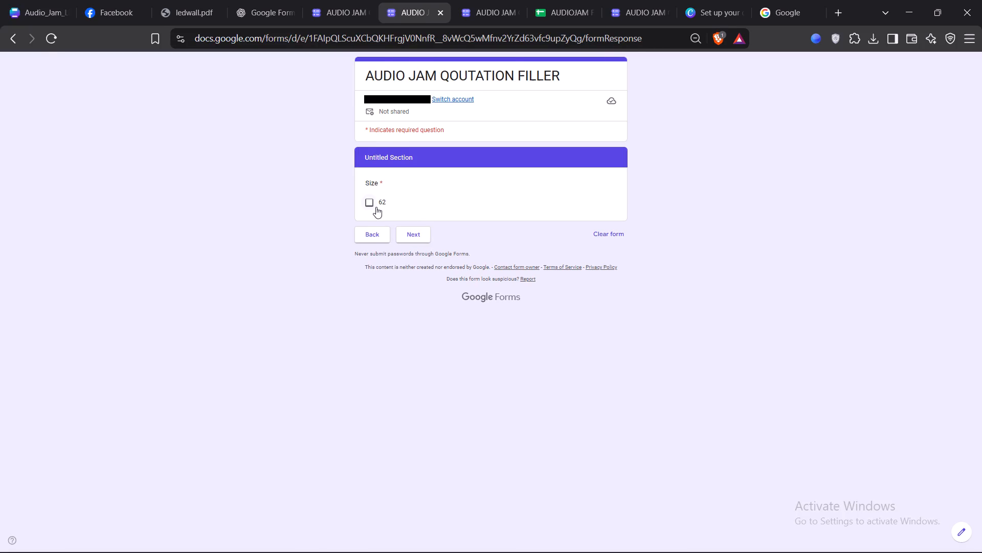
pyautogui.click(372, 205)
pyautogui.click(416, 234)
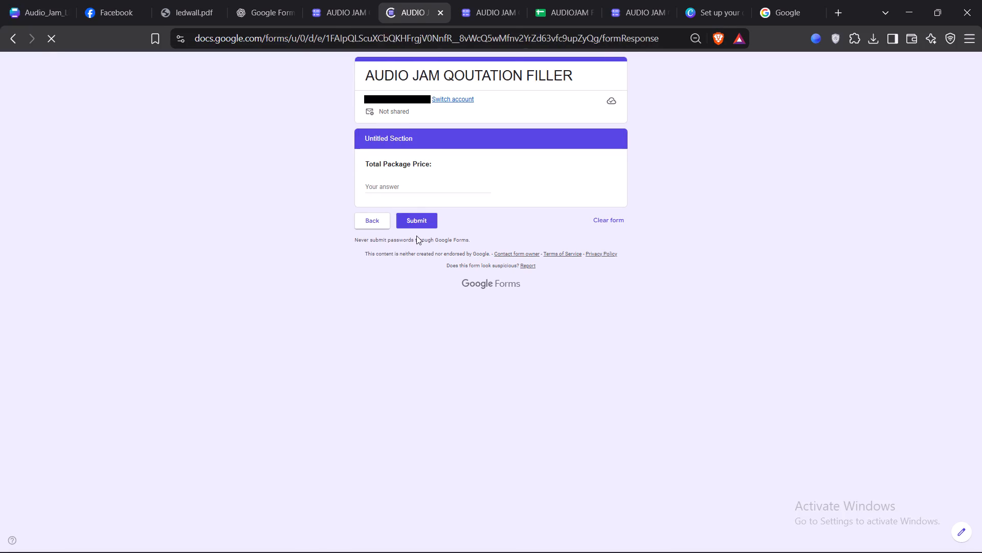
# Enter 30,000 as the Total Package Price and submit the form response.
pyautogui.click(393, 183)
pyautogui.write('30')
pyautogui.press('0')
pyautogui.press('0')
pyautogui.press('0')
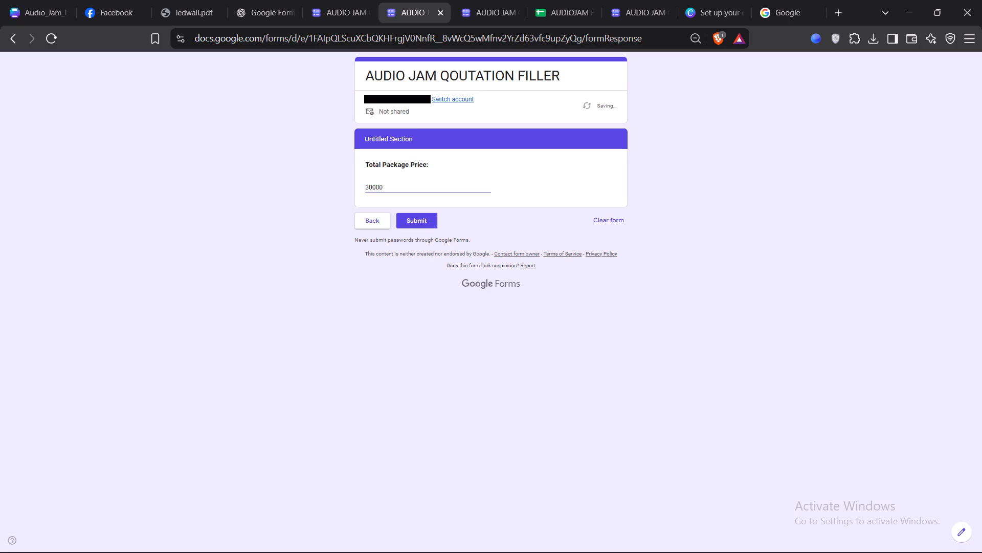
pyautogui.click(370, 186)
pyautogui.click(371, 188)
pyautogui.press(',')
pyautogui.click(367, 188)
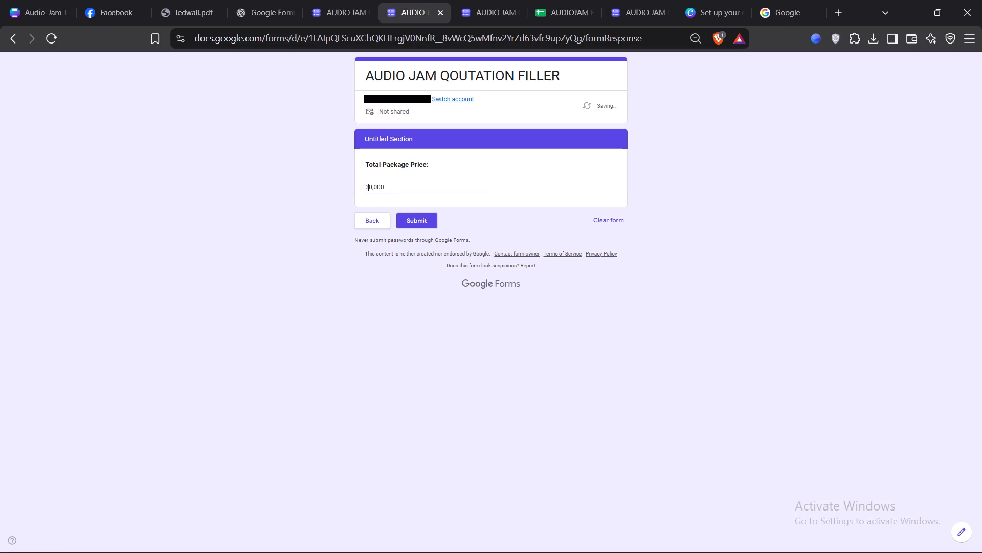
pyautogui.click(365, 188)
pyautogui.click(417, 222)
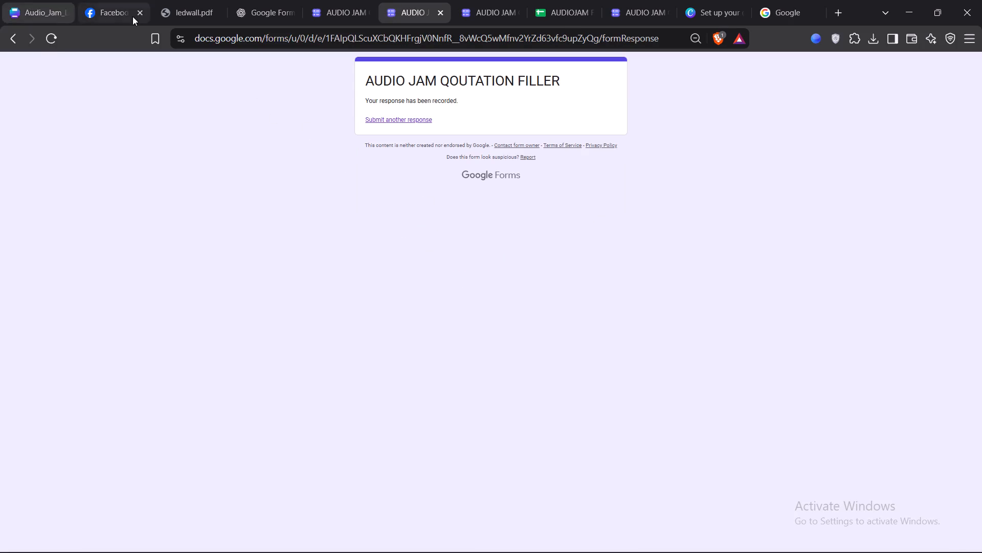
# Switch back to the Audio_Jam_Lights_and_Sound_Quotation(1).pdf design in Canva.
pyautogui.click(35, 11)
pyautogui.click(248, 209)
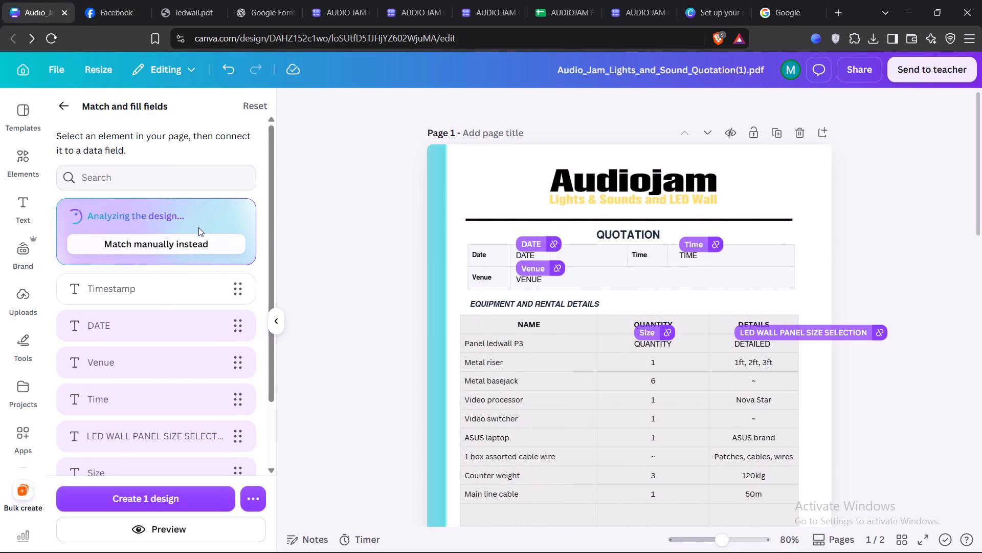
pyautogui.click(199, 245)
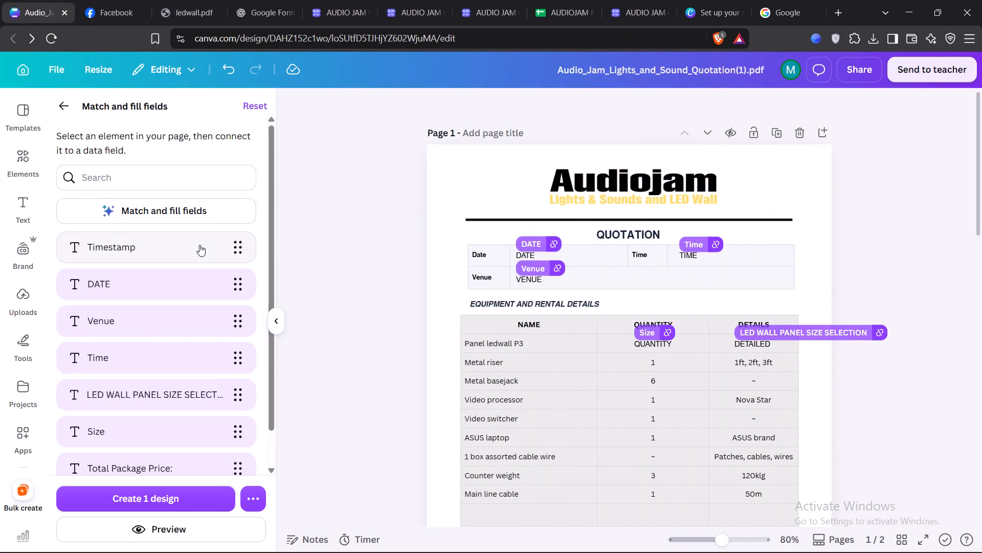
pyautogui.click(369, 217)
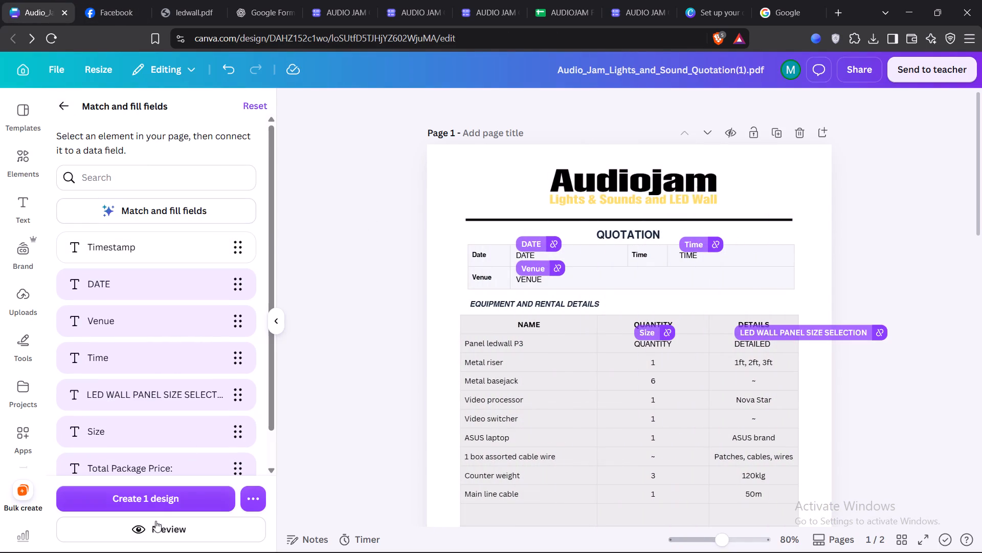
# Preview the bulk create output of the quotation and close the preview.
pyautogui.click(154, 531)
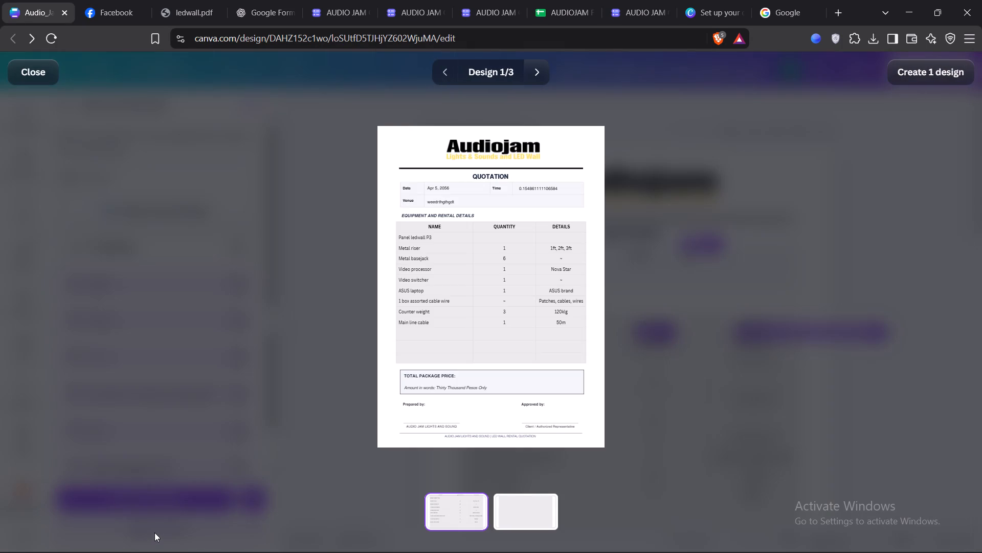
pyautogui.click(15, 73)
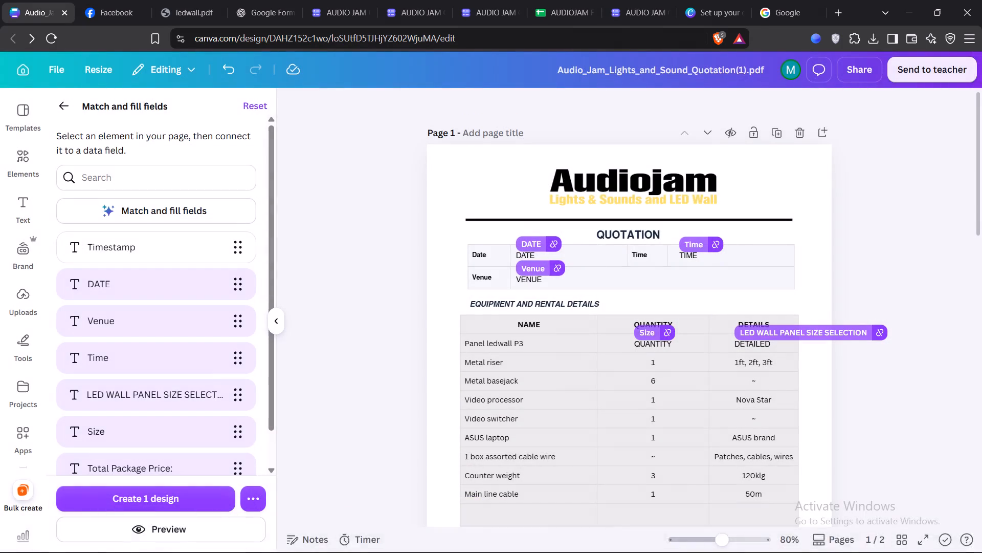
# Bulk create one design from the connected quotation fields and open the created design.
pyautogui.click(193, 499)
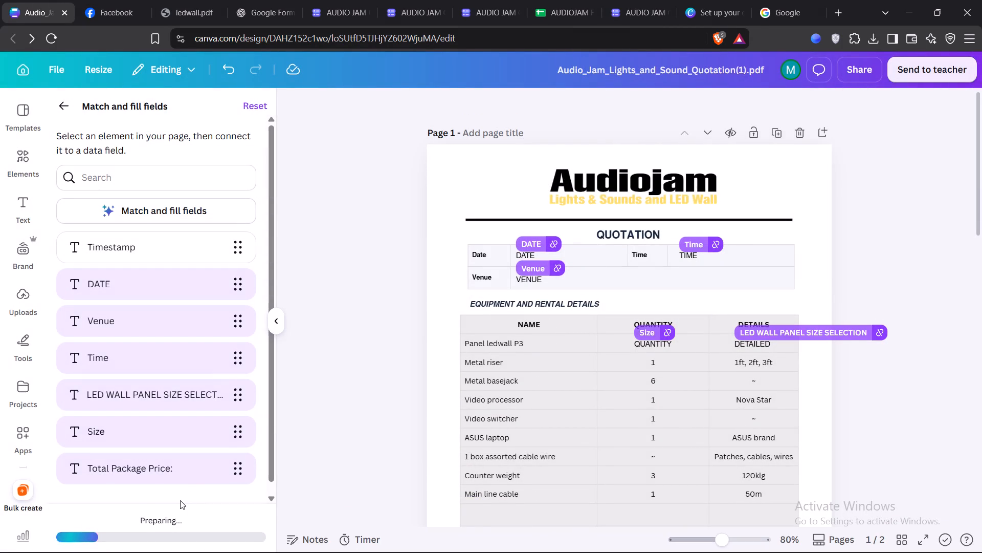
pyautogui.scroll(-4, 515, 420)
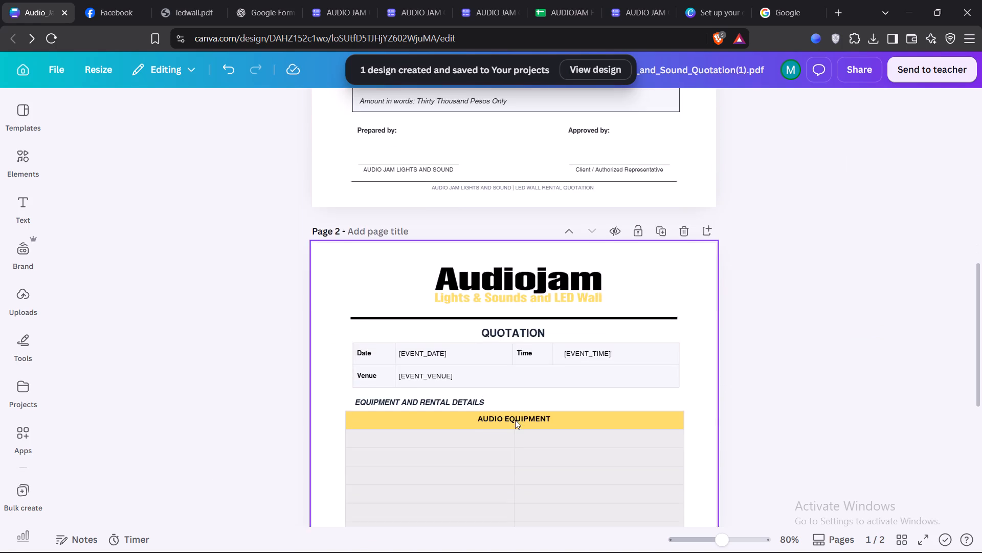
pyautogui.scroll(7, 515, 420)
pyautogui.click(577, 71)
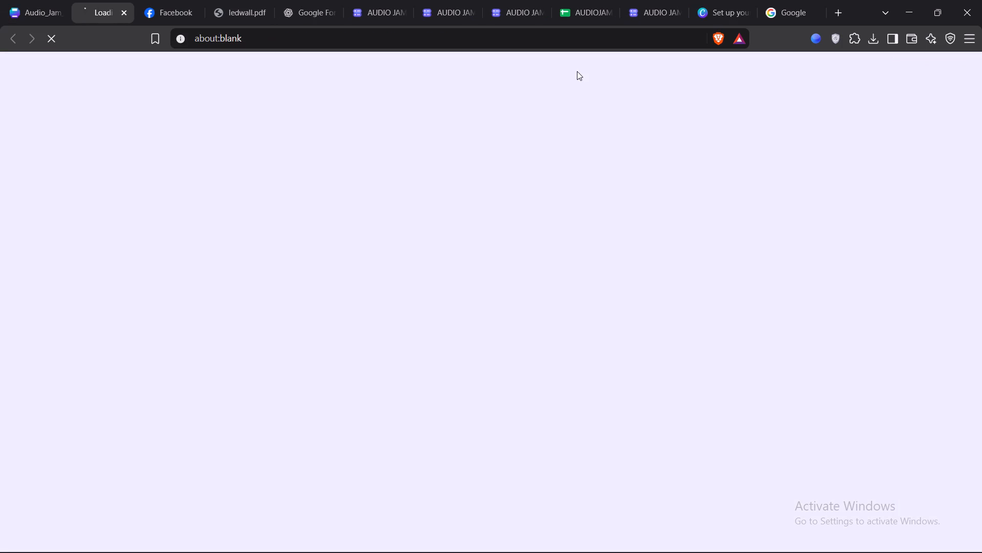
# Return to the original Audio_Jam_Lights_and_Sound_Quotation(1).pdf design.
pyautogui.click(34, 10)
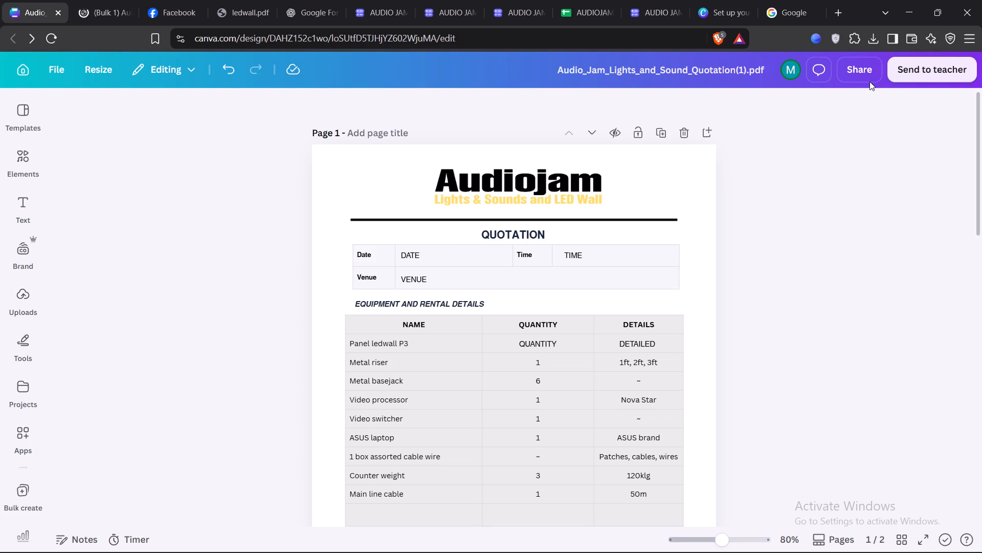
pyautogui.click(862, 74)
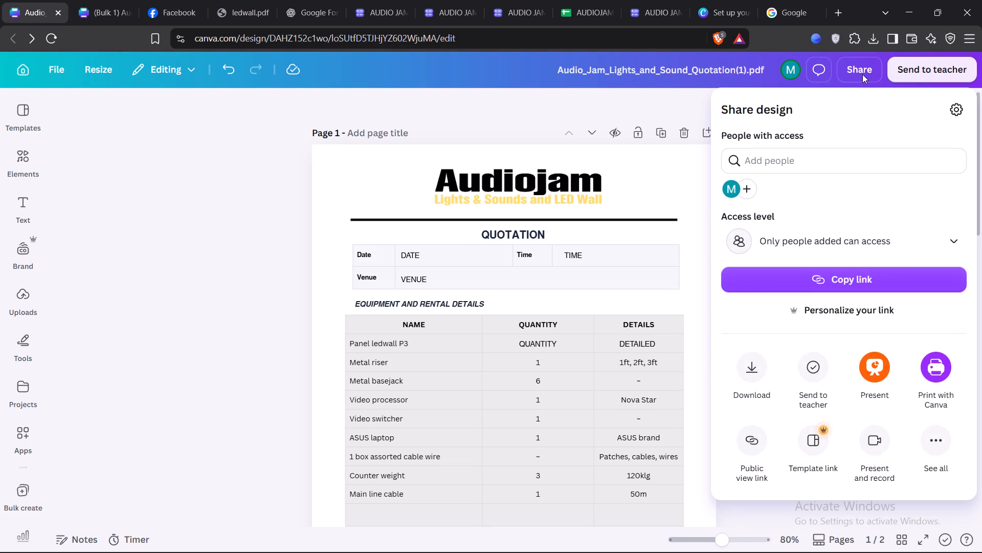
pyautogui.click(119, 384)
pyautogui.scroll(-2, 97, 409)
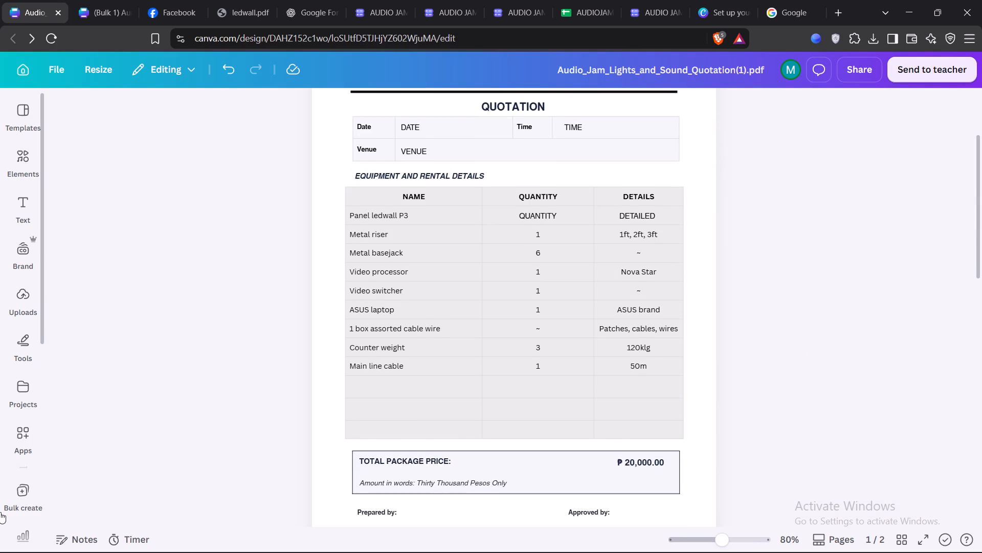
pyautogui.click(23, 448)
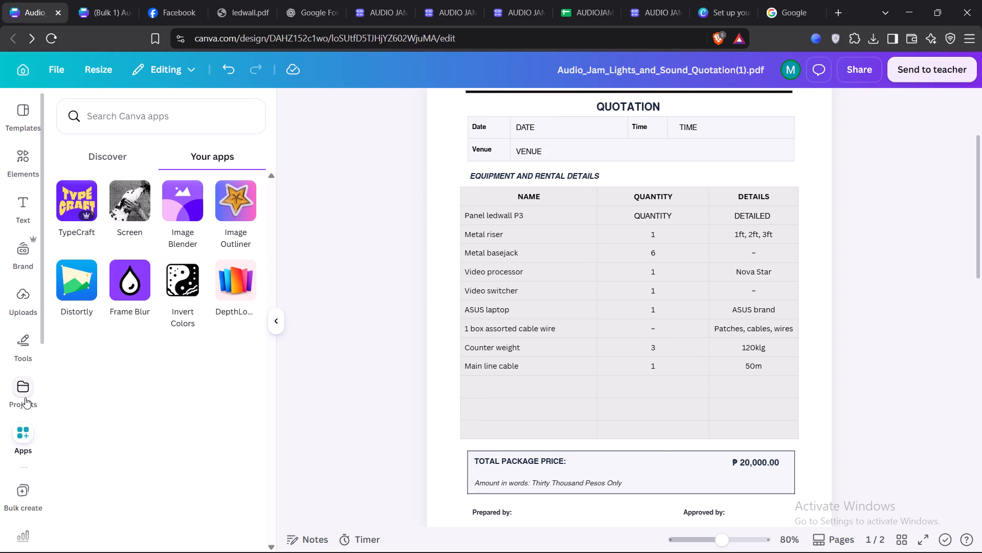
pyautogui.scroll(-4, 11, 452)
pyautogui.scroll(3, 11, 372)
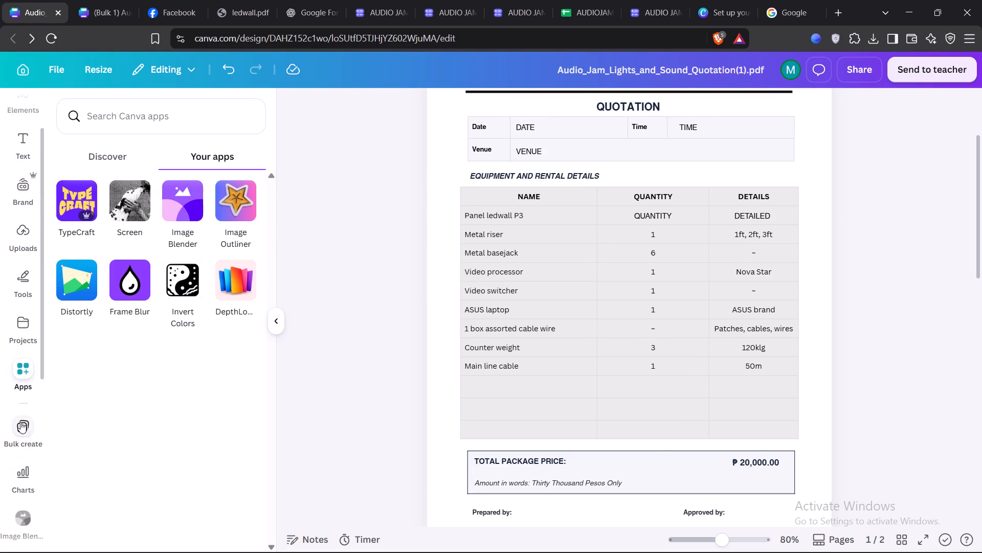
# Reopen Bulk create for the original quotation and open its data field labels for editing.
pyautogui.click(20, 422)
pyautogui.click(150, 240)
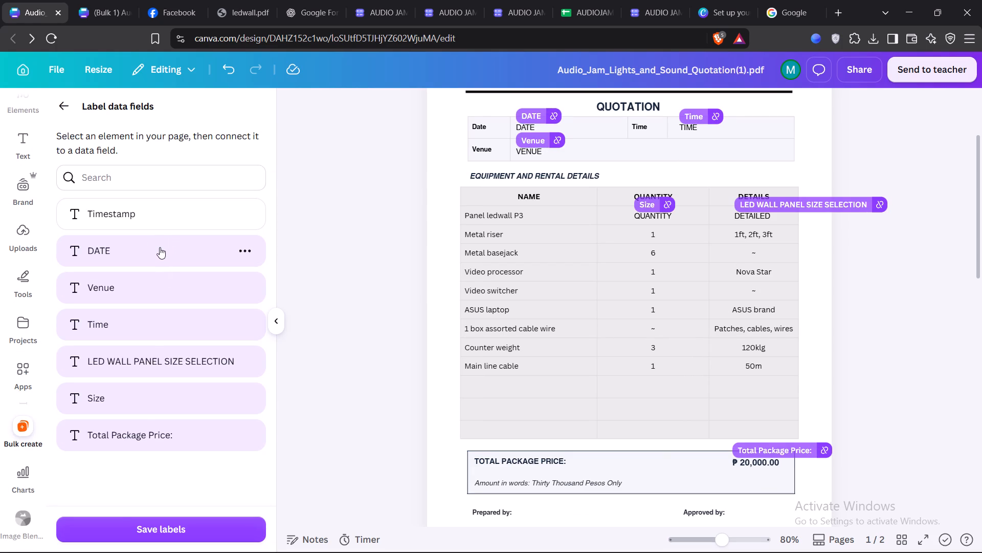
# Save the data field labels connected to the quotation design.
pyautogui.click(143, 538)
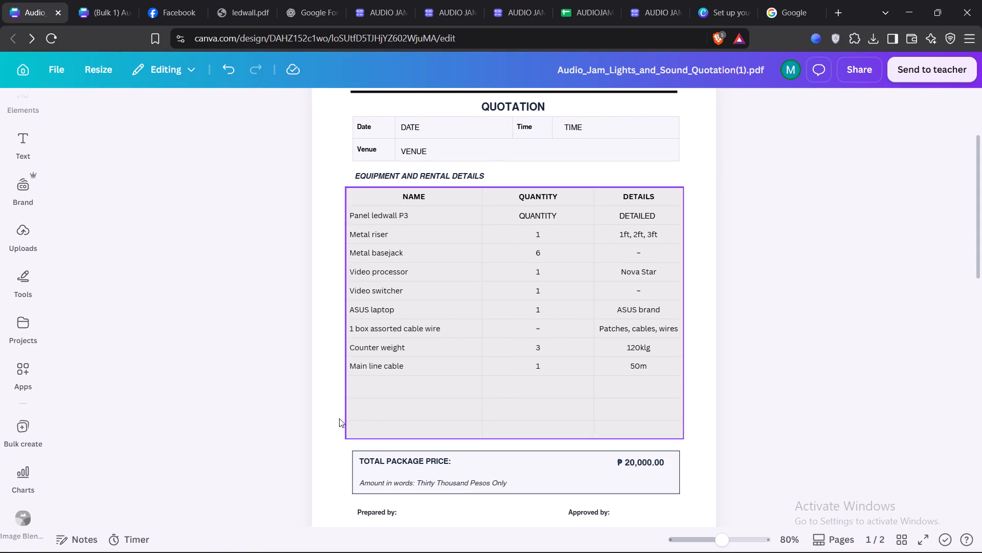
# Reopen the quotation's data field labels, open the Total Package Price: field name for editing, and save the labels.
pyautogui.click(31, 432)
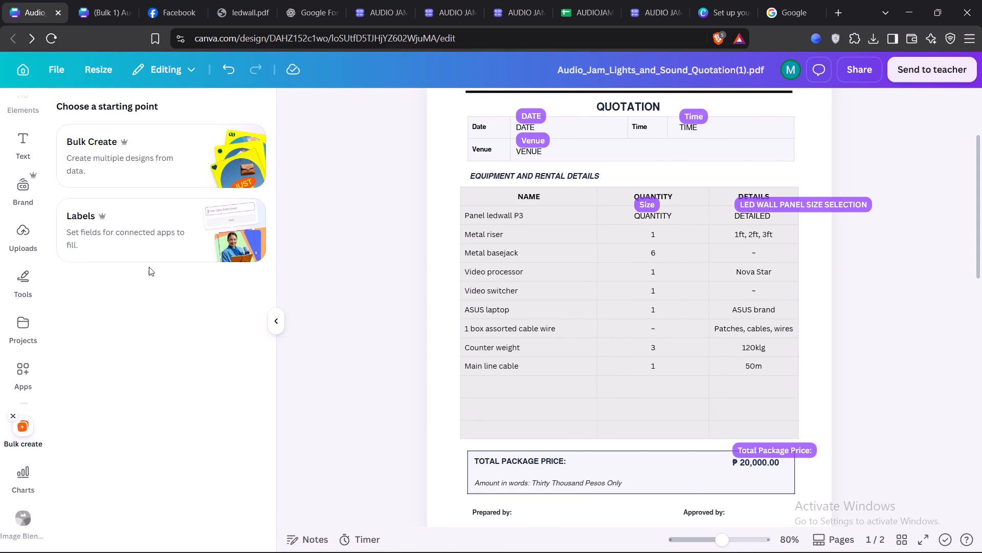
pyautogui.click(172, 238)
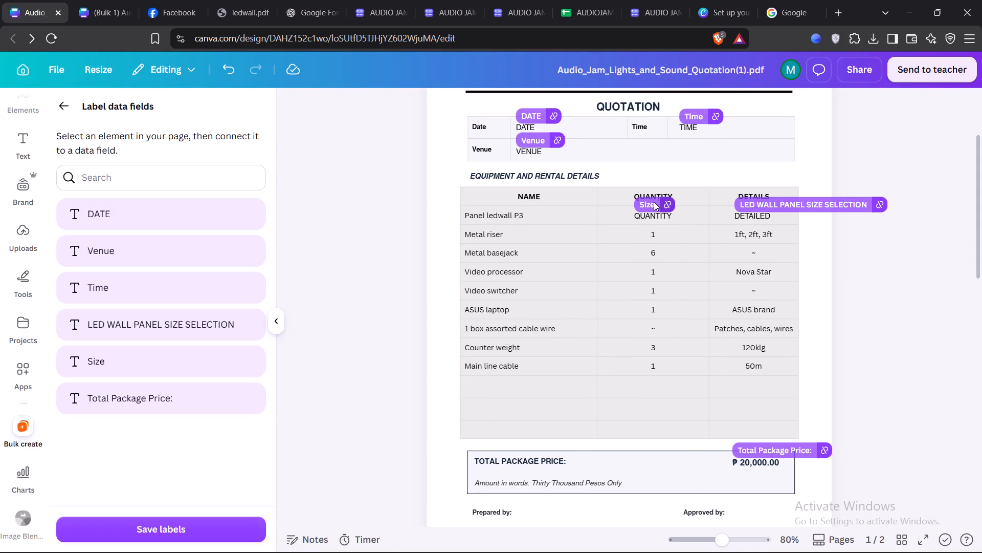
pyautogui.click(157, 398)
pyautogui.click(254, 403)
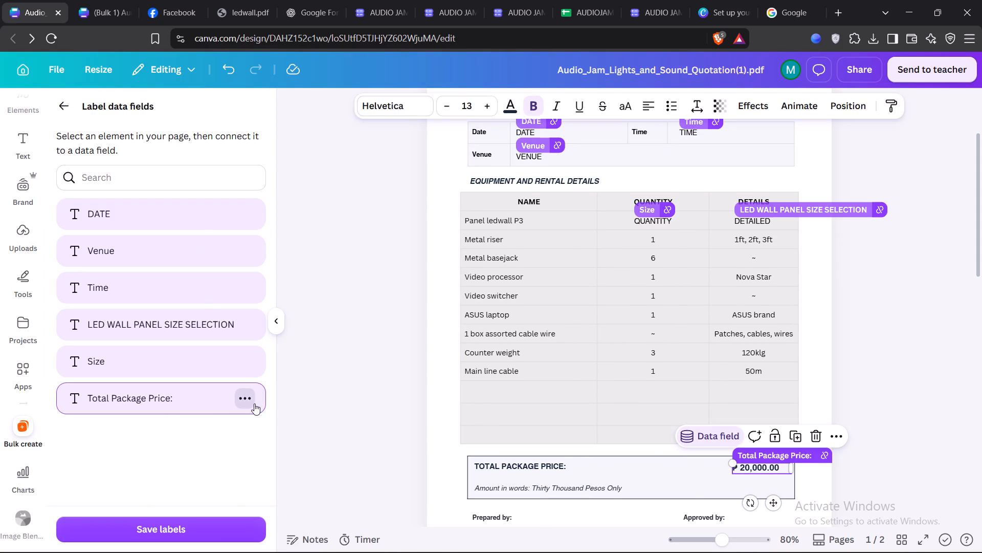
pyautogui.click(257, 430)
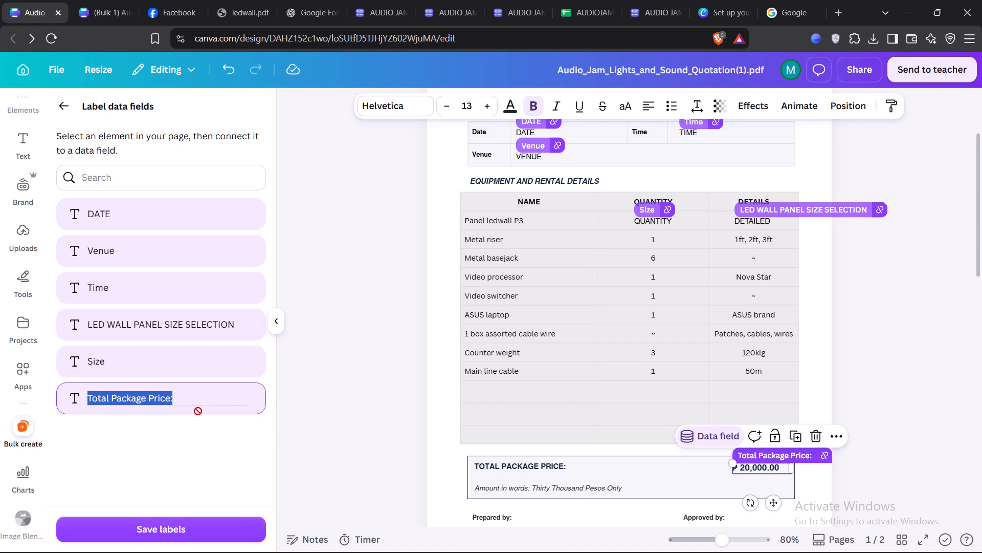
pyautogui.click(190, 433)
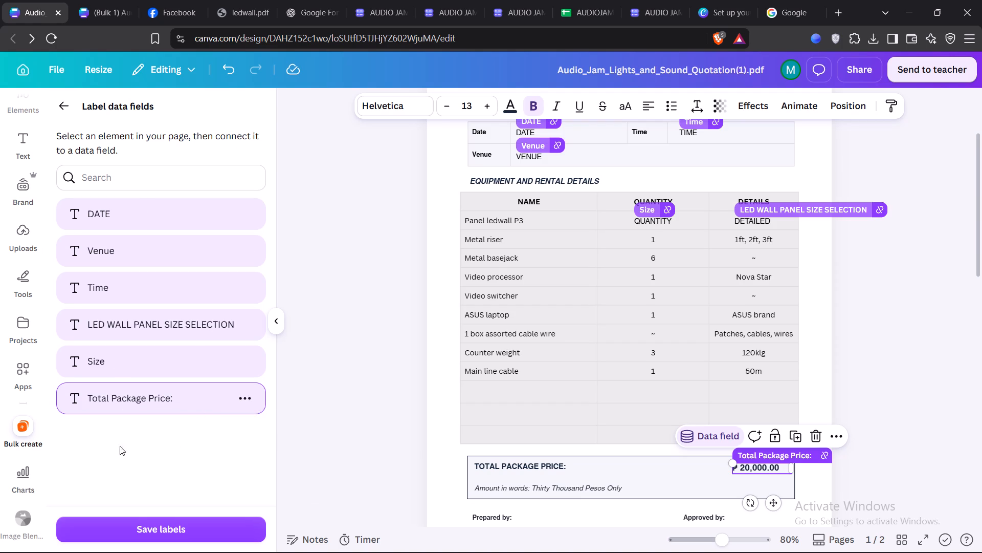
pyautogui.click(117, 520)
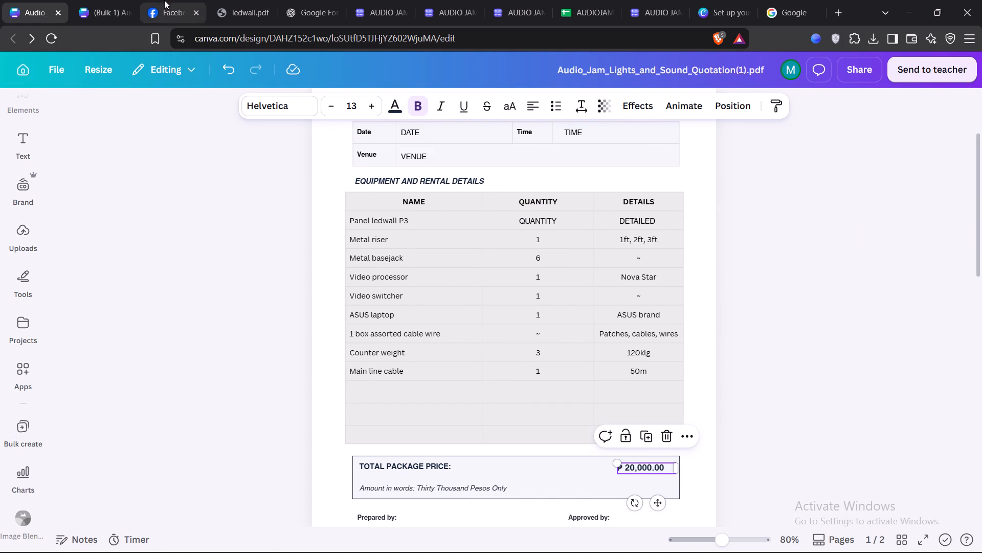
# Switch to the AUDIOJAM FILLER form responses spreadsheet and reload it.
pyautogui.click(74, 15)
pyautogui.click(181, 7)
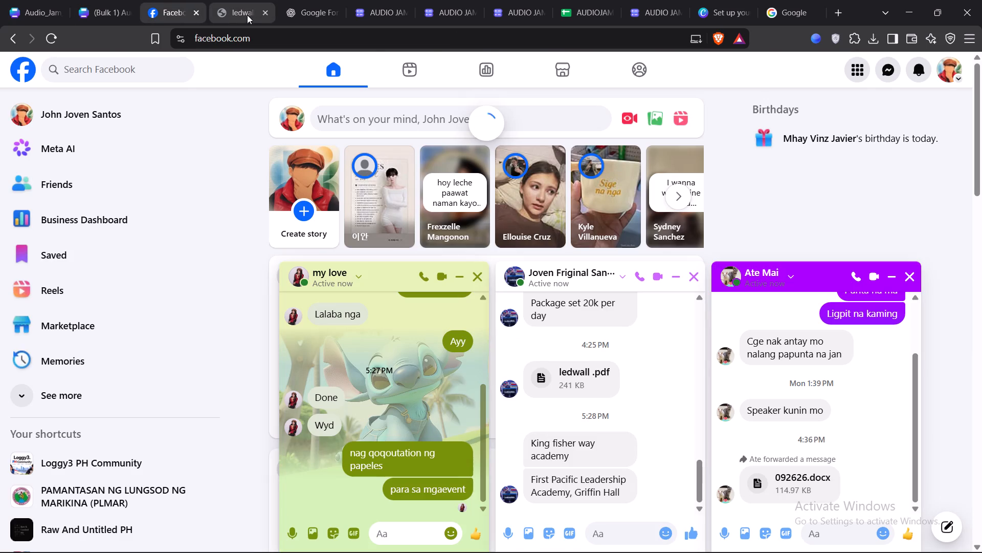
pyautogui.click(587, 19)
pyautogui.click(187, 228)
pyautogui.click(47, 32)
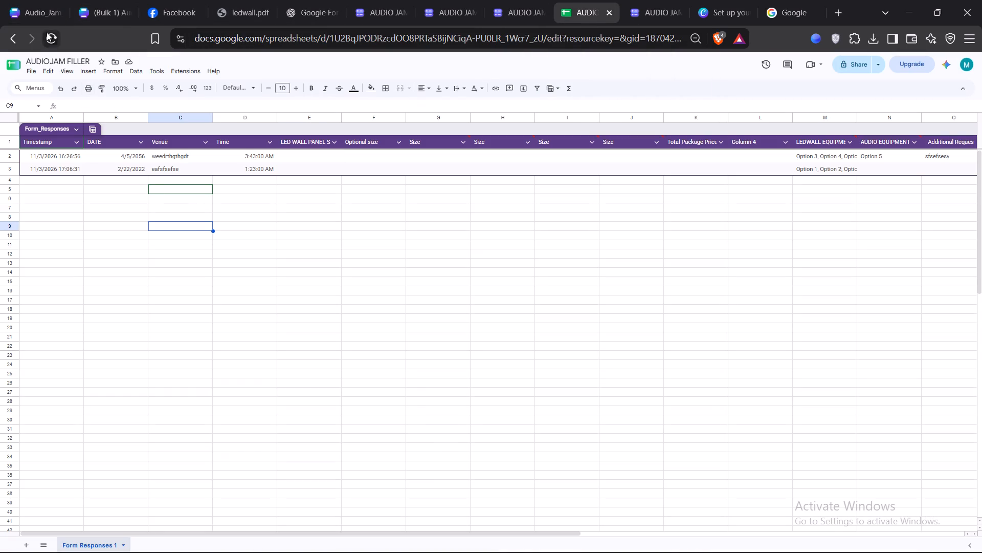
# Go to the Google Sheets home list and open the CANVA DATA spreadsheet.
pyautogui.click(16, 63)
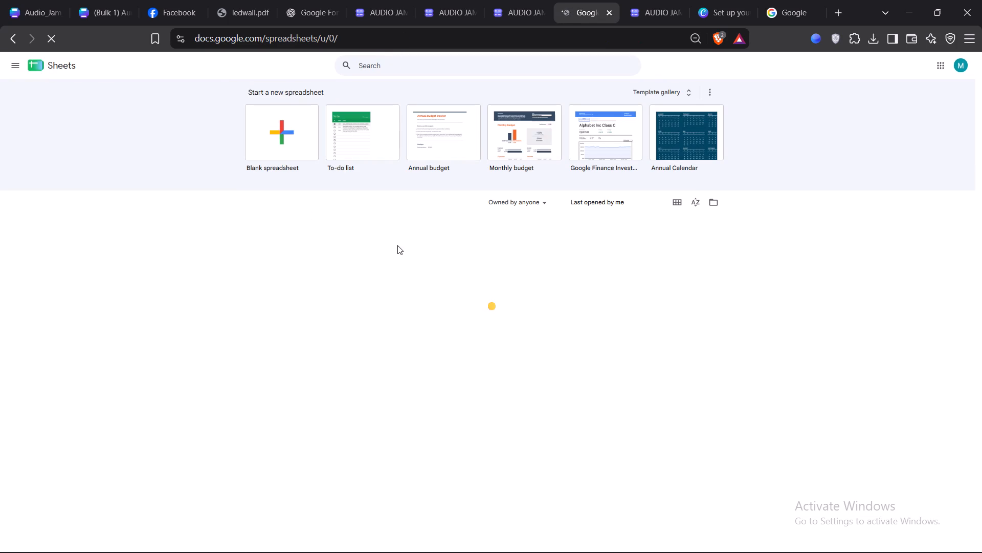
pyautogui.click(291, 248)
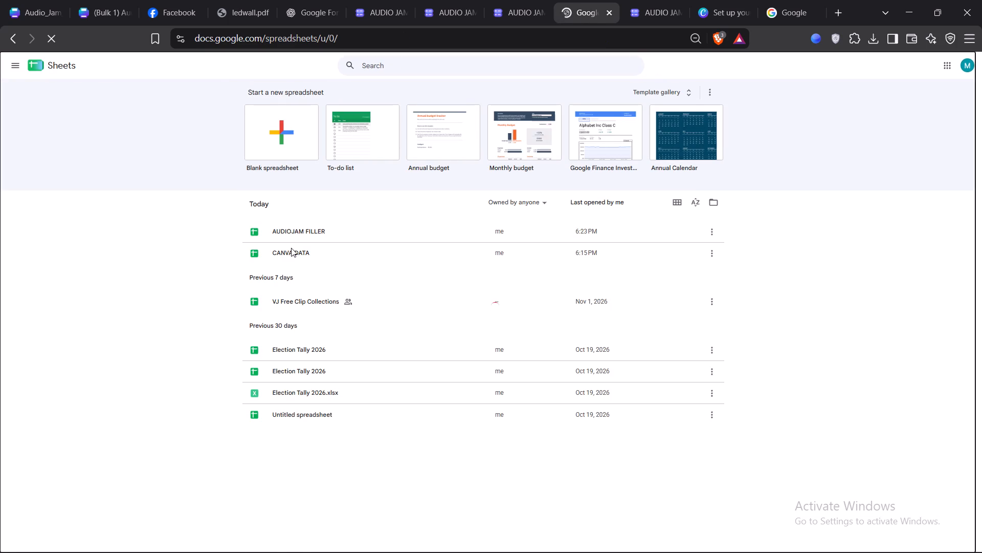
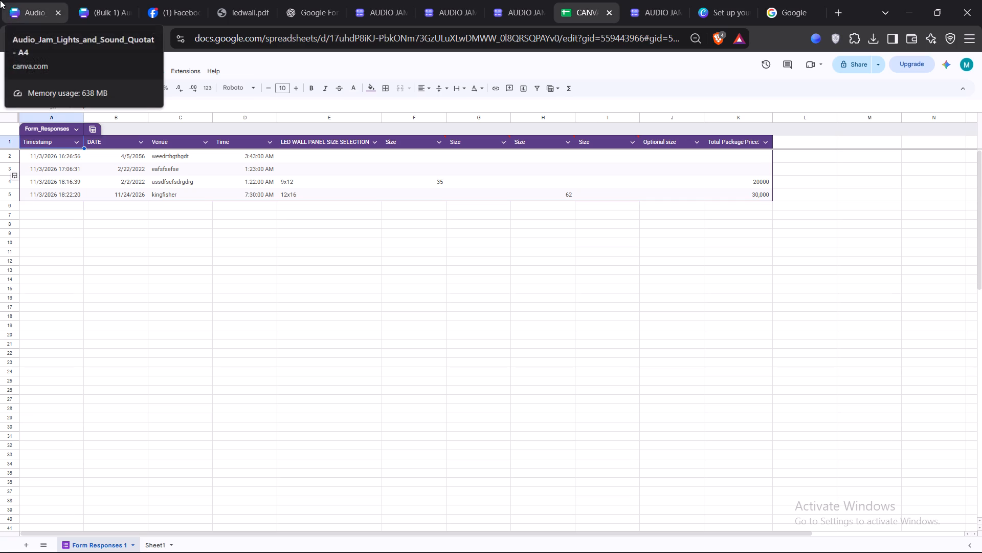
# Switch to the (Bulk 1) Audio_Jam_Lights_and_Sound_Quotation(1).pdf design and examine the equipment table on page 1.
pyautogui.click(104, 15)
pyautogui.scroll(2, 658, 322)
pyautogui.click(524, 330)
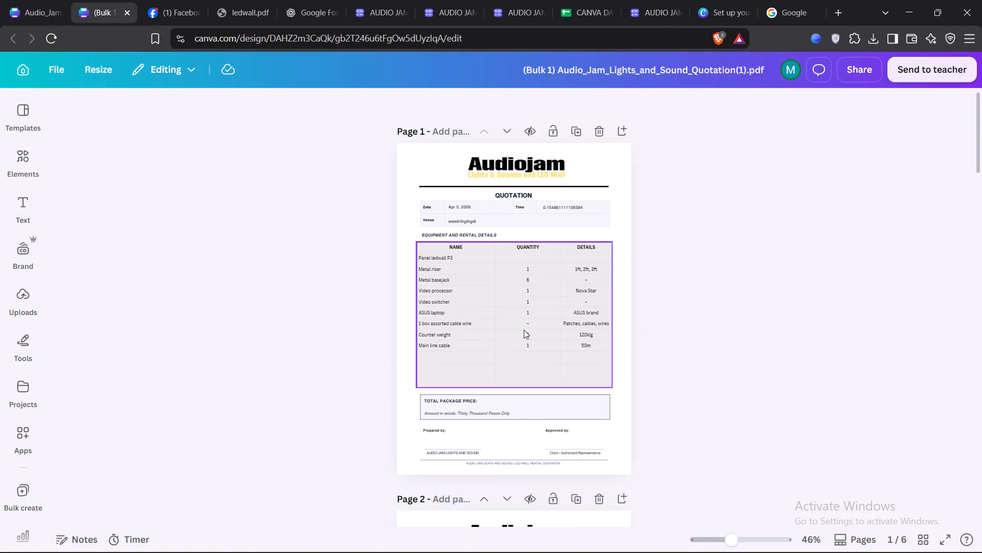
pyautogui.click(519, 259)
pyautogui.click(776, 237)
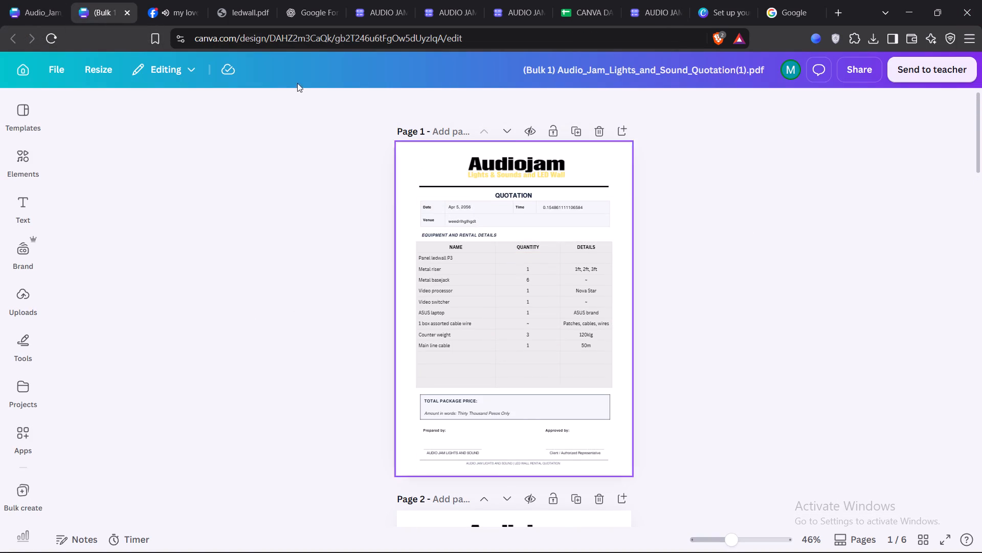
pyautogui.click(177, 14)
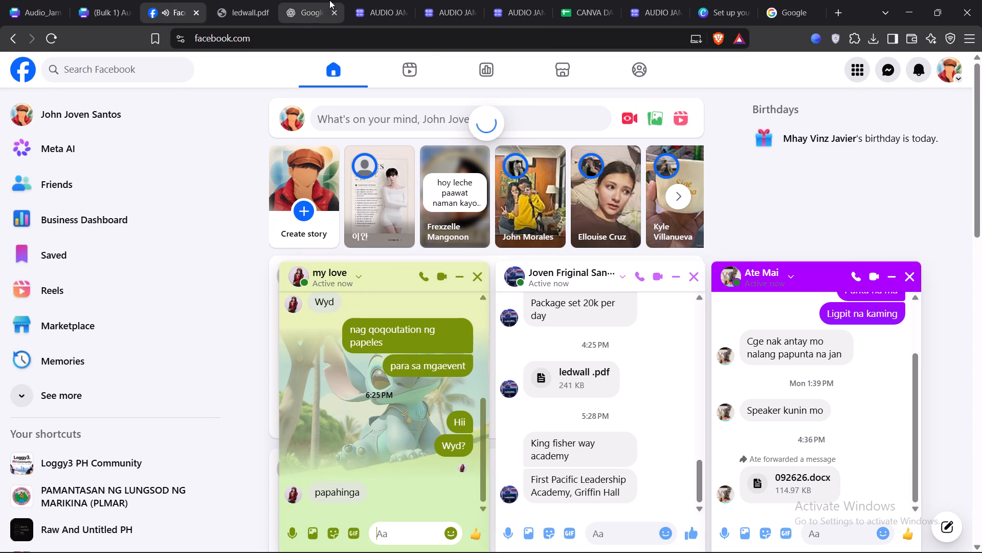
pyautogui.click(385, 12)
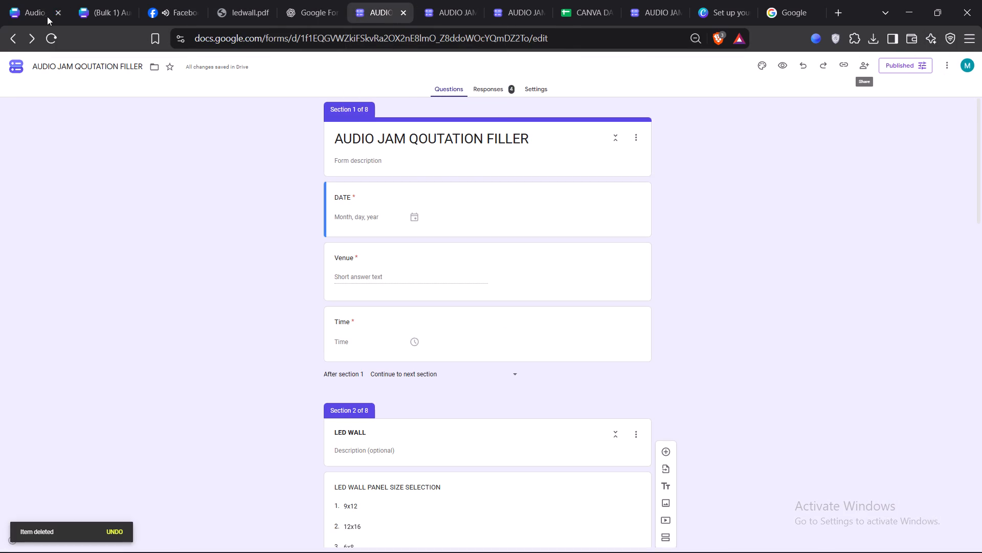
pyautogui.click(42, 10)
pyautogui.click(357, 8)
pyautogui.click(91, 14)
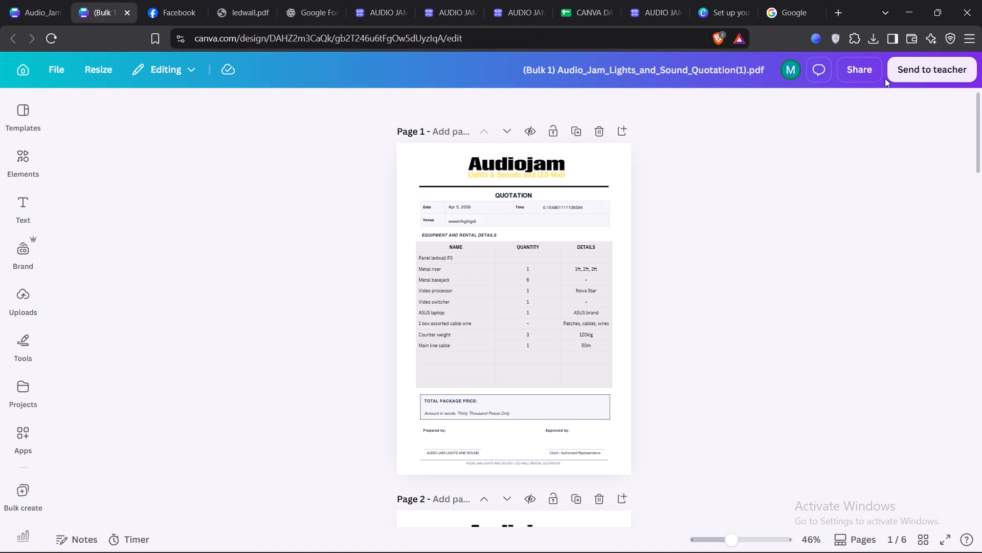
# View the sharing options of the bulk-created quotation design and close them.
pyautogui.click(864, 66)
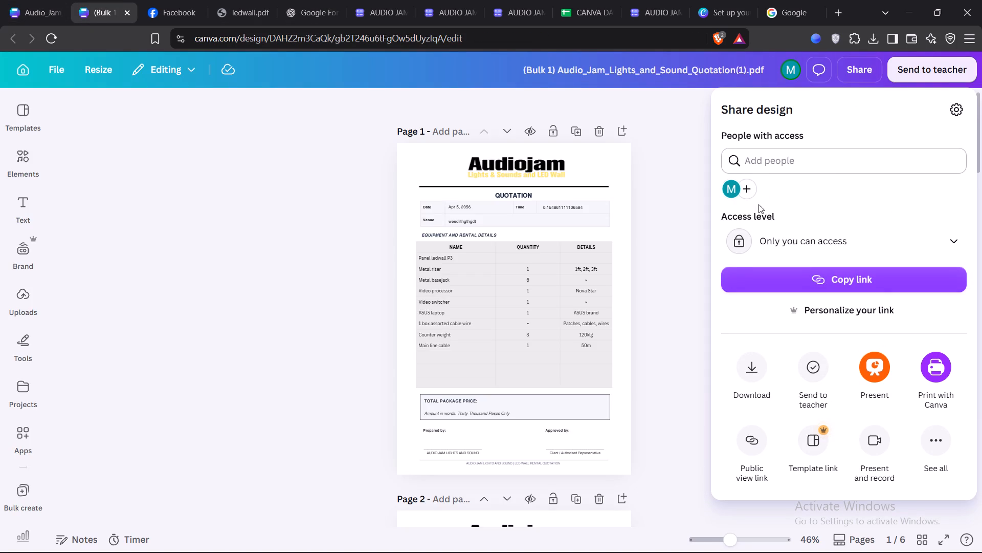
pyautogui.click(575, 209)
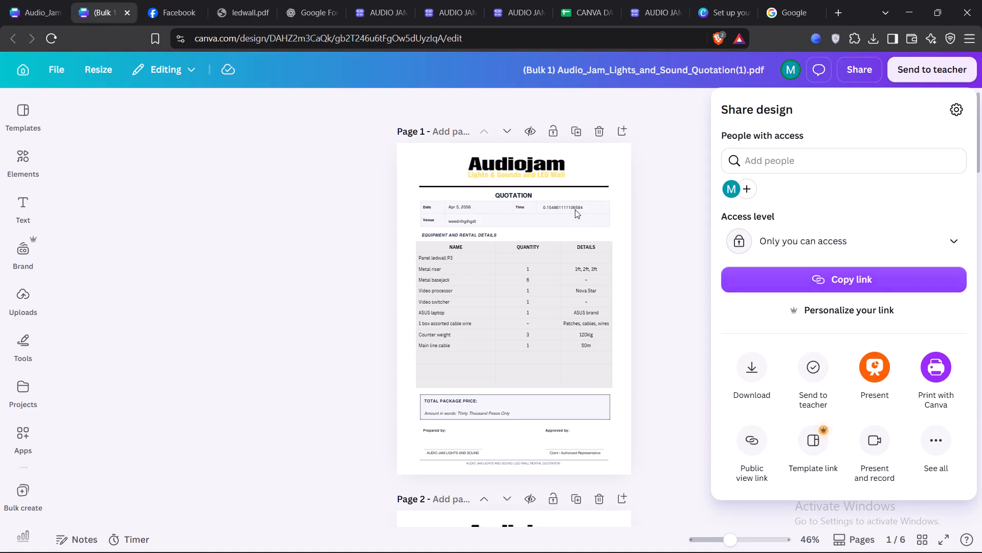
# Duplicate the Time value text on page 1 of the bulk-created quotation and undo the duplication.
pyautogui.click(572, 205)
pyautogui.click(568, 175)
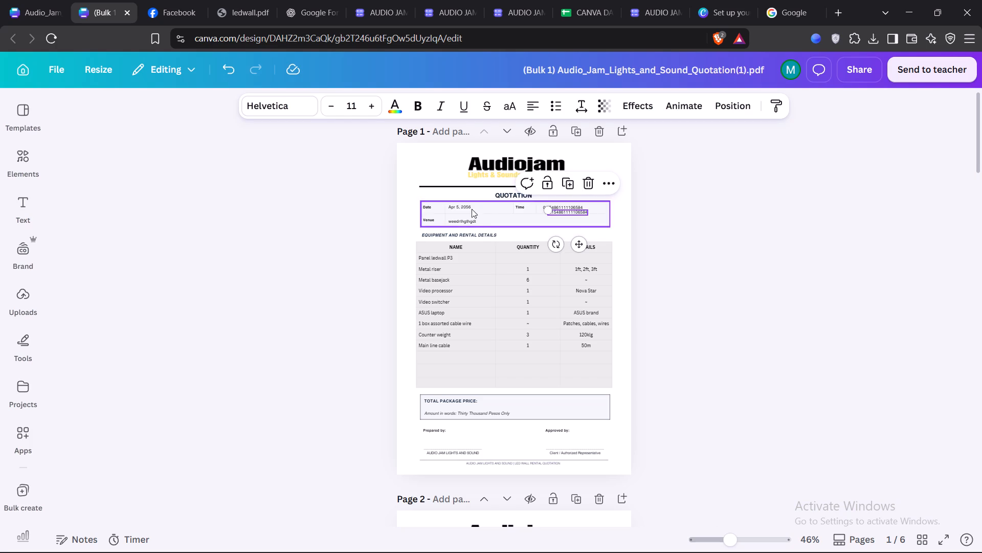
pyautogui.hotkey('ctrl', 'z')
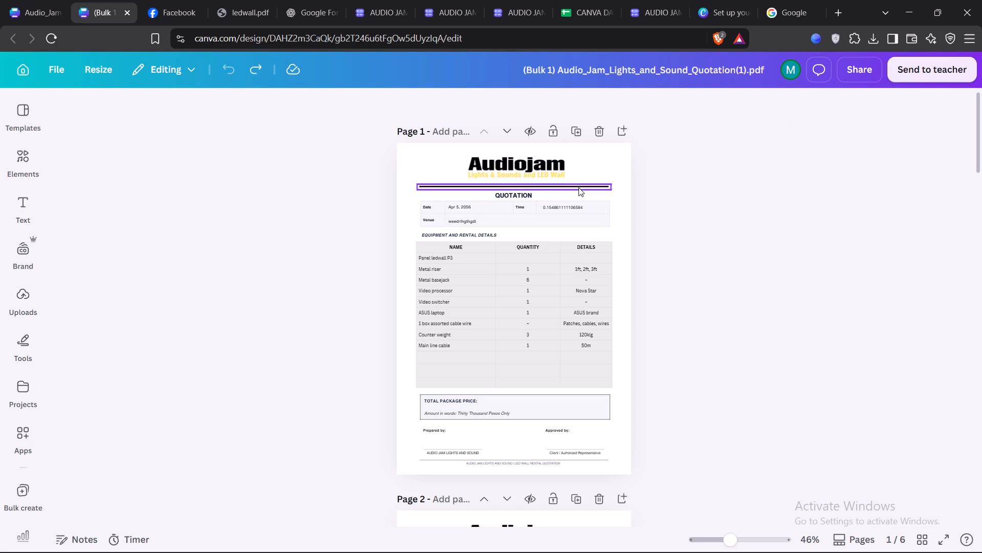
# Delete the filled-in time, date and venue values from page 1 of the bulk-created quotation.
pyautogui.click(572, 208)
pyautogui.click(581, 174)
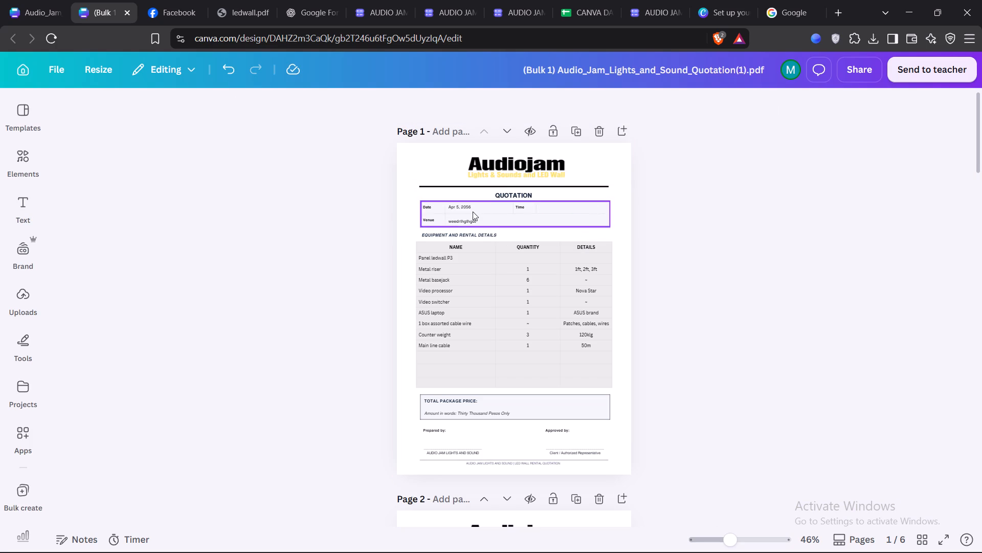
pyautogui.click(467, 205)
pyautogui.click(482, 184)
pyautogui.click(467, 220)
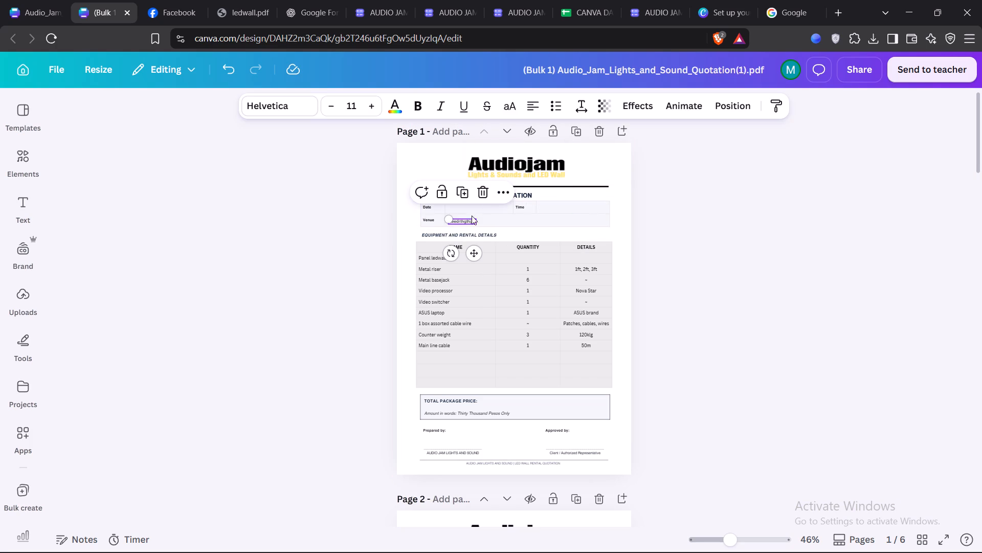
pyautogui.click(487, 194)
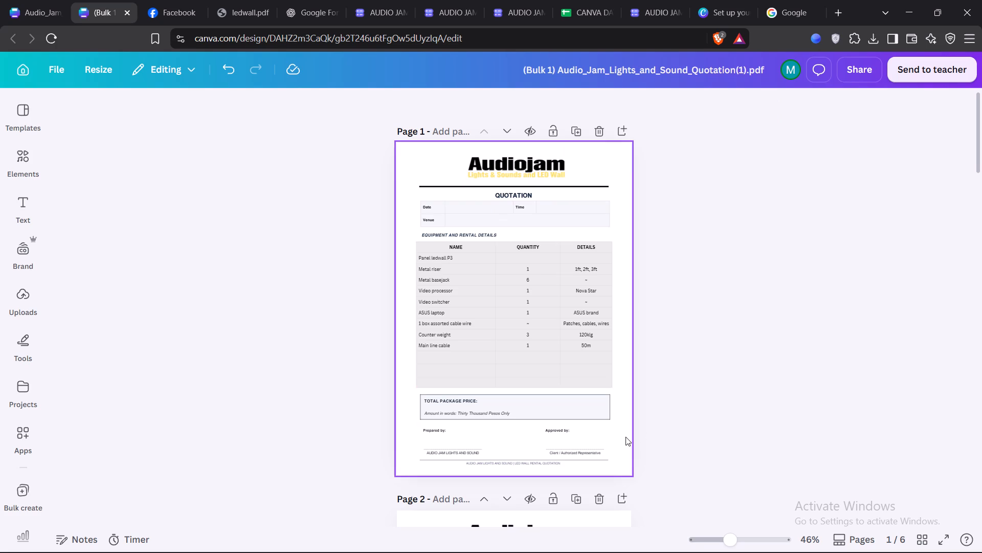
# Download only page 1 of the quotation as a PDF and save it in the New Visuals folder under the suggested name.
pyautogui.click(873, 65)
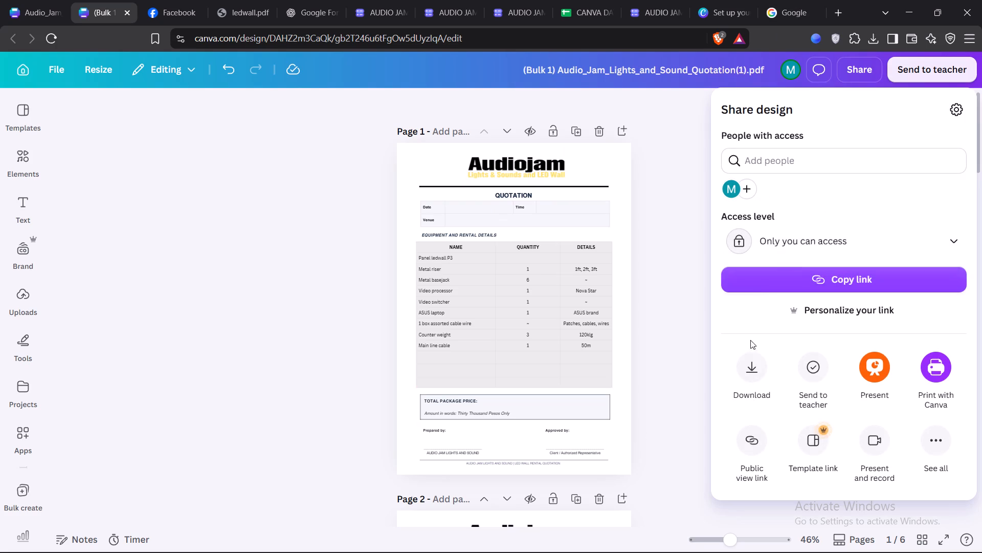
pyautogui.click(757, 365)
pyautogui.click(778, 161)
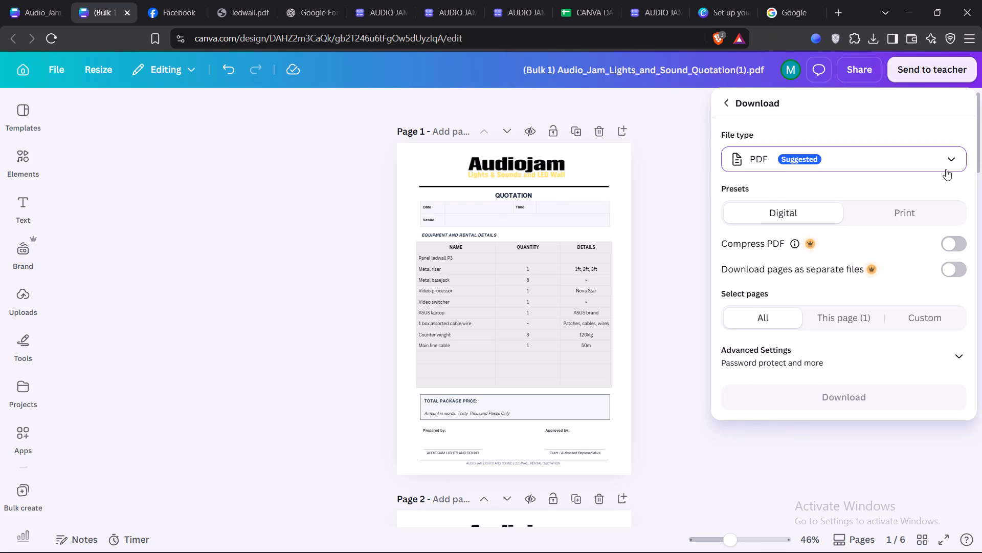
pyautogui.click(931, 162)
pyautogui.click(931, 162)
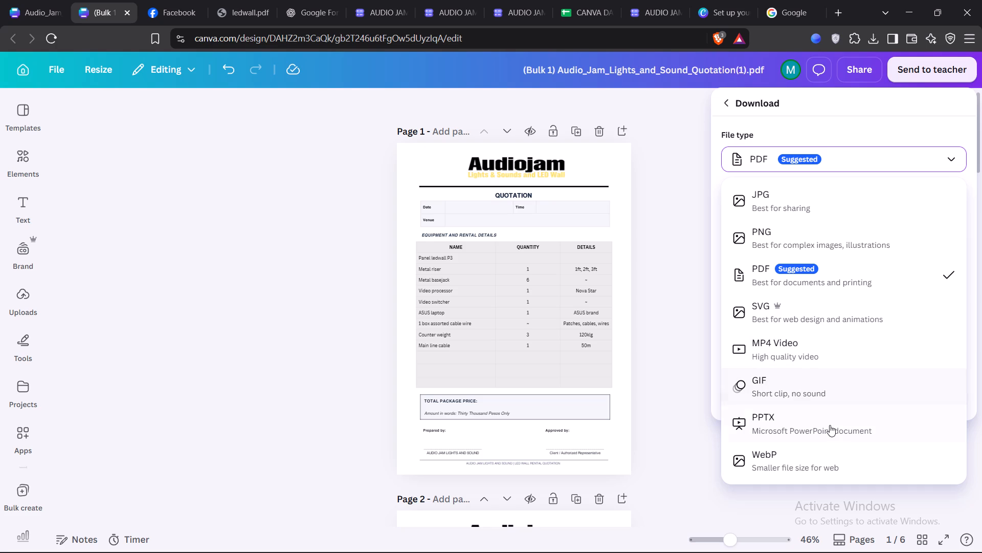
pyautogui.scroll(-1, 830, 430)
pyautogui.click(803, 284)
pyautogui.click(837, 310)
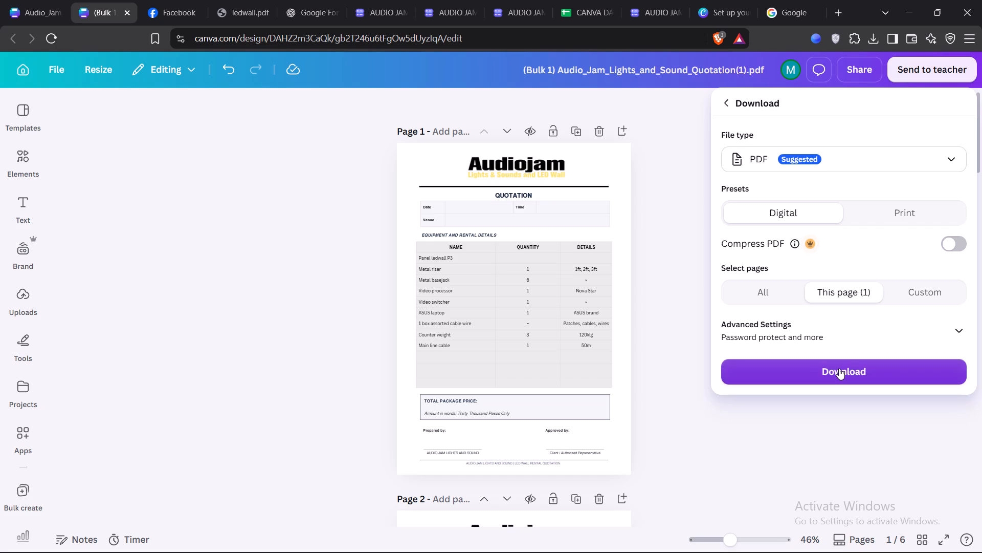
pyautogui.click(839, 368)
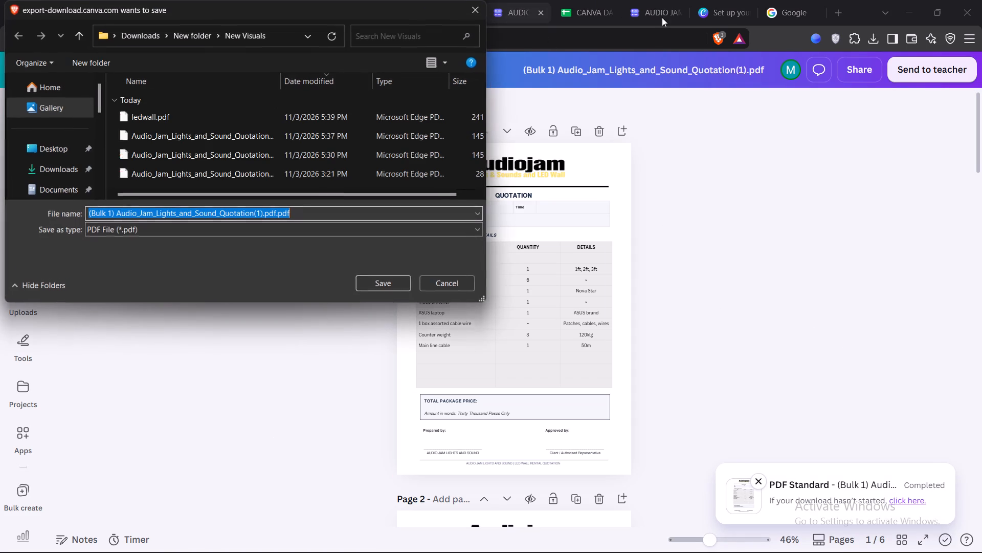
pyautogui.click(385, 280)
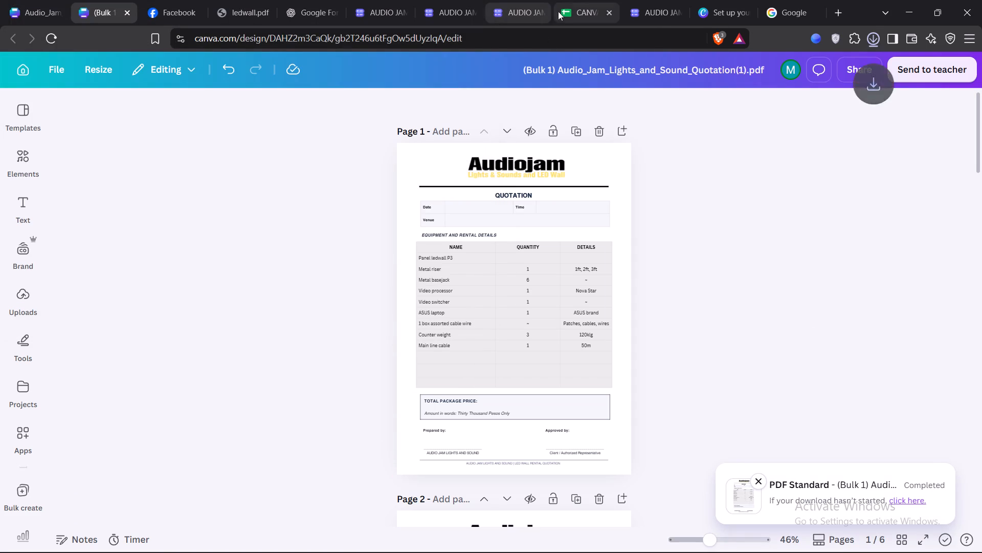
# Close the original quotation design, the ledwall.pdf tab and two of the extra AUDIO JAM QOUTATION FILLER form tabs.
pyautogui.click(58, 12)
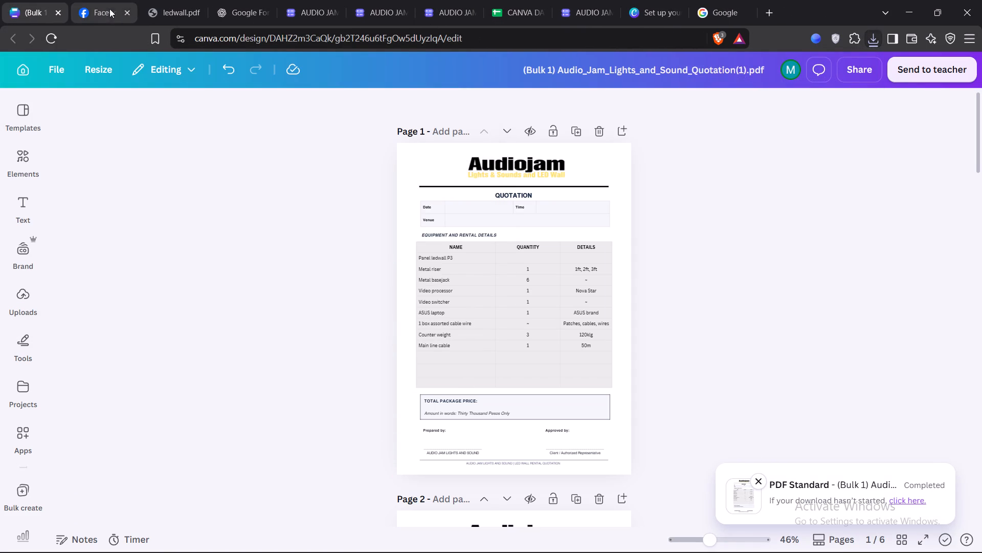
pyautogui.click(197, 10)
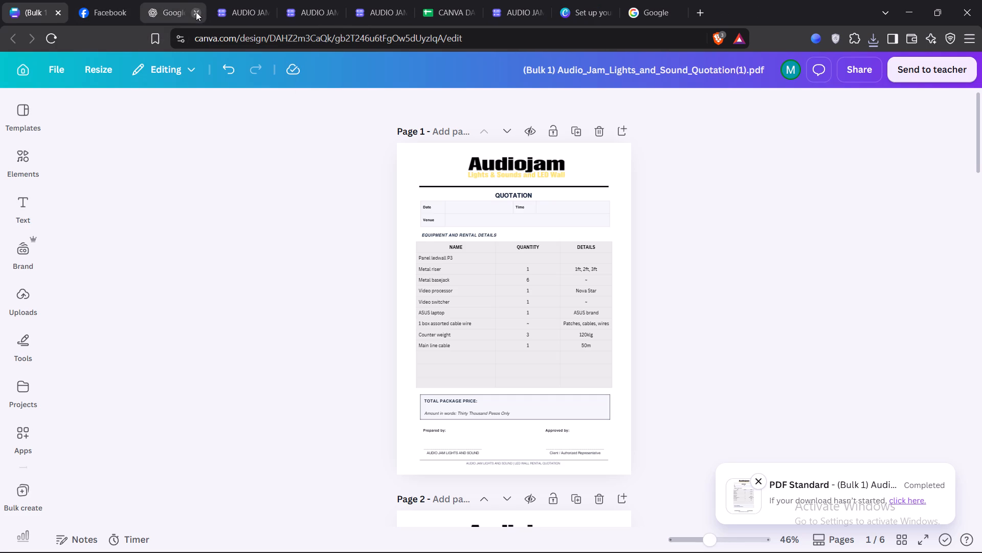
pyautogui.click(169, 11)
pyautogui.click(234, 11)
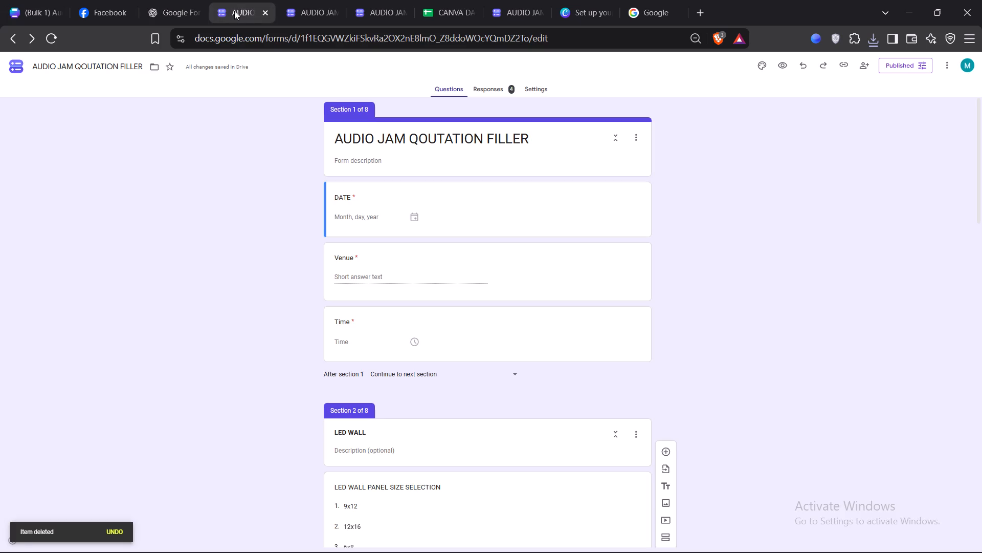
pyautogui.click(298, 14)
pyautogui.click(341, 12)
pyautogui.click(337, 12)
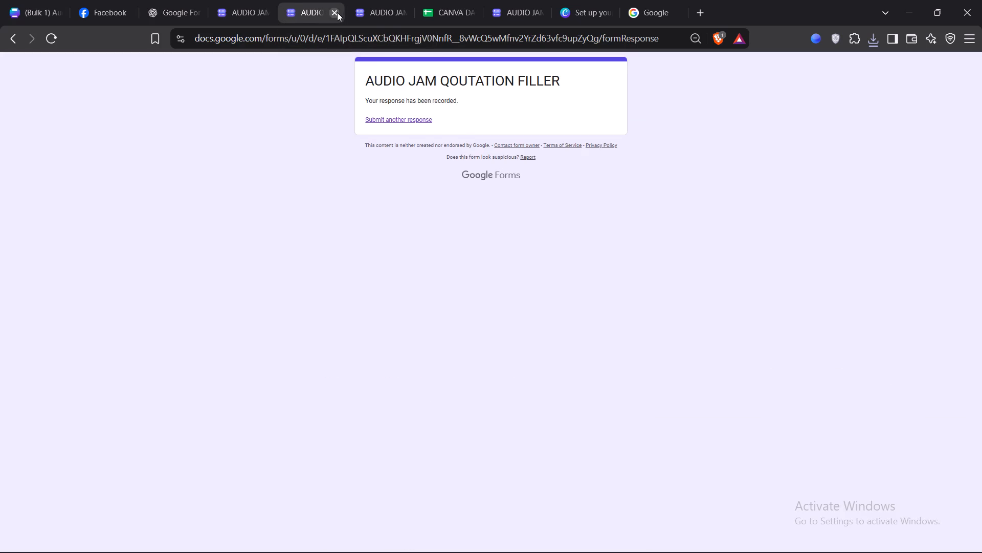
pyautogui.click(332, 13)
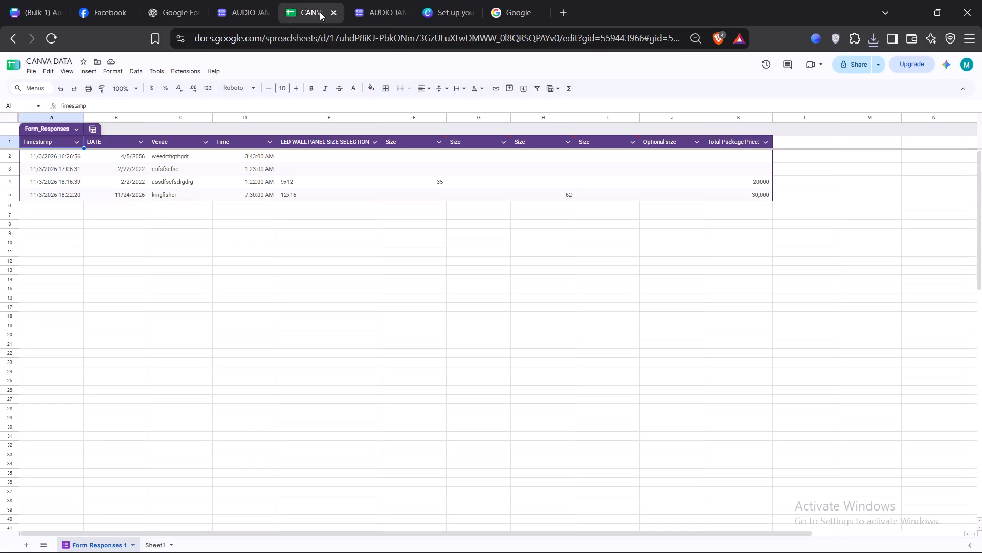
# In the remaining submitted-response form tab, search the web for google sheets and open a new Google Sheets spreadsheet.
pyautogui.click(371, 12)
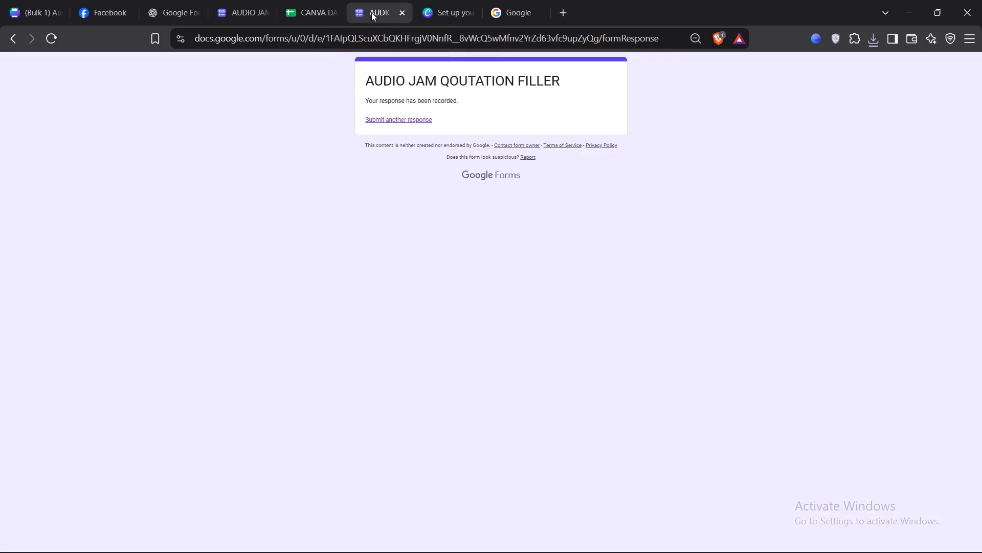
pyautogui.click(378, 36)
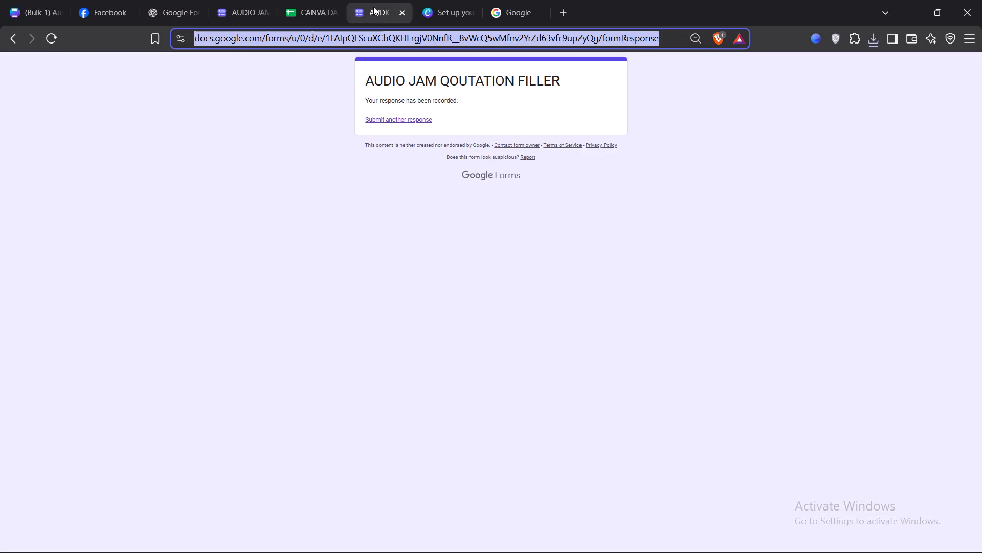
pyautogui.click(806, 225)
pyautogui.click(4, 37)
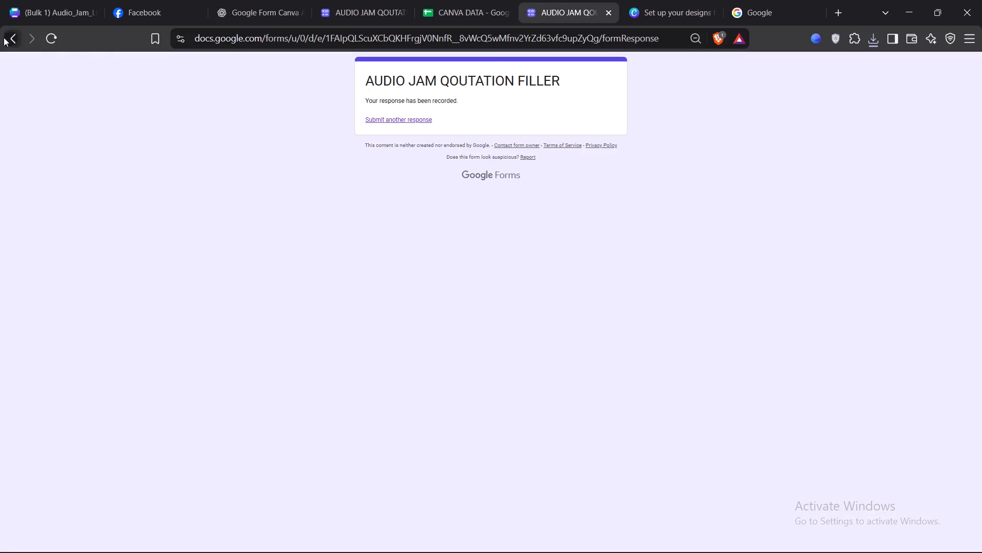
pyautogui.scroll(2, 413, 199)
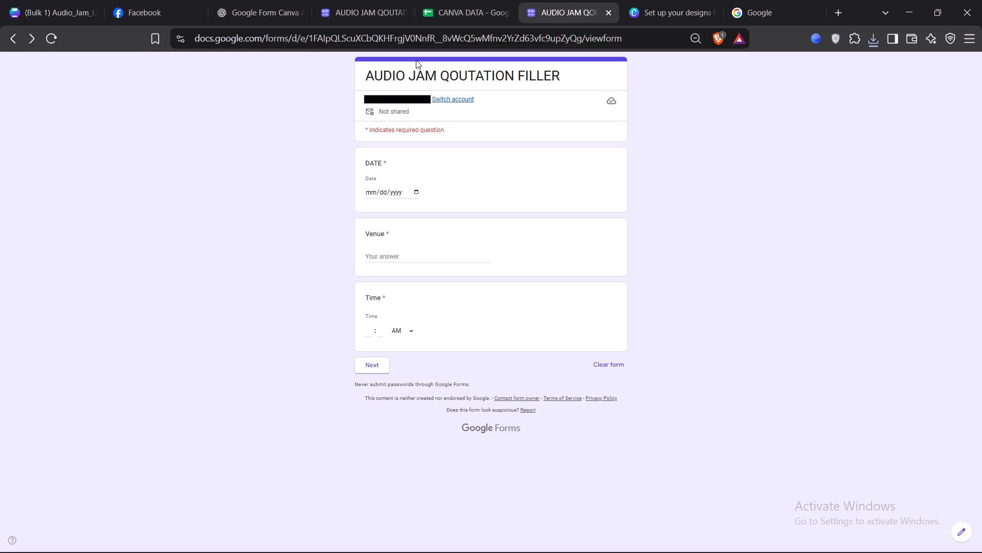
pyautogui.click(425, 36)
pyautogui.write('go')
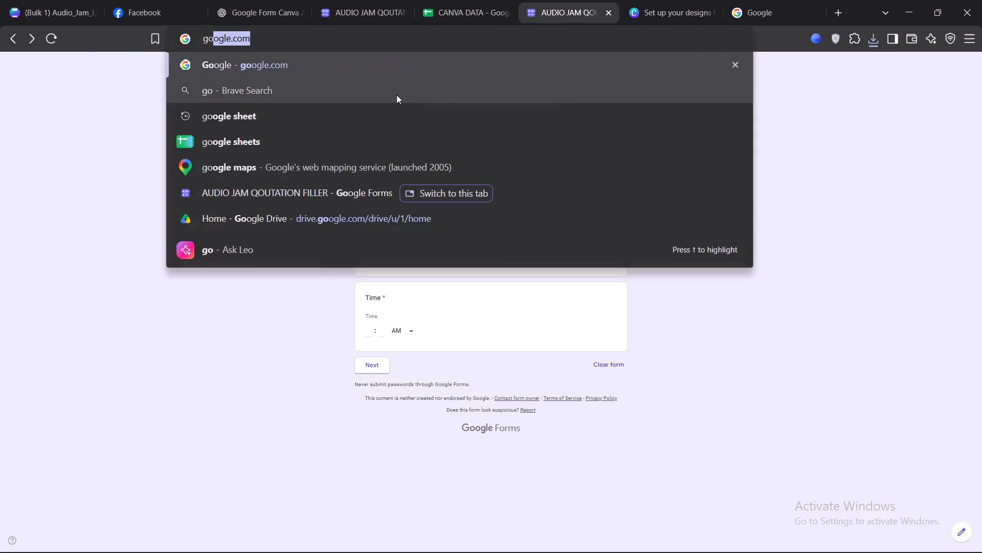
pyautogui.click(296, 133)
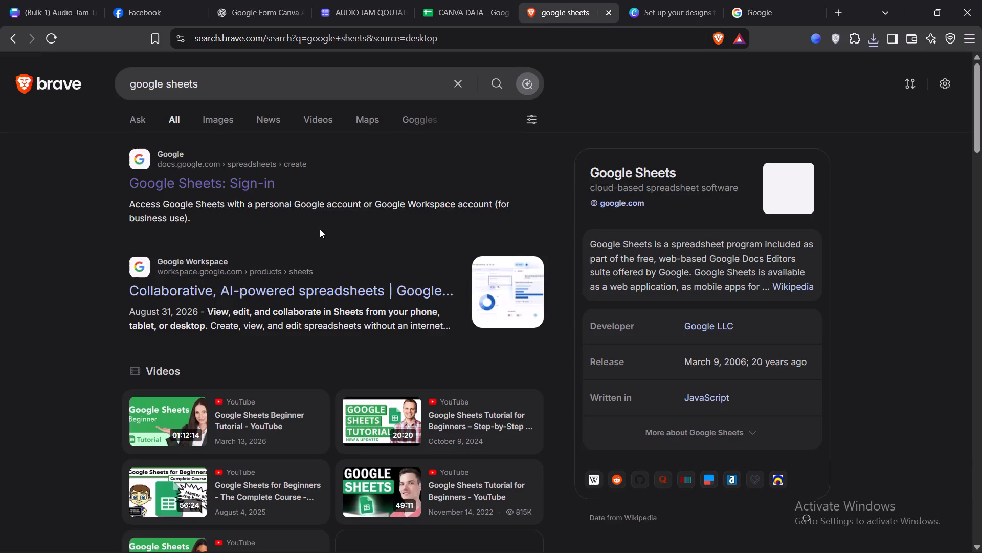
pyautogui.click(232, 179)
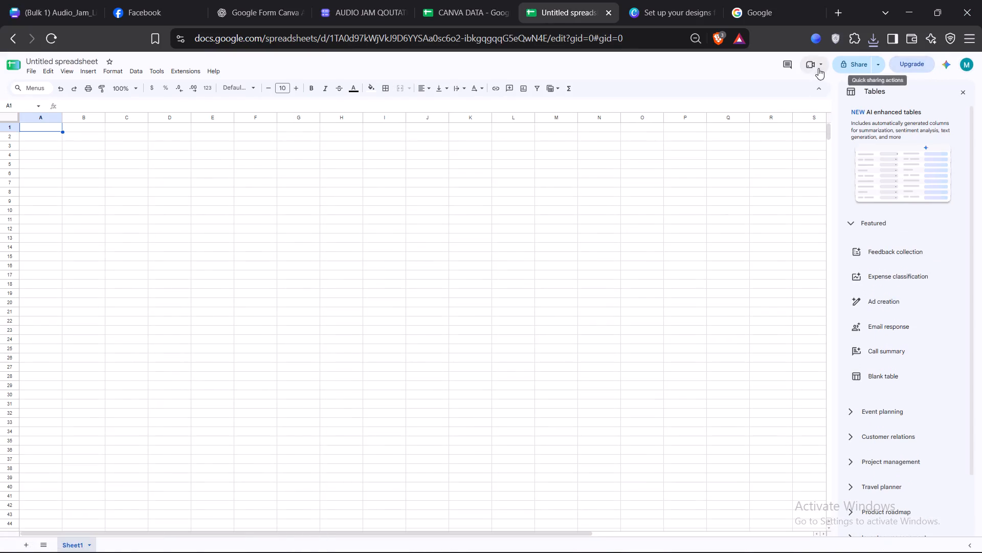
# Switch from Google Sheets to Google Docs and create a blank document.
pyautogui.click(967, 62)
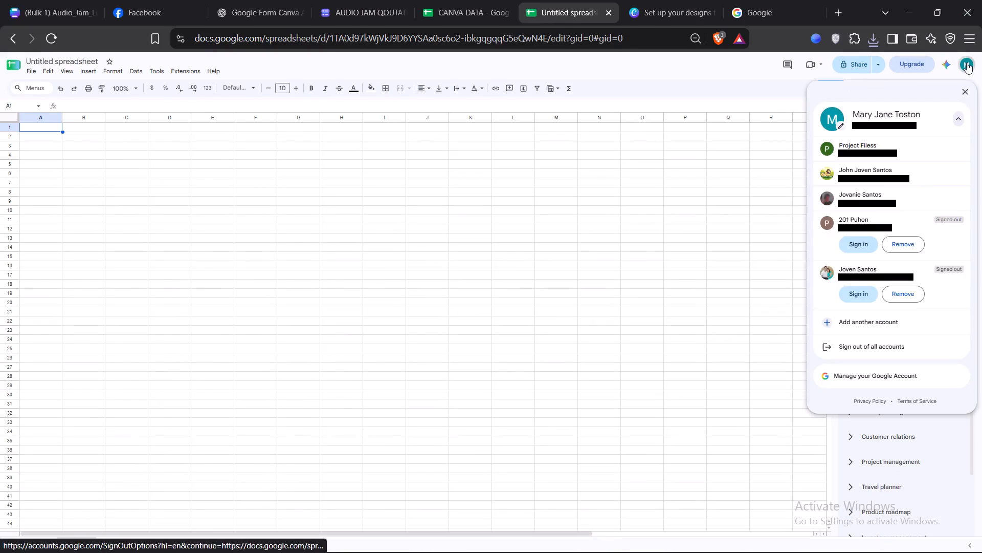
pyautogui.click(18, 63)
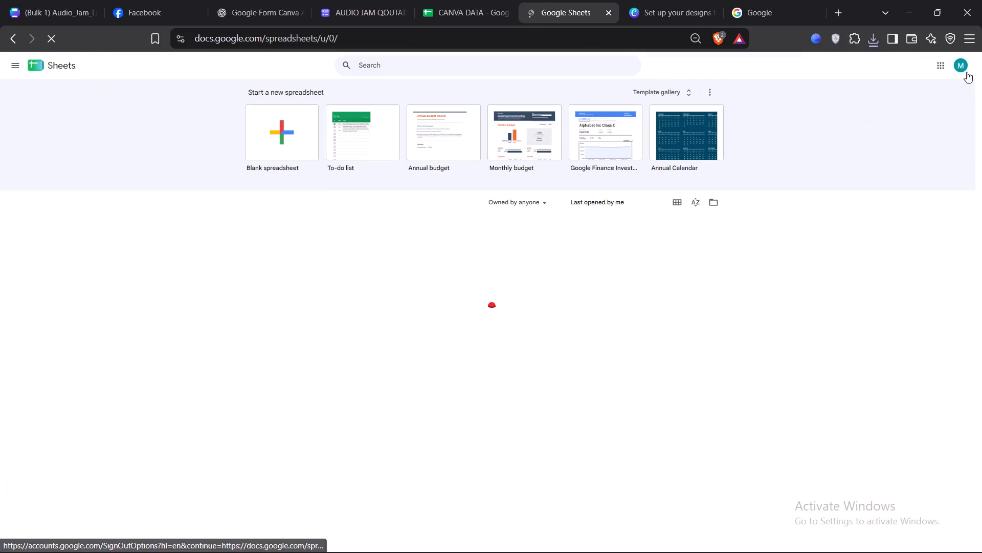
pyautogui.click(936, 66)
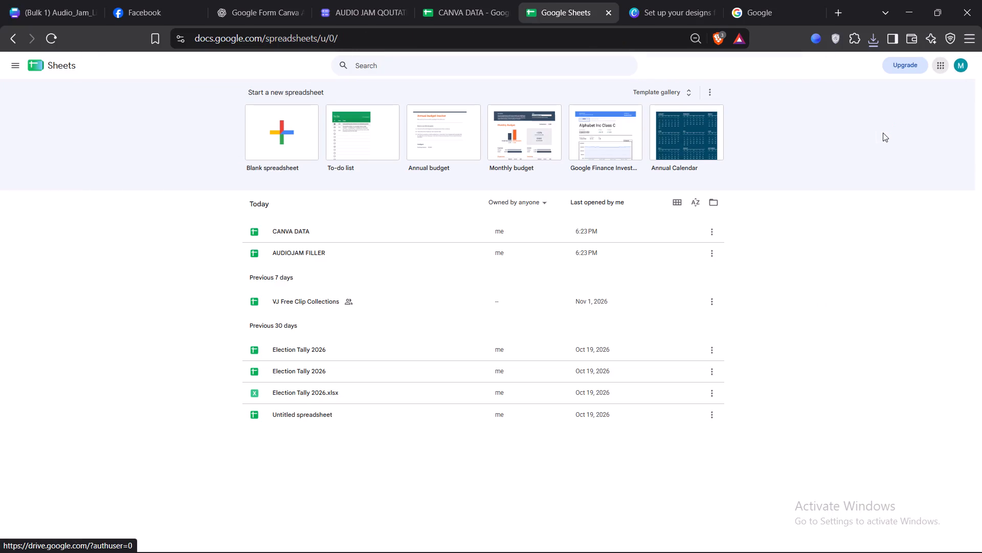
pyautogui.click(943, 60)
pyautogui.scroll(-1, 911, 247)
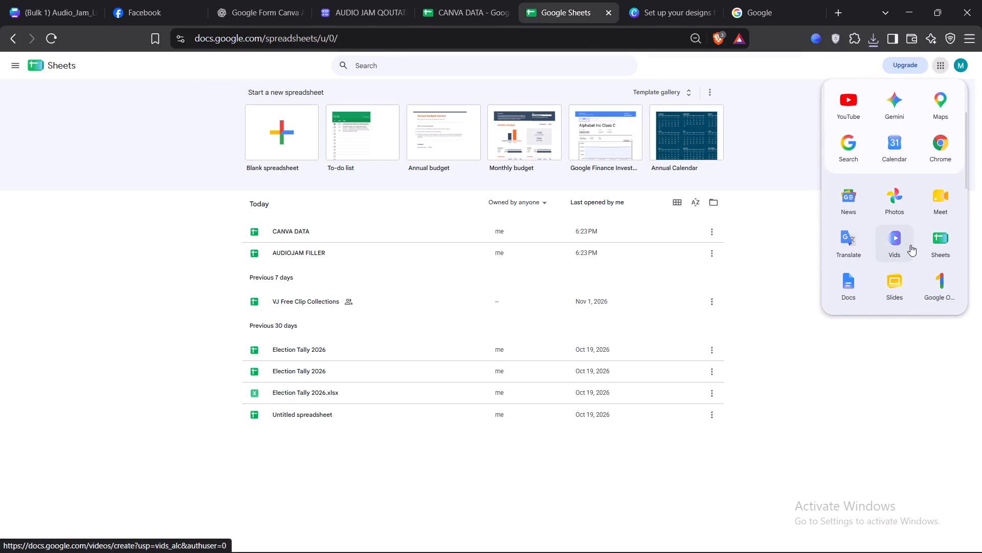
pyautogui.scroll(-1, 908, 246)
pyautogui.click(847, 223)
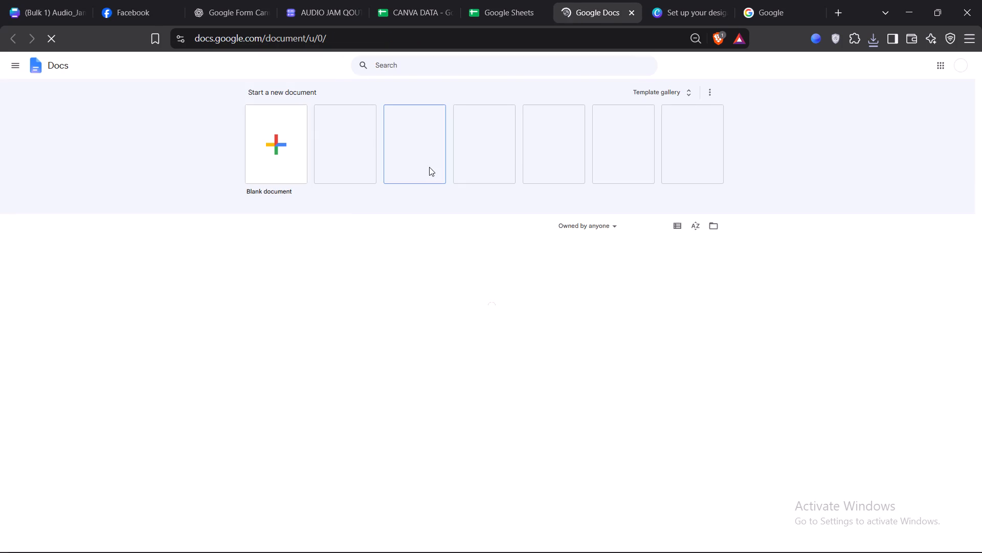
pyautogui.click(286, 160)
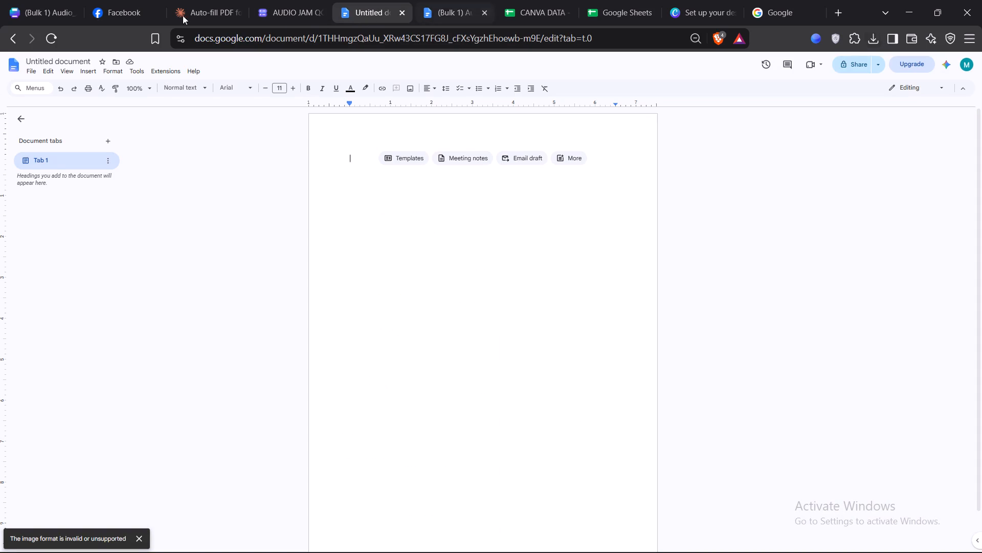
# Switch to the bulk-created Audio Jam quotation design in Canva and bring up the data source options for Bulk Create.
pyautogui.click(20, 3)
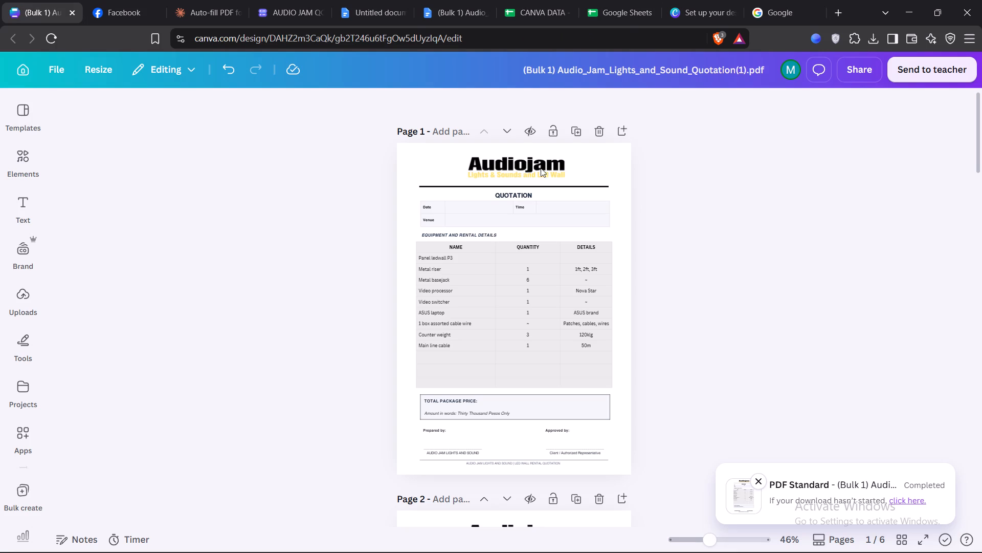
pyautogui.click(699, 195)
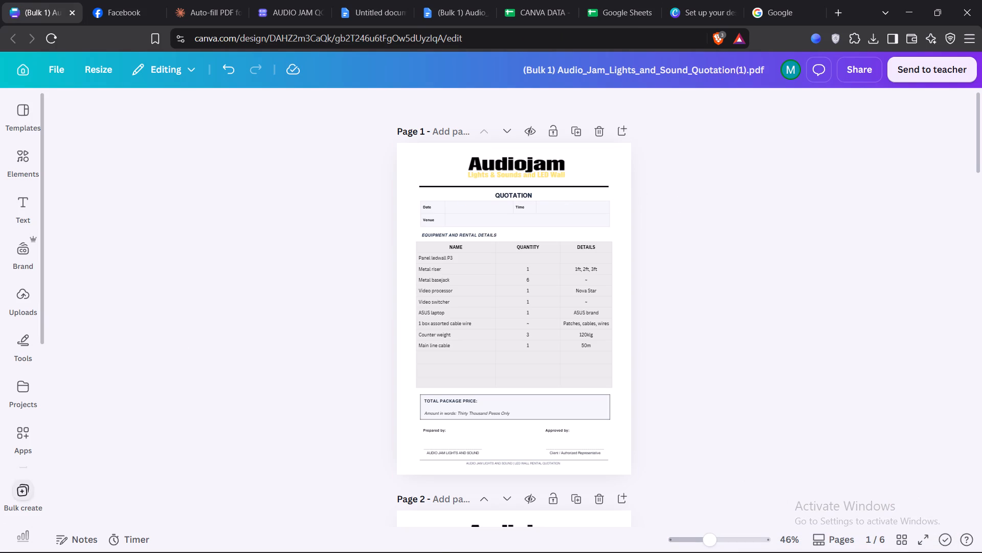
pyautogui.scroll(-1, 16, 531)
pyautogui.click(35, 492)
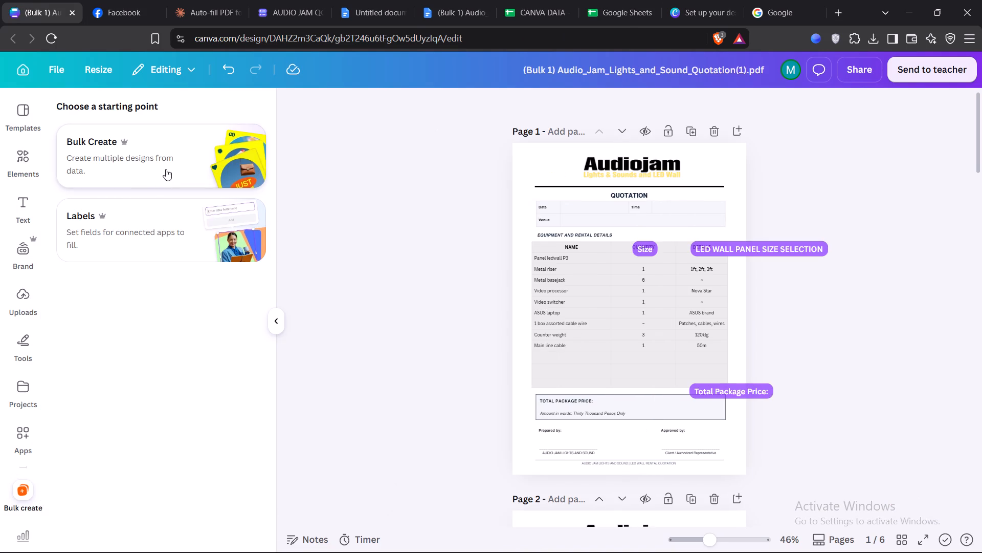
pyautogui.click(174, 168)
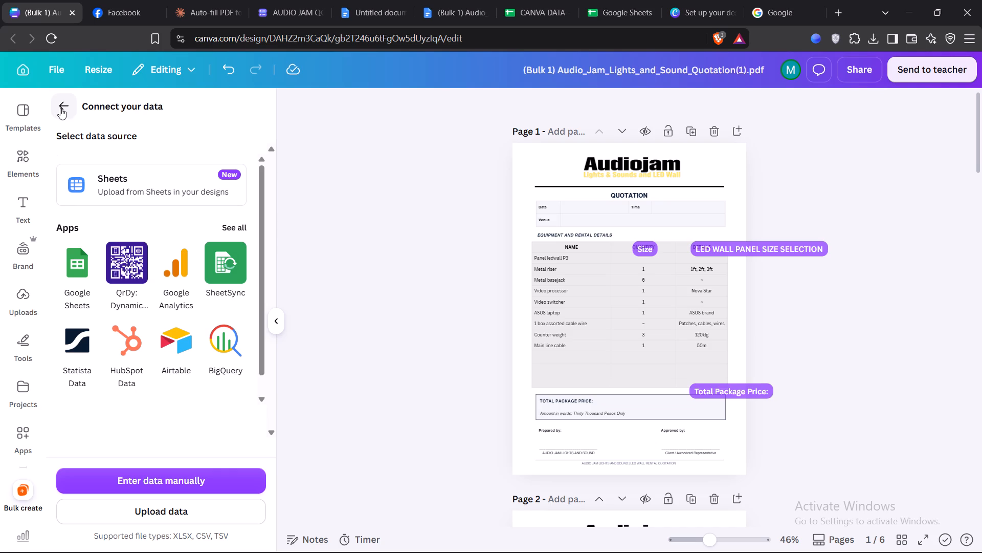
pyautogui.scroll(-3, 136, 260)
pyautogui.click(732, 248)
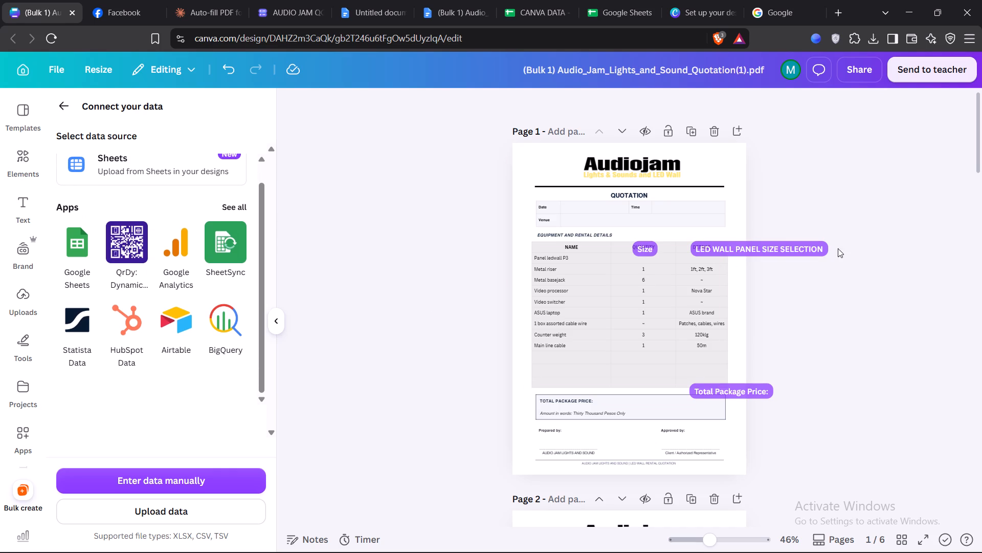
# View the quotation design's sharing and download options, then dismiss them.
pyautogui.click(838, 248)
pyautogui.click(869, 51)
pyautogui.click(867, 63)
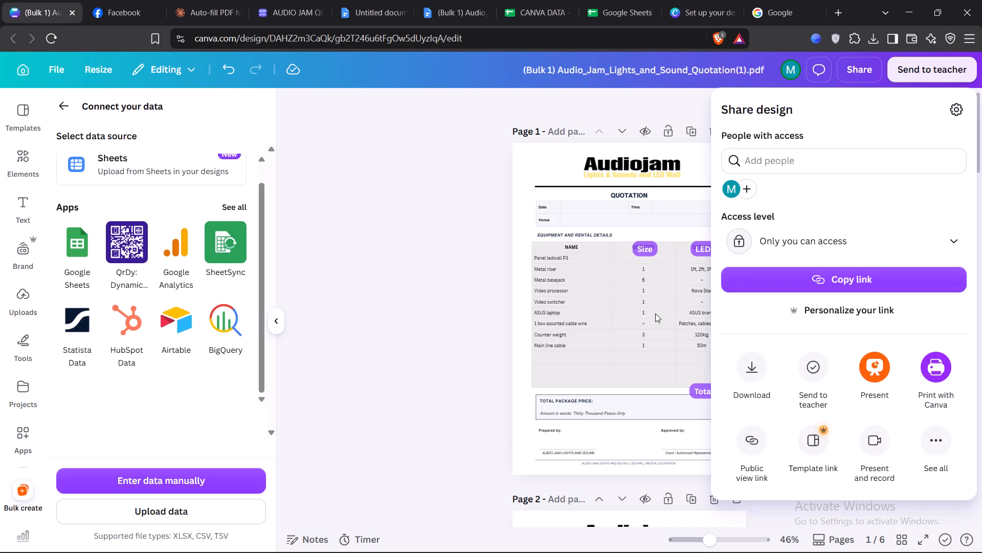
pyautogui.click(501, 264)
# Examine the equipment table and the placed data fields on page 1 of the quotation at a larger scale.
pyautogui.keyDown('ctrl'); pyautogui.scroll(2, 631, 333); pyautogui.keyUp('ctrl')
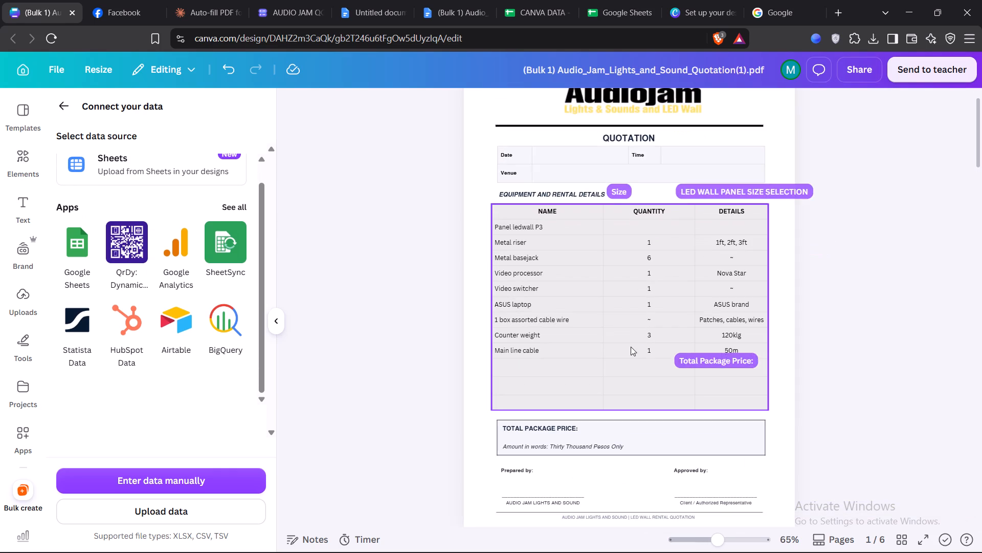
pyautogui.scroll(-1, 633, 352)
pyautogui.scroll(1, 608, 358)
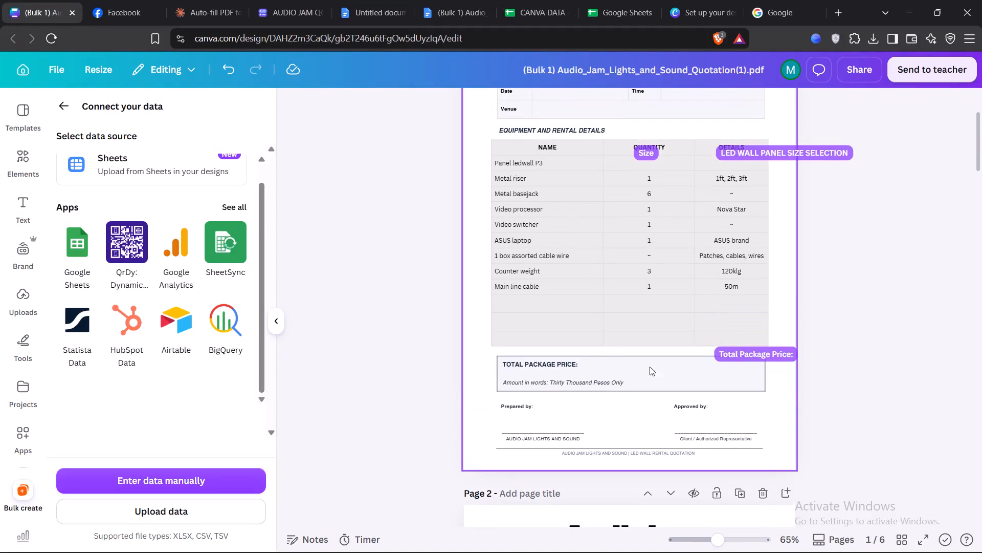
# In the Canva quotation design, download only page 1 as a PNG.
pyautogui.scroll(3, 681, 363)
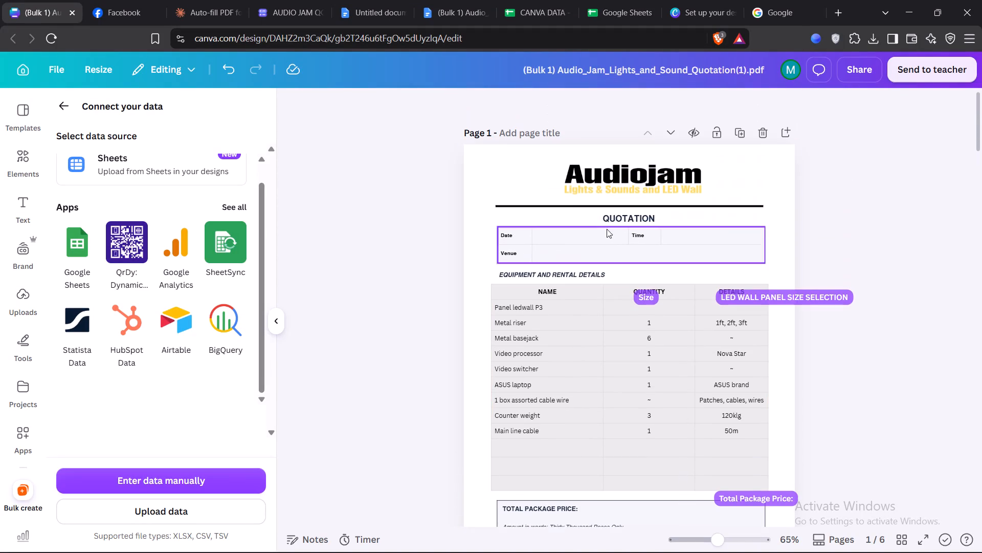
pyautogui.click(861, 66)
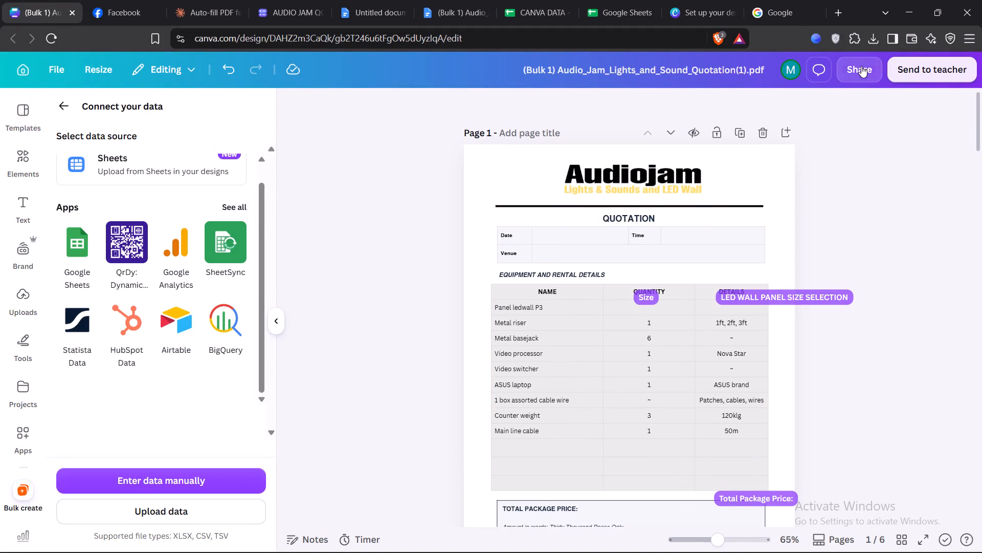
pyautogui.click(763, 374)
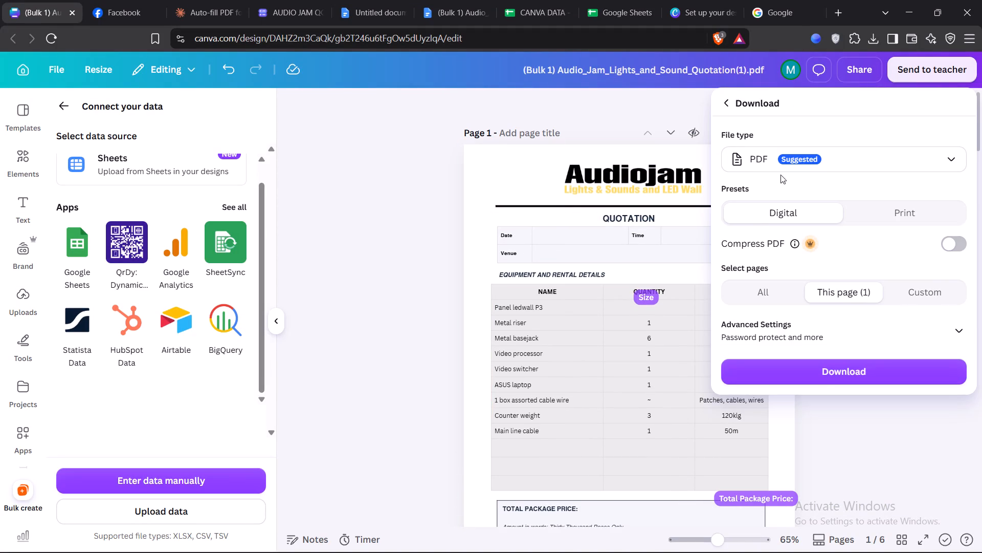
pyautogui.click(805, 159)
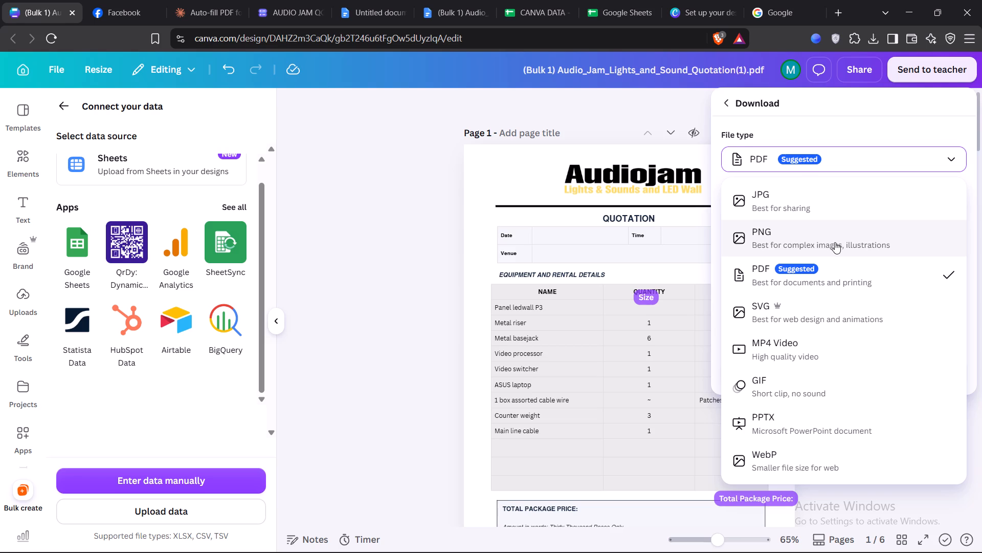
pyautogui.click(835, 242)
pyautogui.click(837, 400)
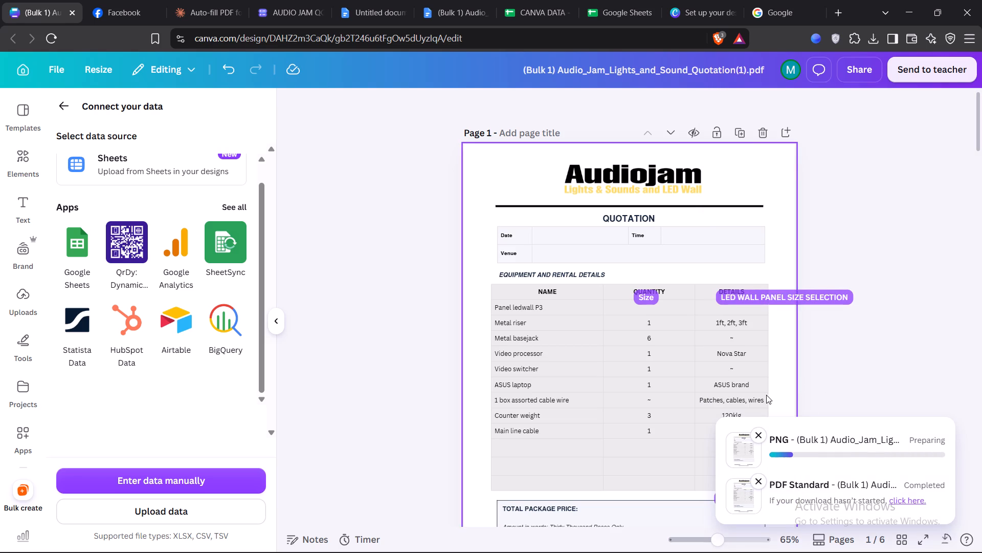
# Save the exported quotation PNG in the New Visuals folder and insert it into the untitled Google Doc's page.
pyautogui.click(383, 7)
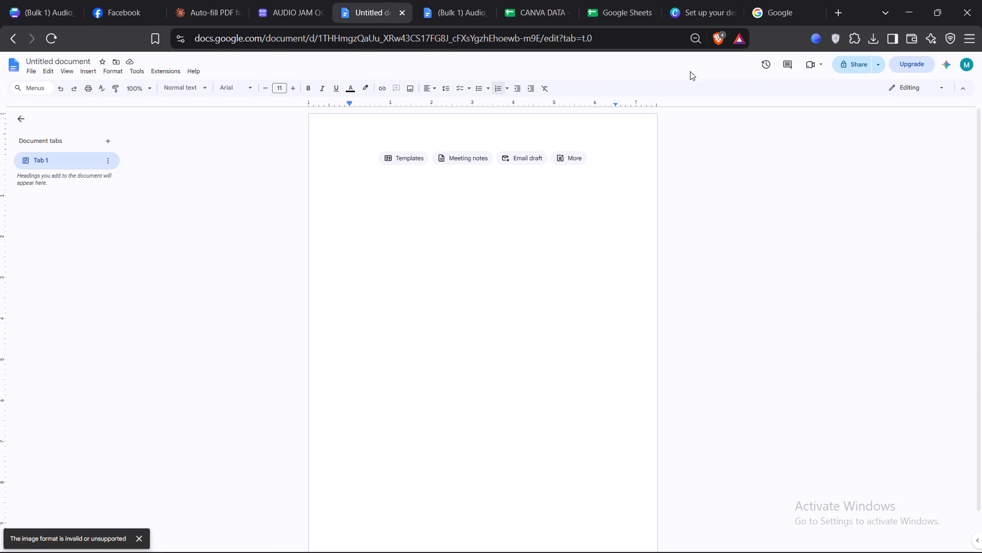
pyautogui.click(870, 39)
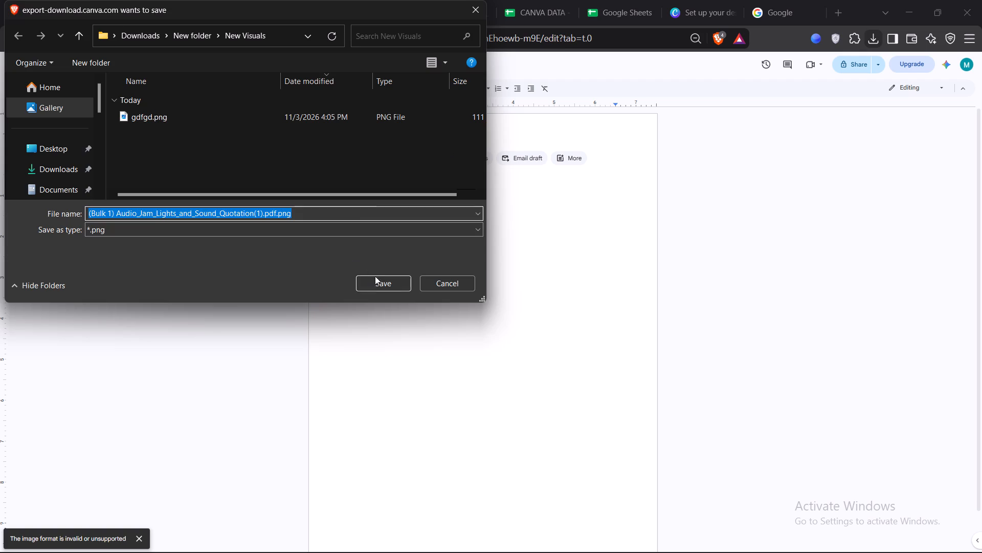
pyautogui.click(388, 284)
pyautogui.moveTo(738, 88); pyautogui.dragTo(382, 239)
pyautogui.click(457, 295)
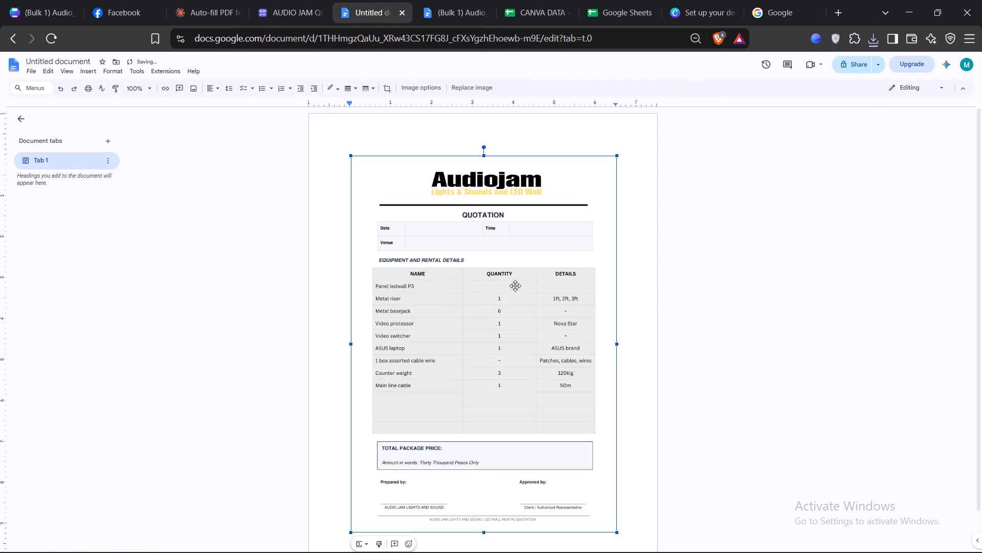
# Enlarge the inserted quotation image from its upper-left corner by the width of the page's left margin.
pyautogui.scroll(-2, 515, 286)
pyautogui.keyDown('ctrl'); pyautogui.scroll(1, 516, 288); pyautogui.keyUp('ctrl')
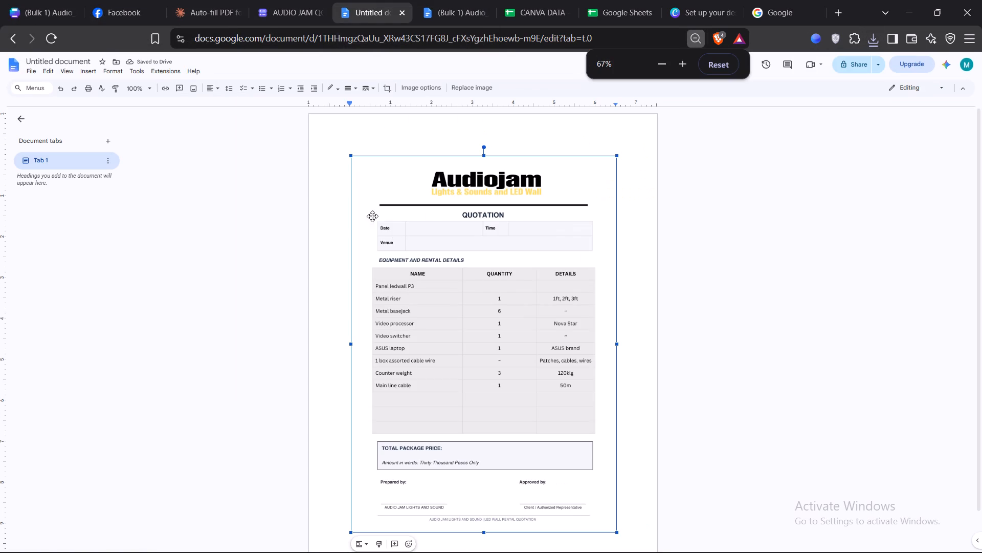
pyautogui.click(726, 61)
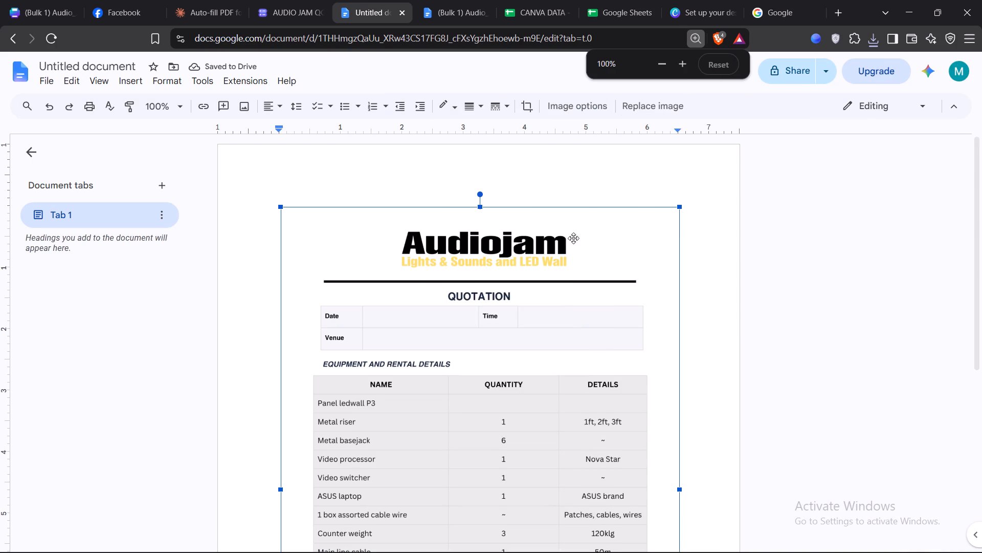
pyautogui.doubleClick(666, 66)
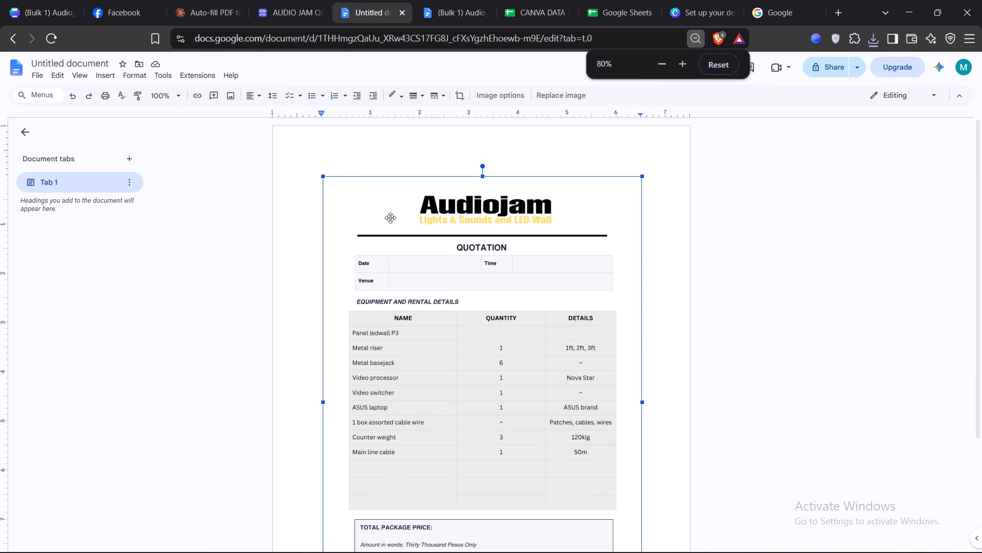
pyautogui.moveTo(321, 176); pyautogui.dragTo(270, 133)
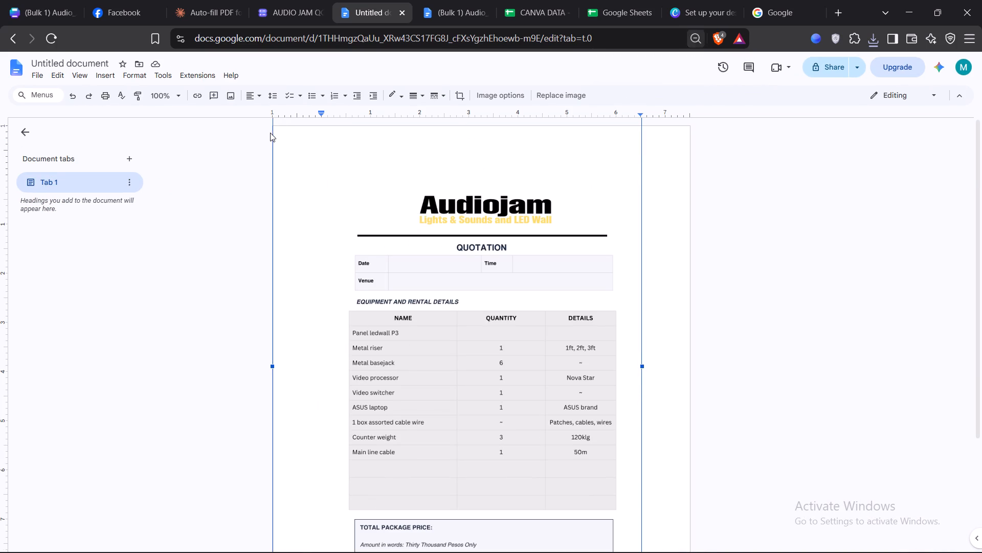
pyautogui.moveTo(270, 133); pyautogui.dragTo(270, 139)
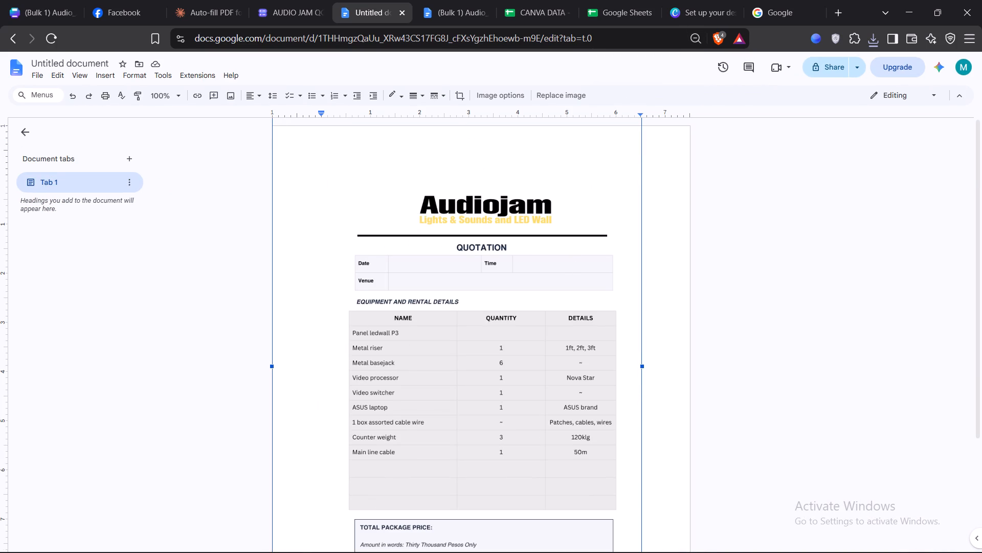
# Set the quotation image's text wrapping to In front of text.
pyautogui.rightClick(385, 225)
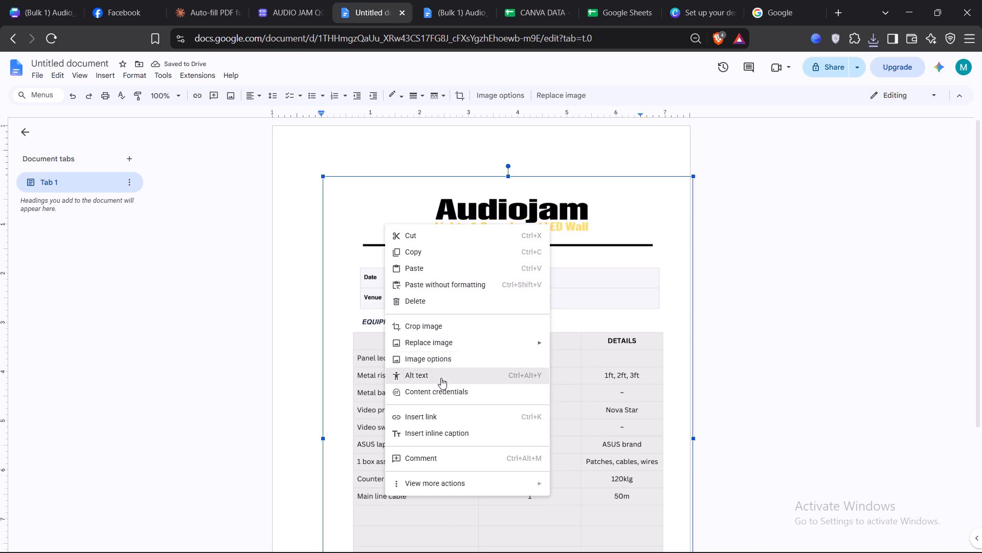
pyautogui.click(622, 359)
pyautogui.scroll(-5, 622, 358)
pyautogui.scroll(-3, 522, 379)
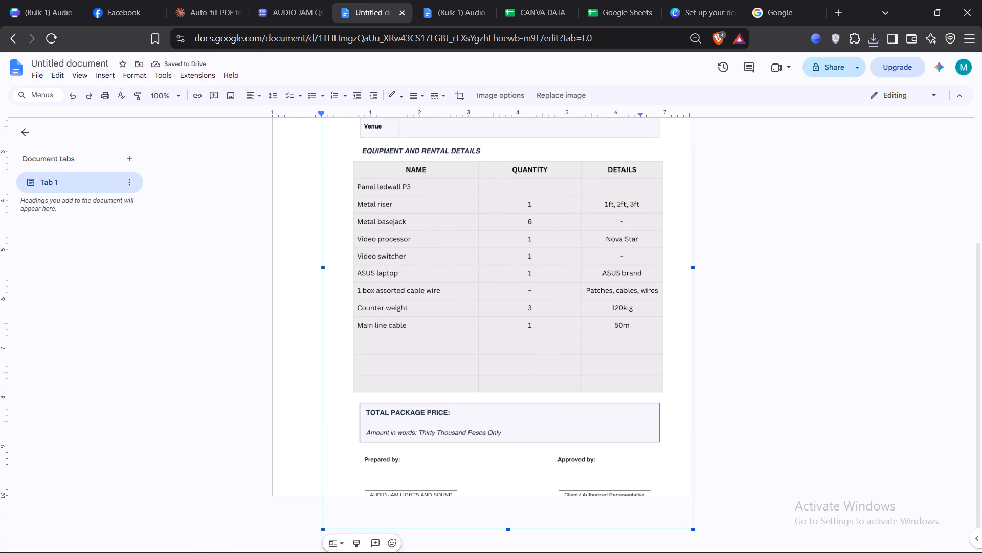
pyautogui.click(334, 541)
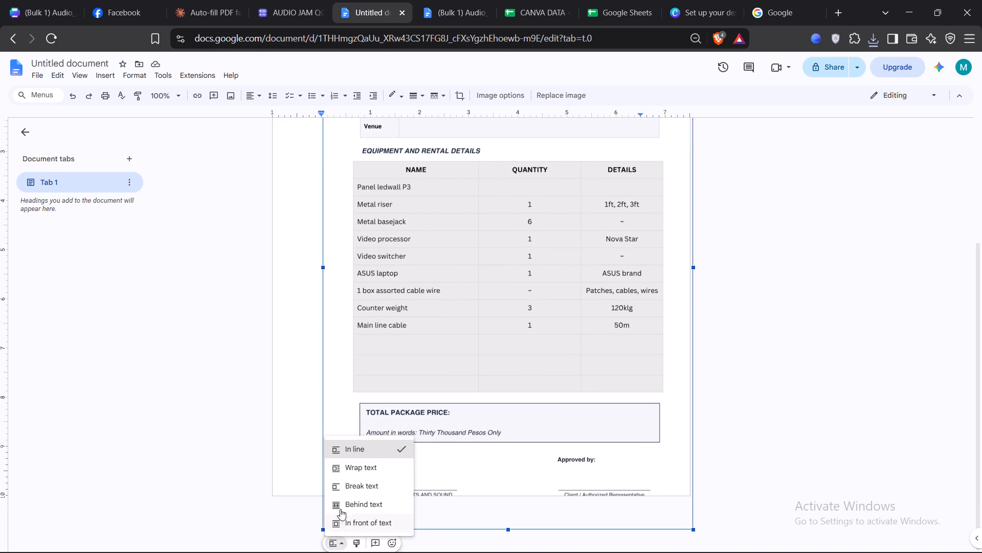
pyautogui.click(383, 524)
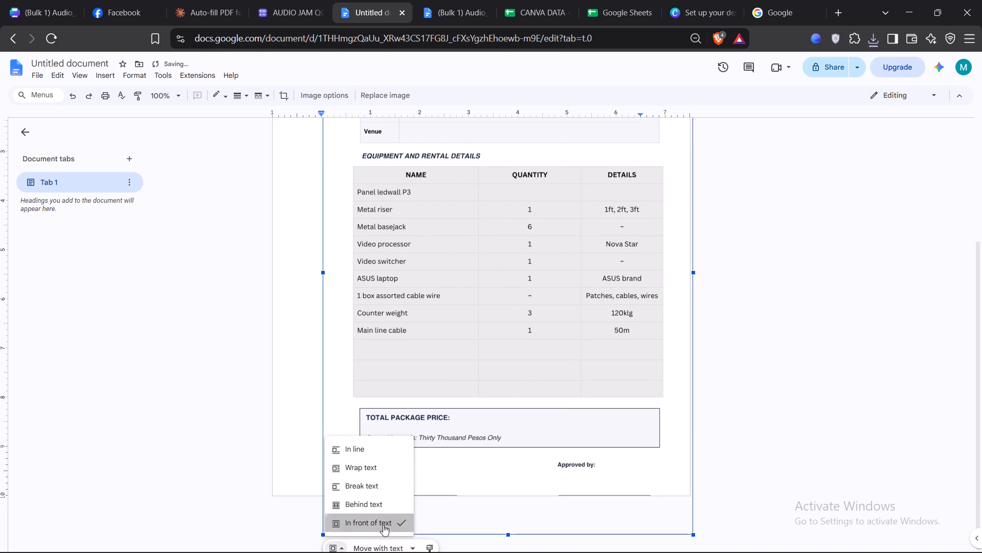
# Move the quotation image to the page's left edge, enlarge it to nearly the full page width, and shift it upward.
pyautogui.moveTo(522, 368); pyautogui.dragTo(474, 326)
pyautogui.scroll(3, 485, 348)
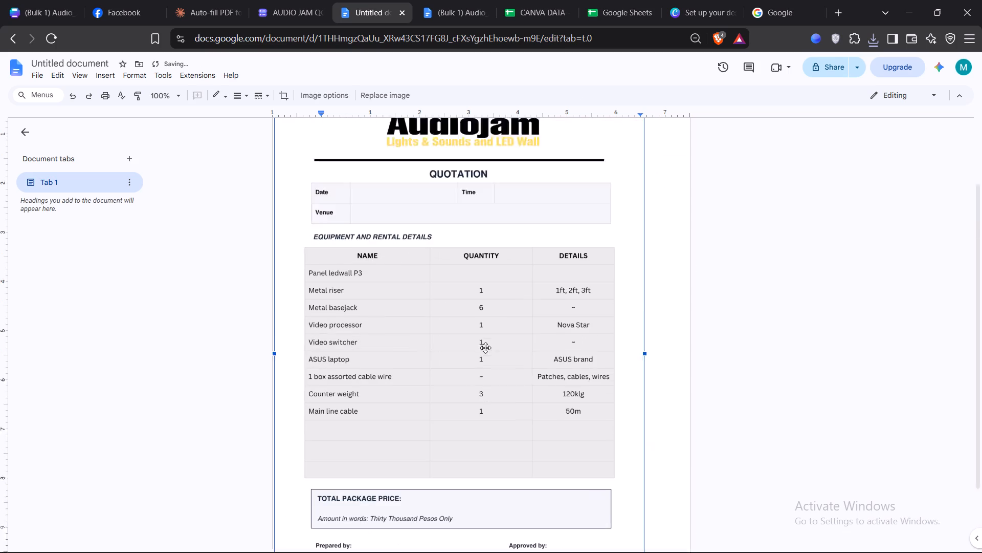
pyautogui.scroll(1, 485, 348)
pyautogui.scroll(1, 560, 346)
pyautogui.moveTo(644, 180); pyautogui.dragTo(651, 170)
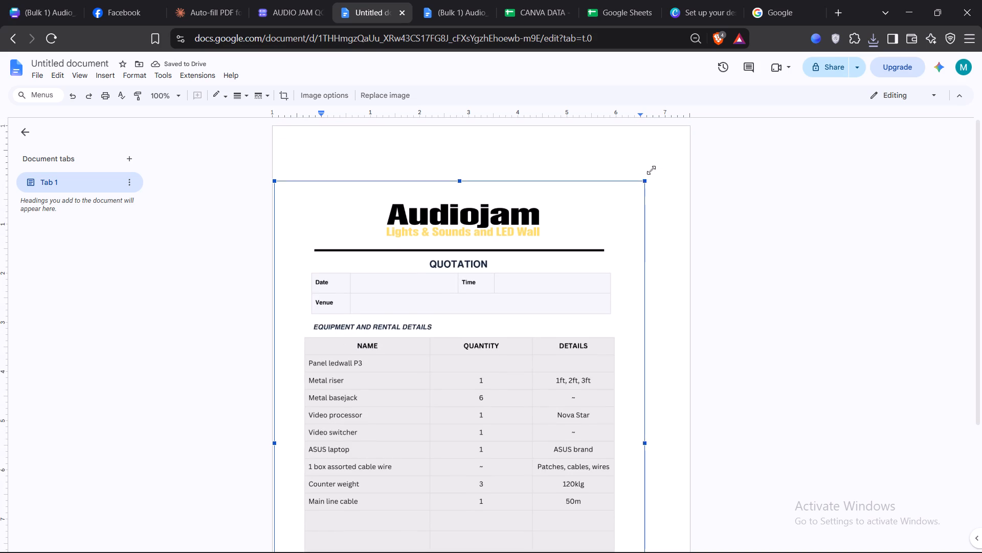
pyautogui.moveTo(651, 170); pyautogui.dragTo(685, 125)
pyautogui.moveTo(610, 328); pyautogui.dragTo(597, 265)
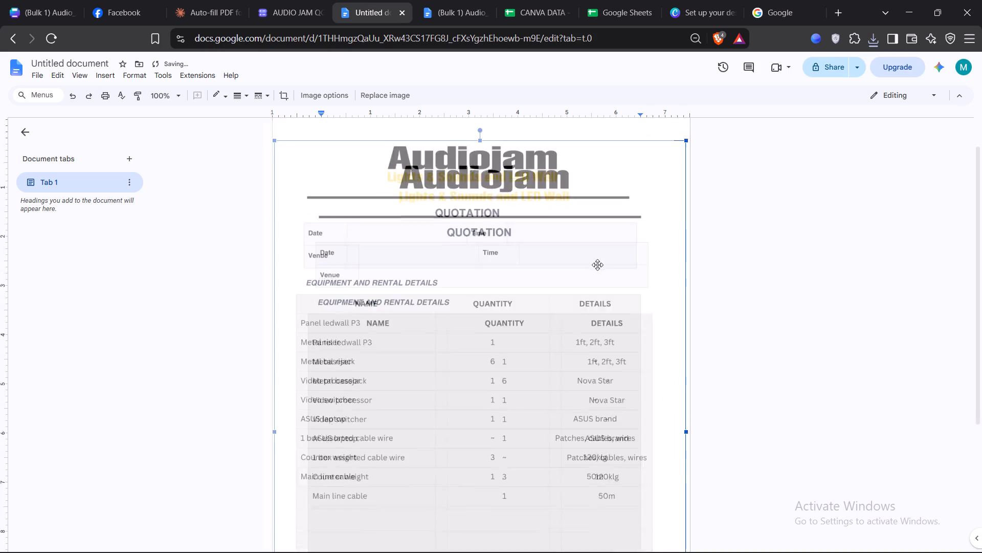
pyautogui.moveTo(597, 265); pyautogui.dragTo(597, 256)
# Set the quotation image's positioning to Fix position on page.
pyautogui.scroll(-6, 476, 363)
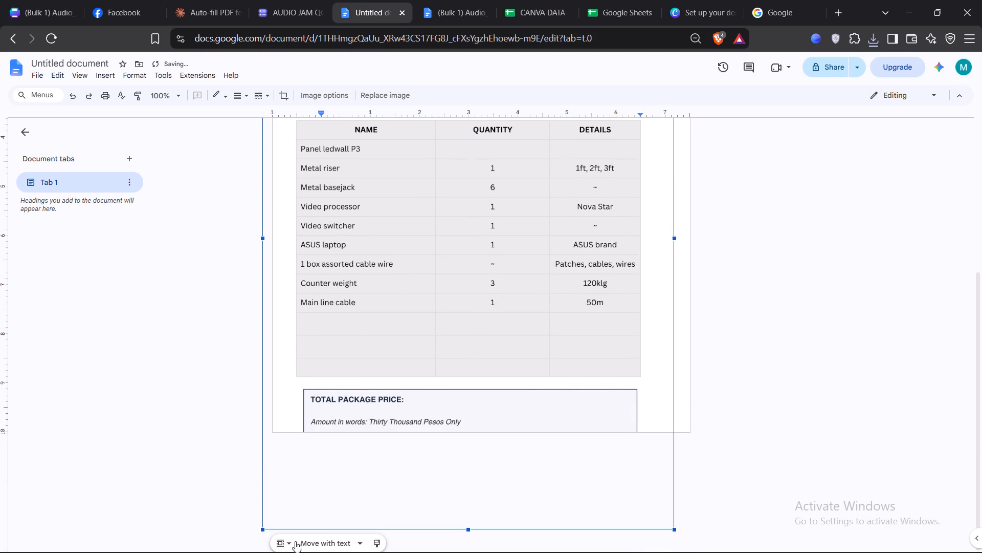
pyautogui.click(289, 546)
pyautogui.click(289, 546)
pyautogui.click(324, 538)
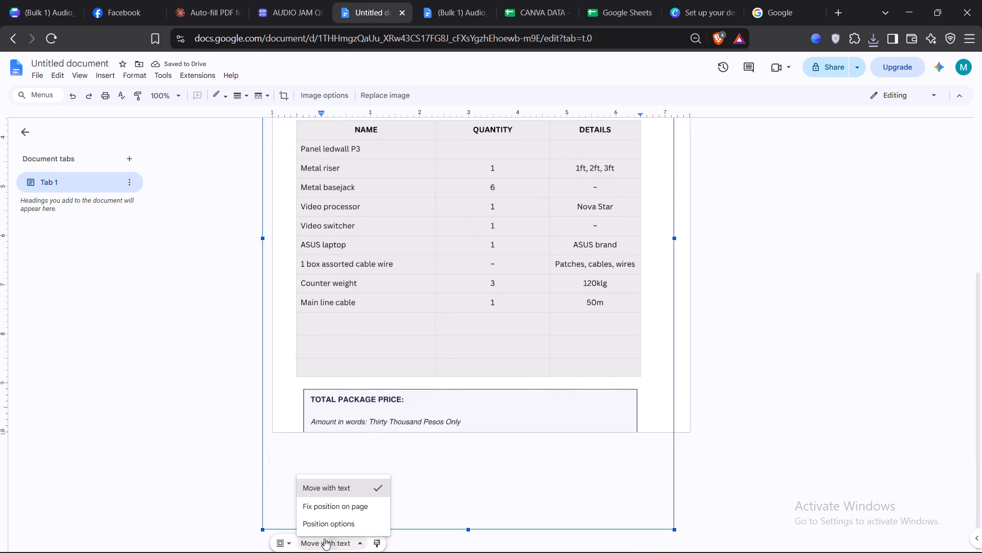
pyautogui.click(351, 508)
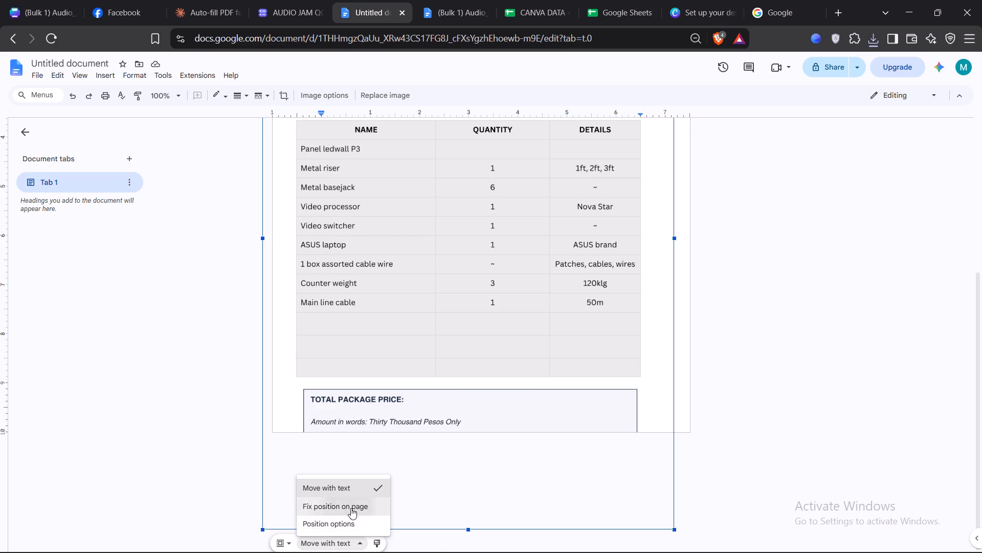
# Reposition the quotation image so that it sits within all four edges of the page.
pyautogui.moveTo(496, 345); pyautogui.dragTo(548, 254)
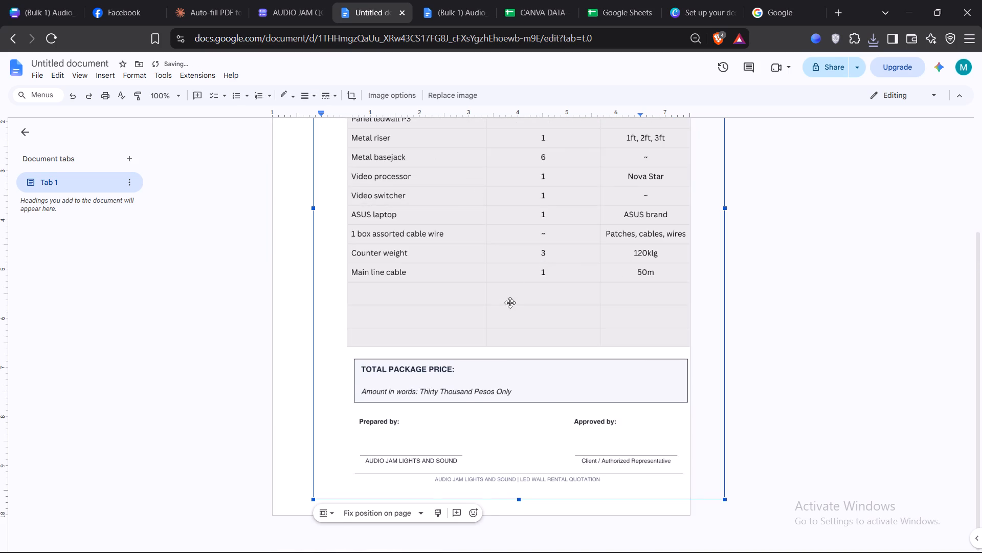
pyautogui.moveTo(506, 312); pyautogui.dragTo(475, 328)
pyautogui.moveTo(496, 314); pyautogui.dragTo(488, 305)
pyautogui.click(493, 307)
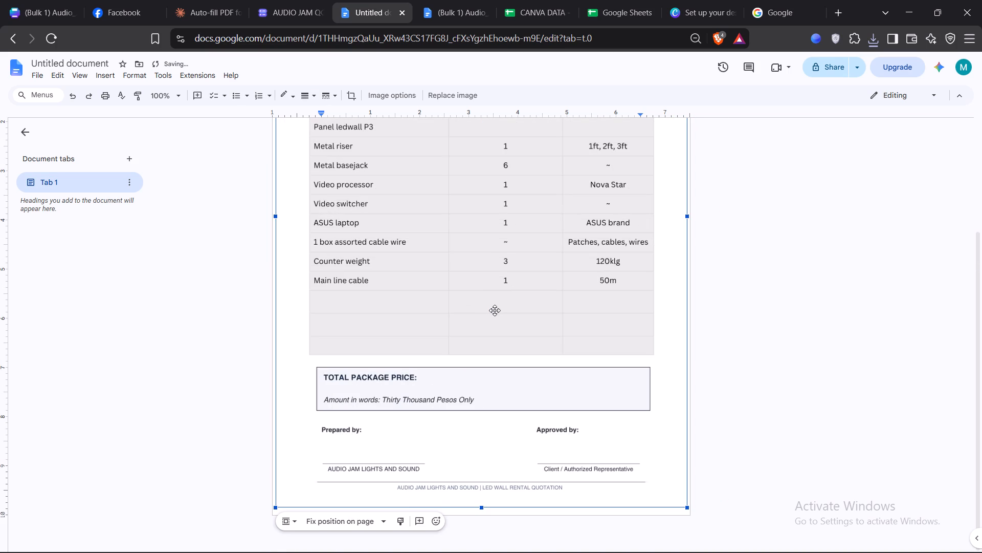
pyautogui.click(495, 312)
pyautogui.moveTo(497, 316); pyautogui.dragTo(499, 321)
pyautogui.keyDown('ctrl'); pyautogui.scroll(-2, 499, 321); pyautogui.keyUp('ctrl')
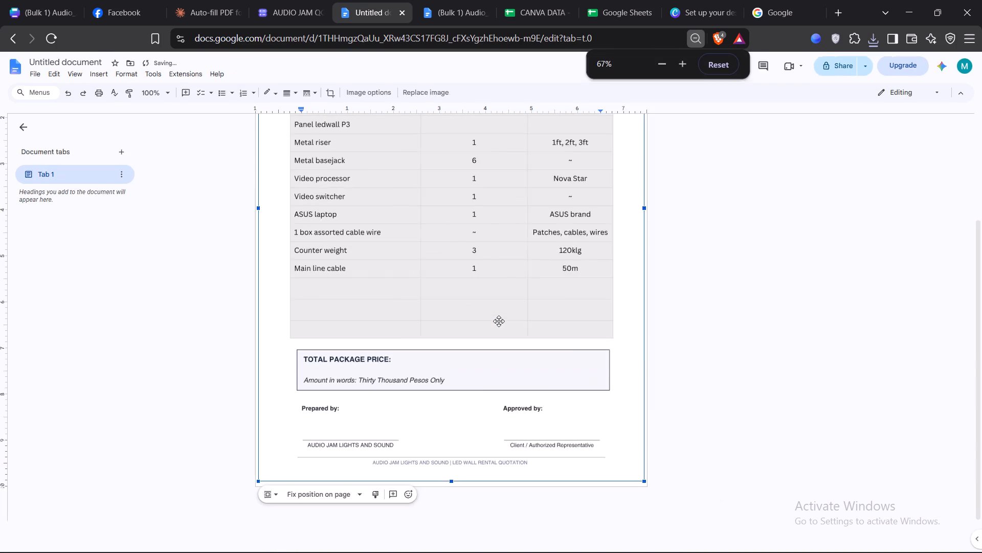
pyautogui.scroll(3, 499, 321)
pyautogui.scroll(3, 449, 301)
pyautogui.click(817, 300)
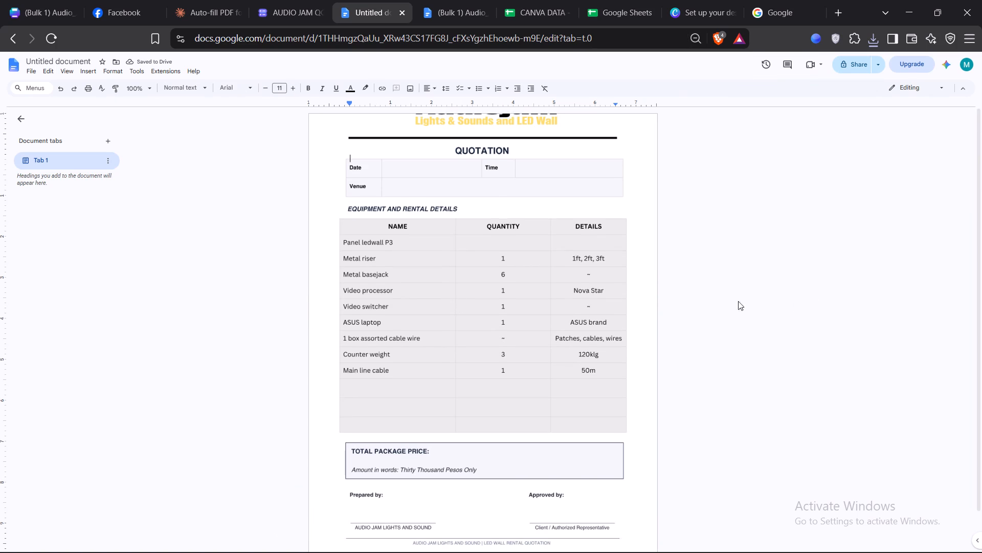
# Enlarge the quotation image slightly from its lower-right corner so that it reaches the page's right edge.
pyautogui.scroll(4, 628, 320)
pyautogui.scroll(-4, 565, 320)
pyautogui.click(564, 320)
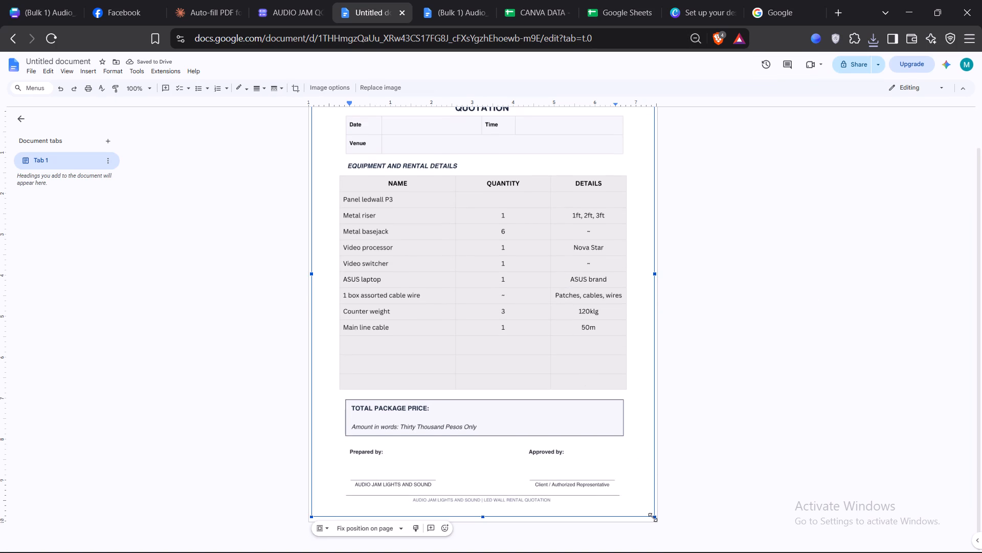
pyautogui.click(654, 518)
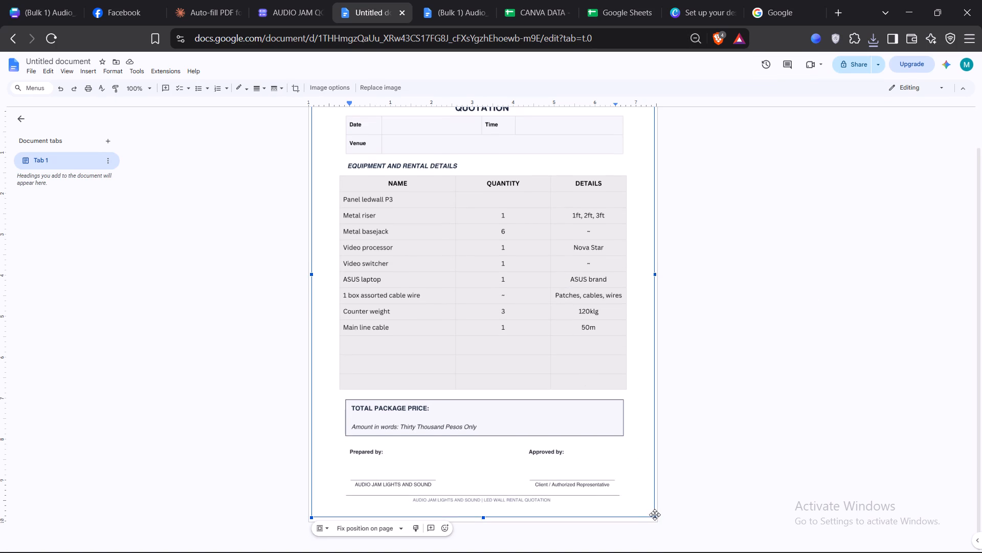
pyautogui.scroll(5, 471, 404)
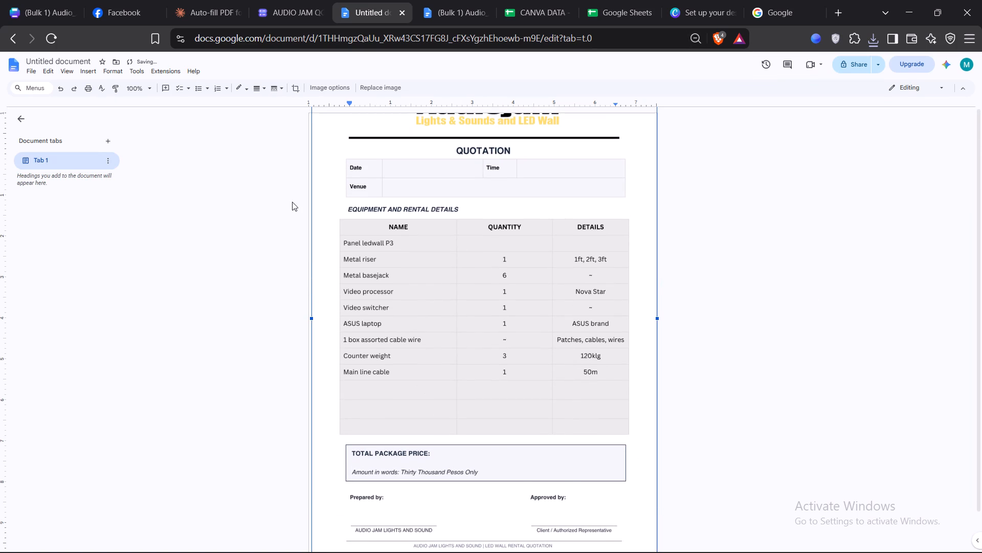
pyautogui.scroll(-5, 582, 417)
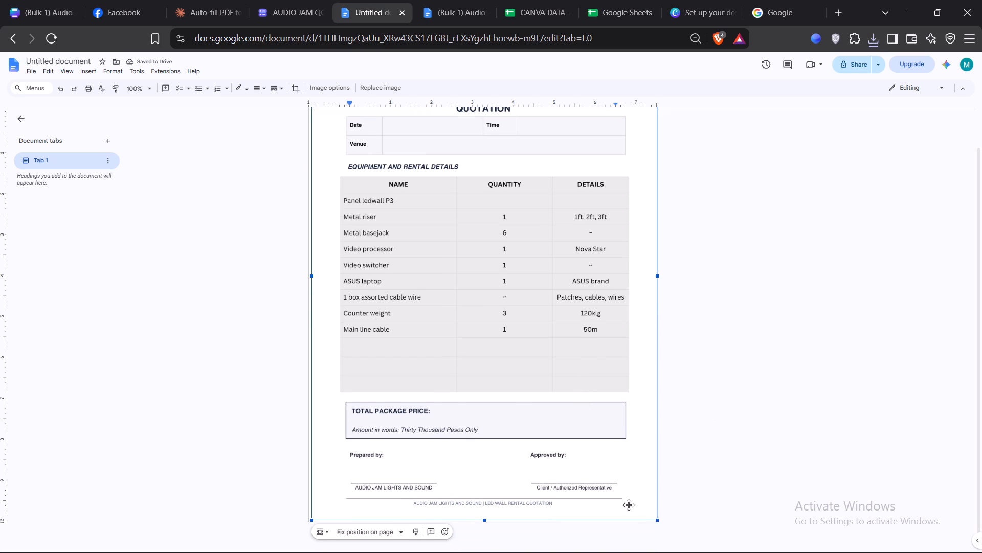
# Shrink the quotation image from its lower-right corner and align it with the page's top-left corner at X 0, Y 0.
pyautogui.moveTo(657, 520); pyautogui.dragTo(612, 458)
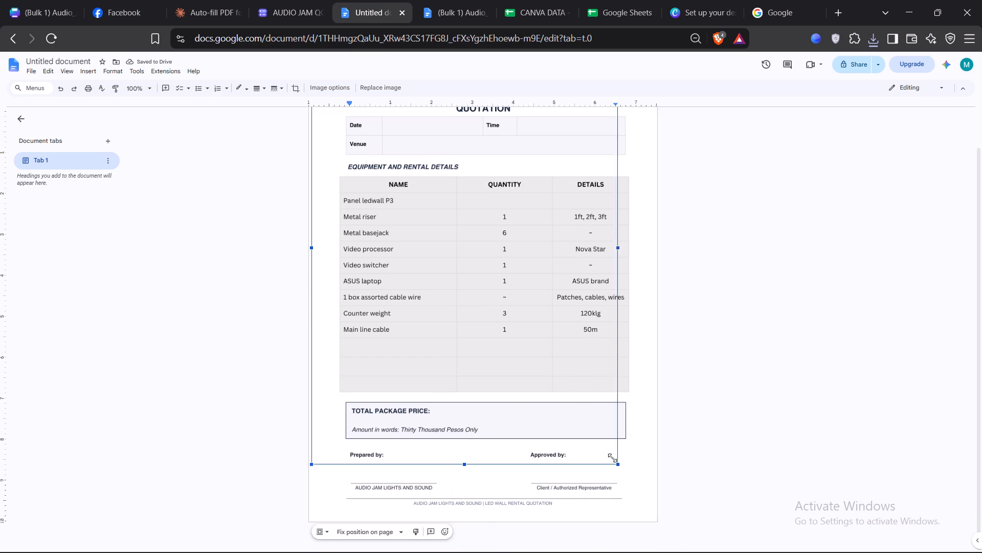
pyautogui.moveTo(612, 458); pyautogui.dragTo(605, 447)
pyautogui.moveTo(538, 323); pyautogui.dragTo(535, 384)
pyautogui.moveTo(533, 381); pyautogui.dragTo(537, 367)
pyautogui.moveTo(537, 369); pyautogui.dragTo(527, 387)
pyautogui.moveTo(529, 386); pyautogui.dragTo(556, 382)
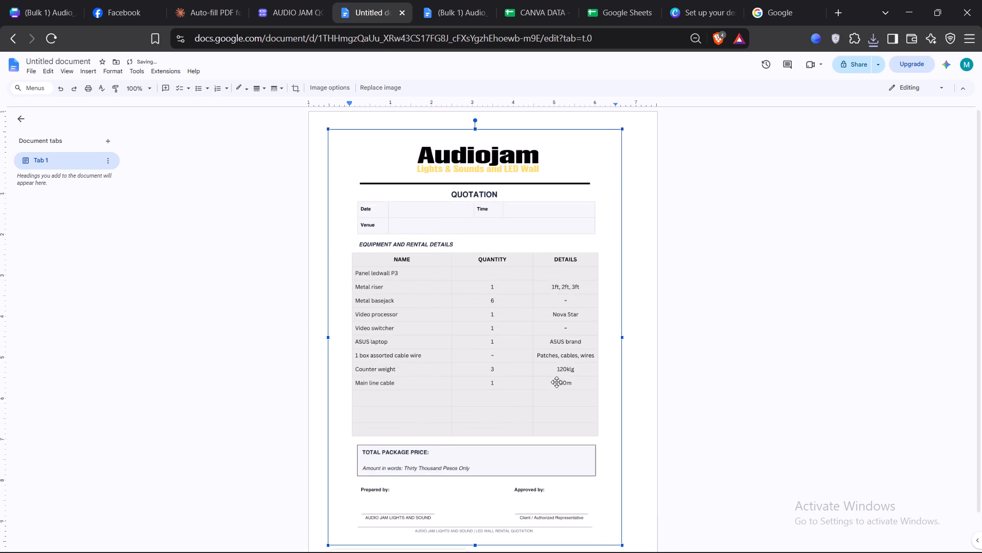
pyautogui.moveTo(556, 382); pyautogui.dragTo(540, 365)
pyautogui.click(540, 365)
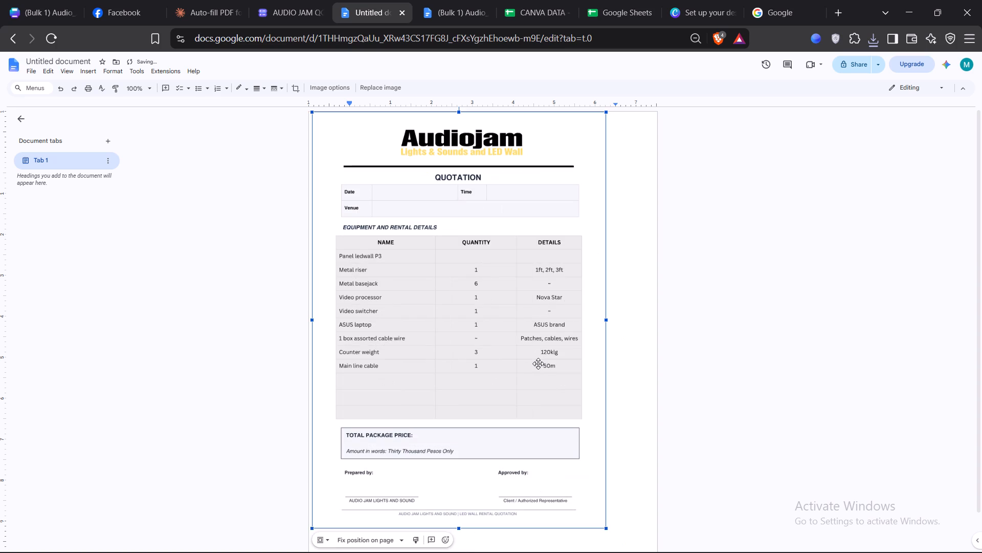
pyautogui.click(539, 364)
pyautogui.moveTo(541, 367); pyautogui.dragTo(533, 367)
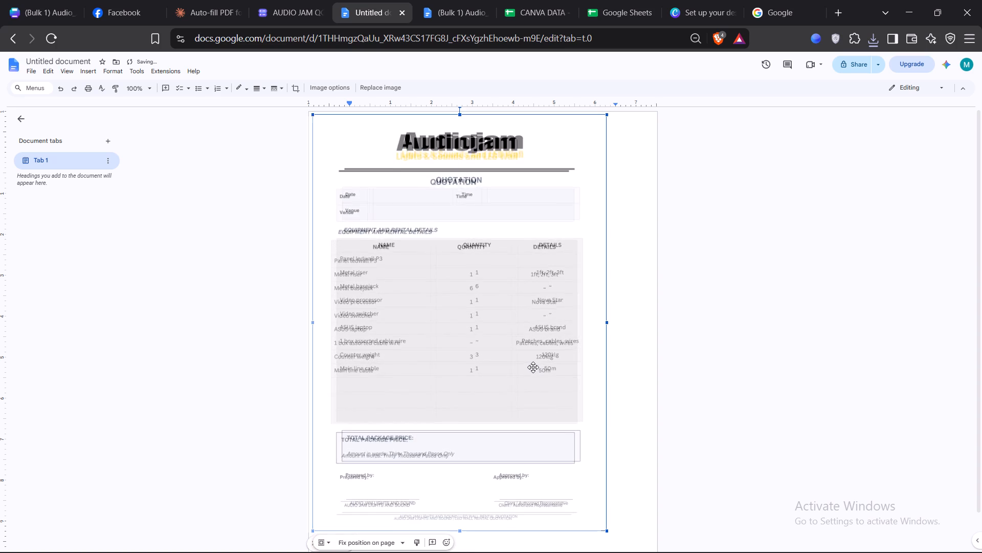
pyautogui.moveTo(533, 367); pyautogui.dragTo(534, 364)
pyautogui.click(534, 364)
pyautogui.click(535, 363)
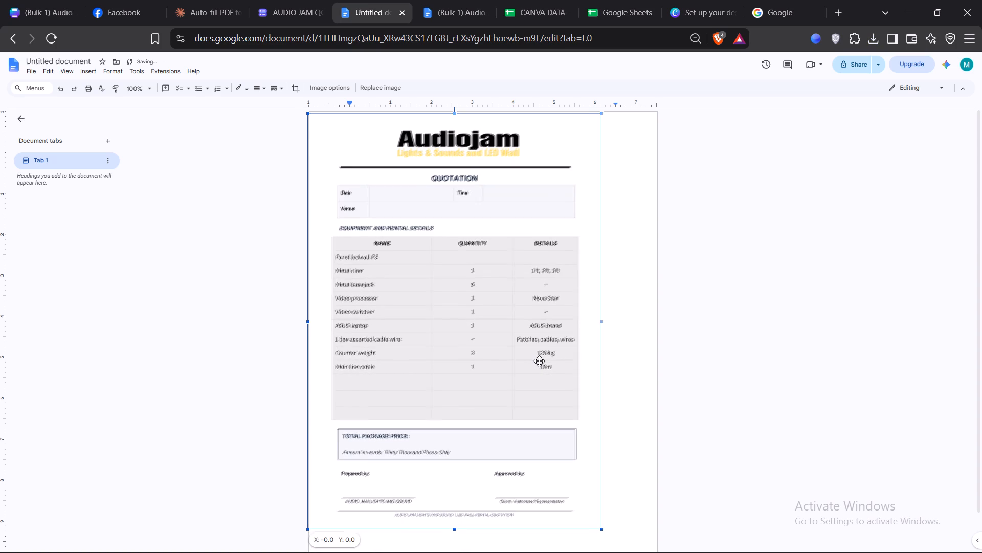
pyautogui.click(539, 361)
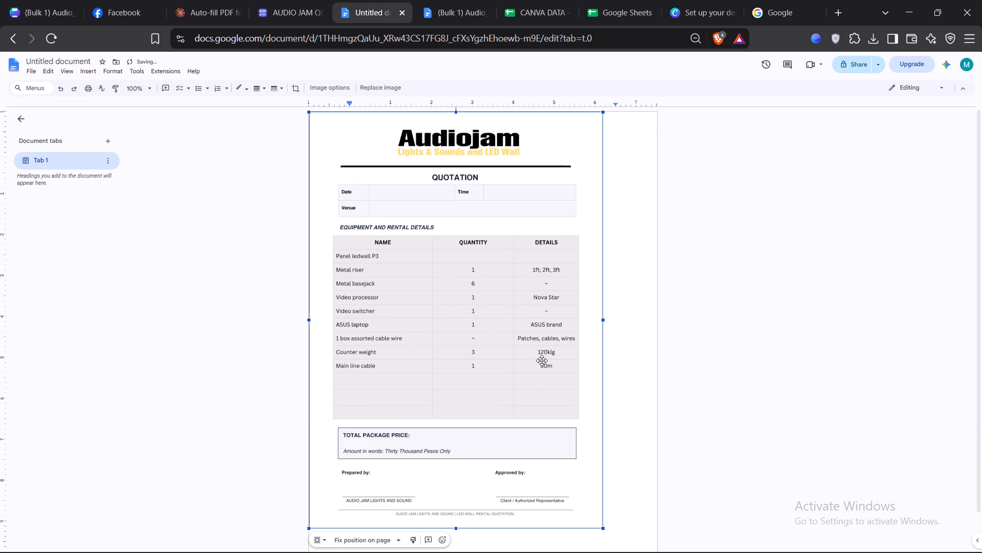
# Enlarge the quotation image from its lower-right corner until its bottom edge meets the bottom edge of the page.
pyautogui.scroll(-4, 572, 390)
pyautogui.moveTo(603, 487); pyautogui.dragTo(606, 496)
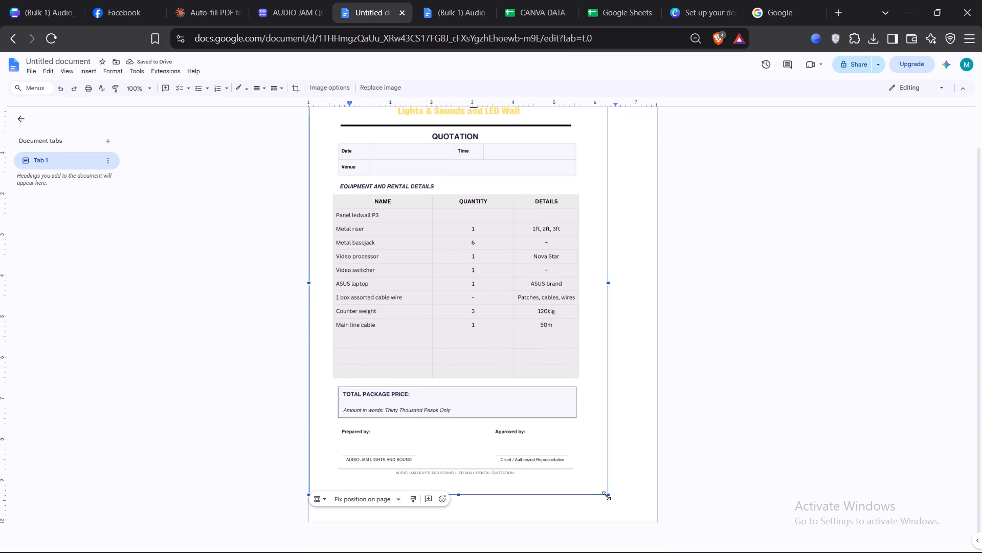
pyautogui.moveTo(606, 496); pyautogui.dragTo(619, 523)
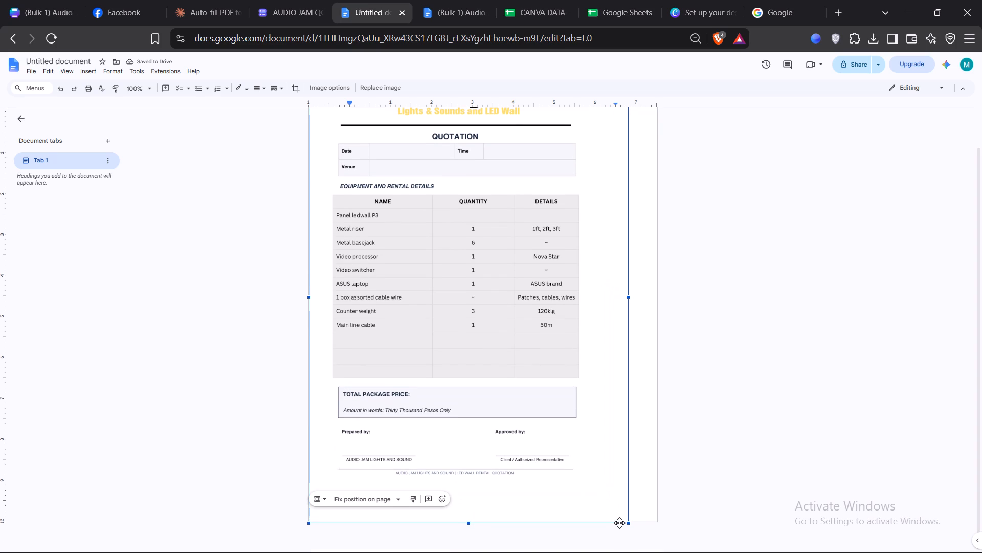
pyautogui.moveTo(619, 523); pyautogui.dragTo(619, 522)
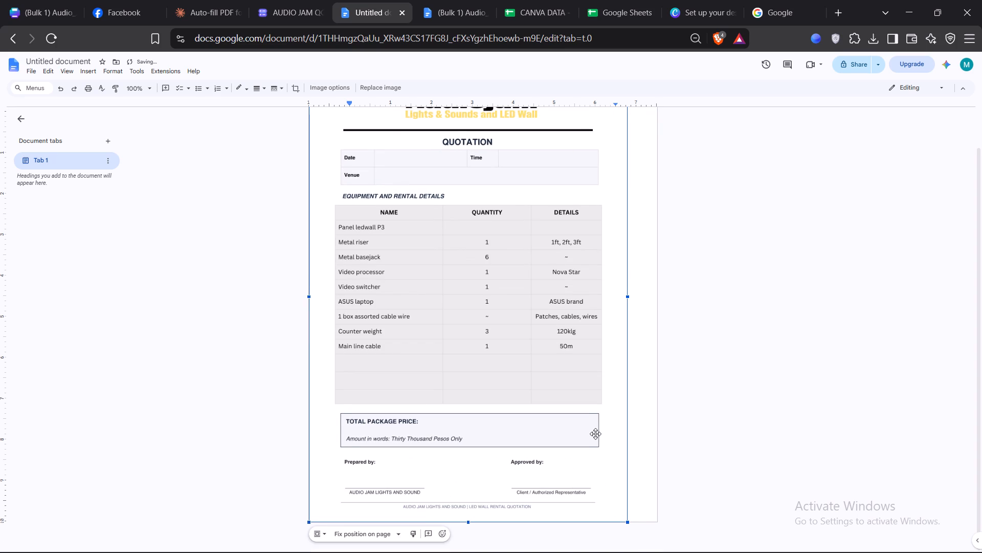
# Shift the quotation image horizontally away from the page's left edge and set its X position to 0.3 in.
pyautogui.press('Right')
pyautogui.press('Right')
pyautogui.press('Left')
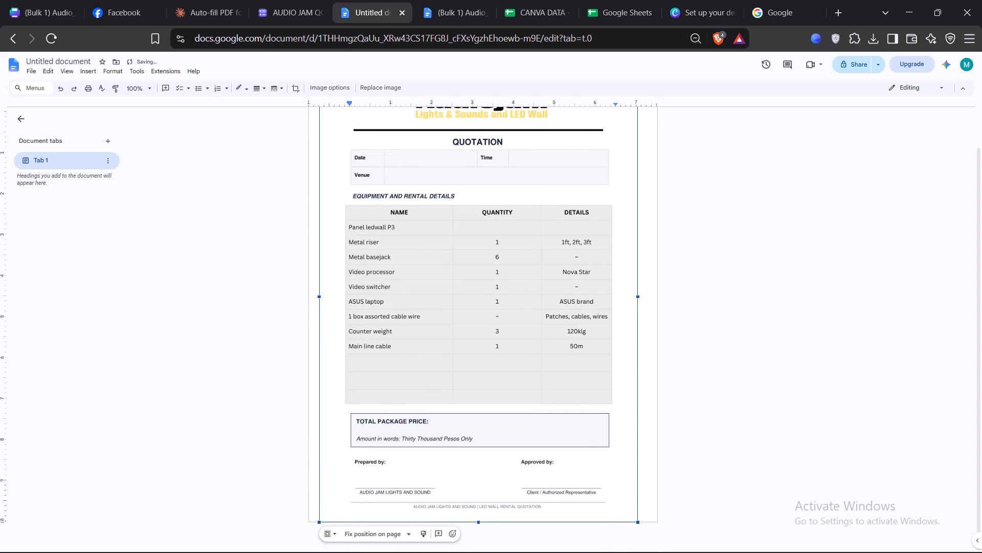
pyautogui.press('Right')
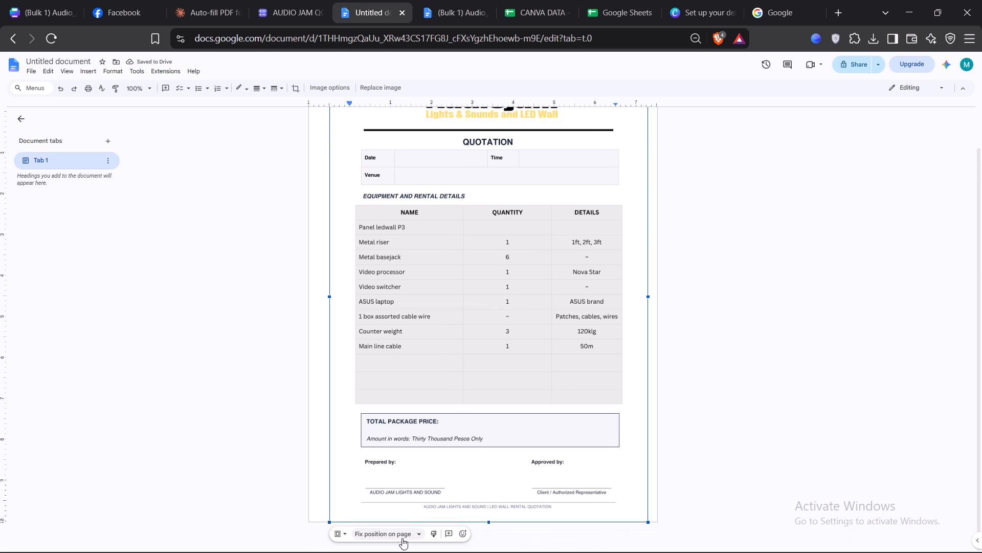
pyautogui.click(402, 536)
pyautogui.click(404, 514)
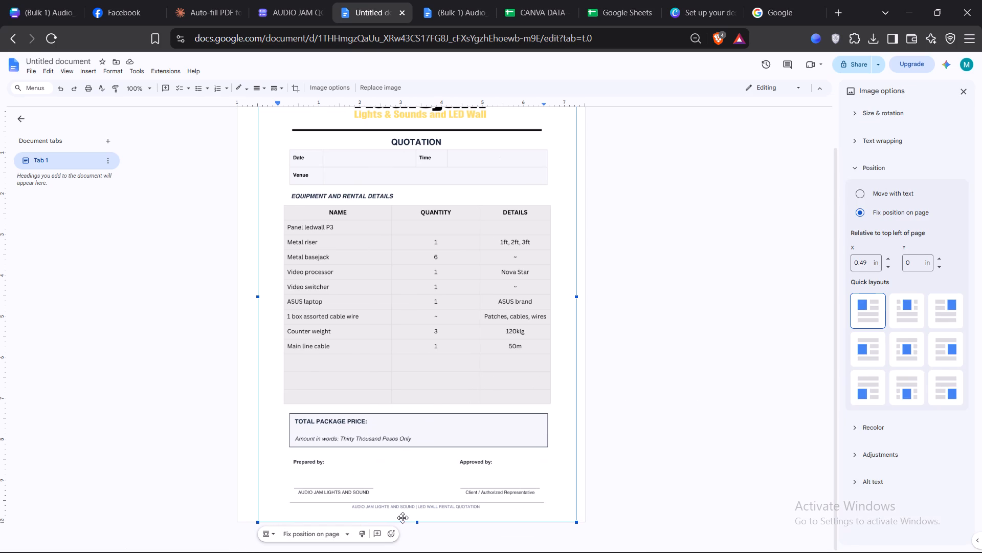
pyautogui.doubleClick(887, 265)
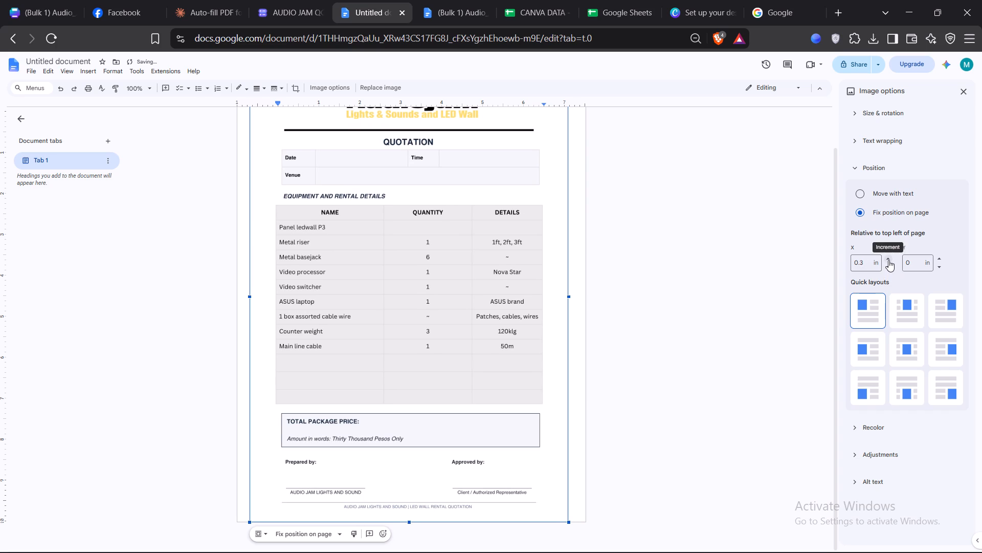
pyautogui.click(888, 260)
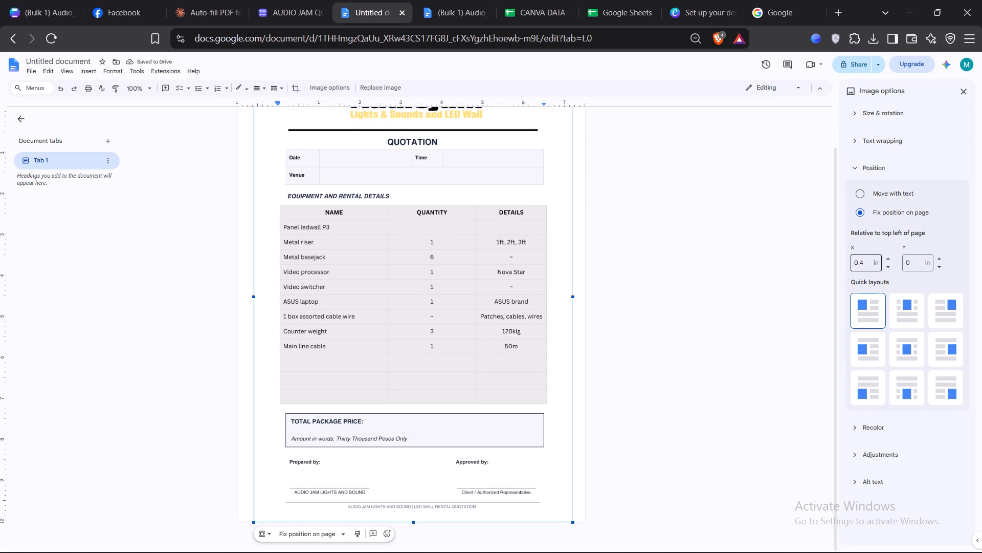
pyautogui.click(864, 266)
pyautogui.press('3')
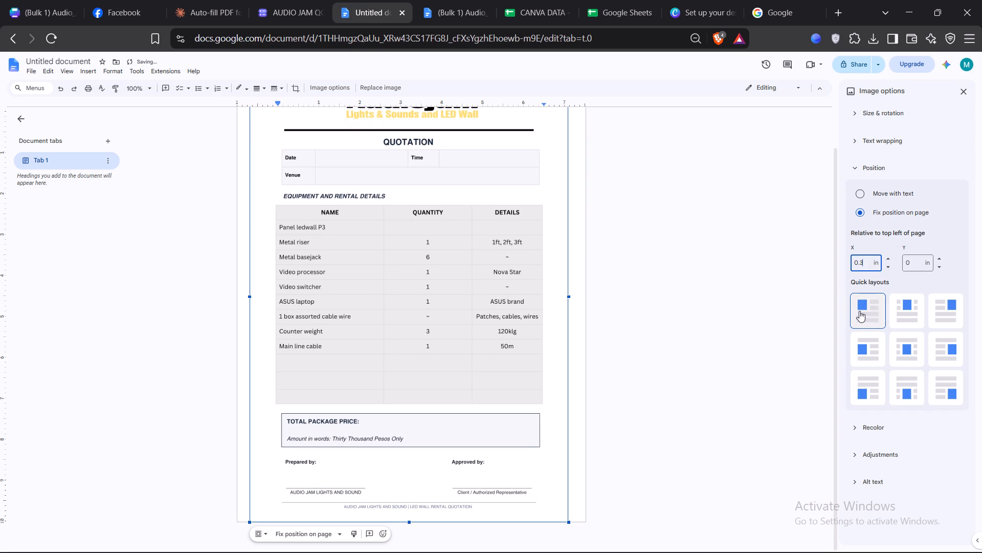
pyautogui.click(693, 329)
pyautogui.scroll(3, 617, 313)
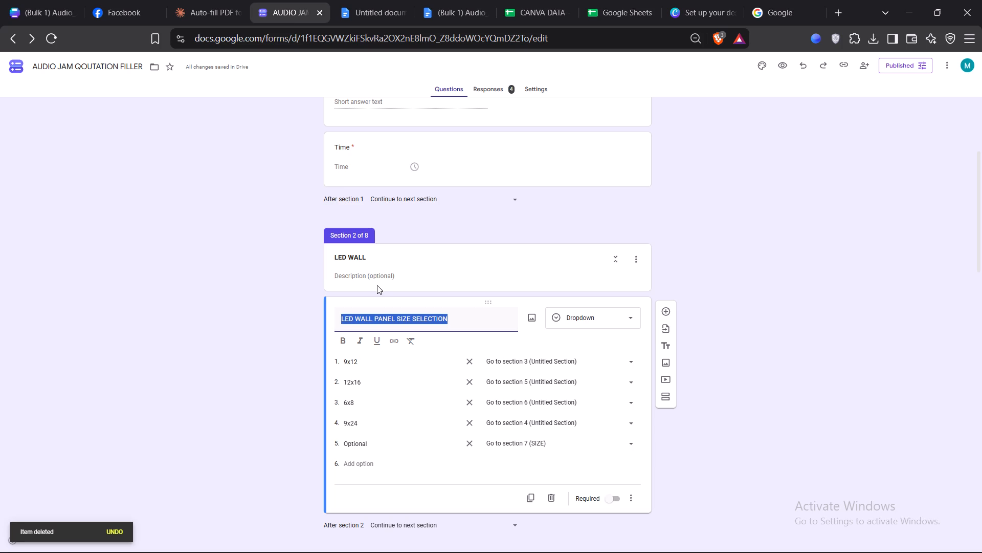
# Copy the question title LED WALL PANEL SIZE SELECTION from the form's LED WALL section.
pyautogui.hotkey('ctrl', 'c')
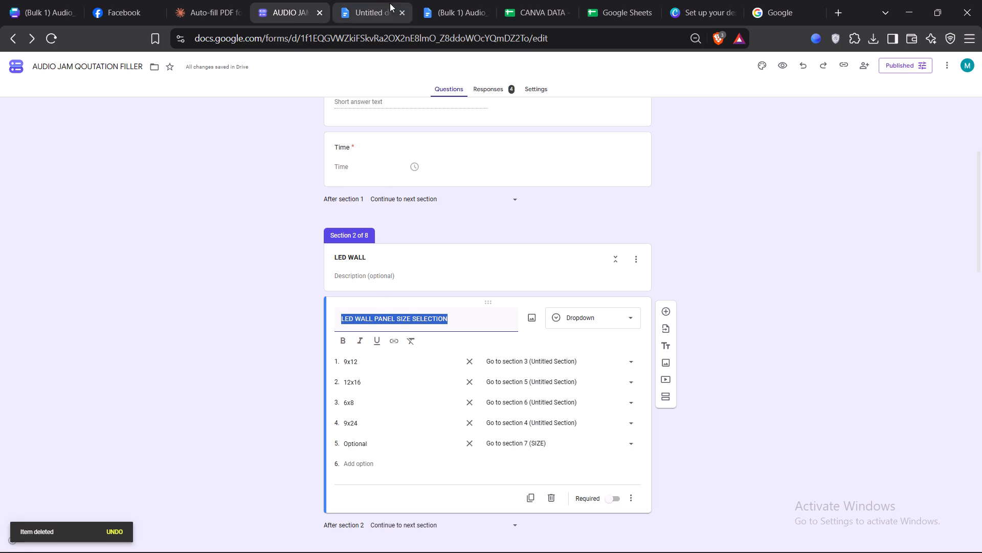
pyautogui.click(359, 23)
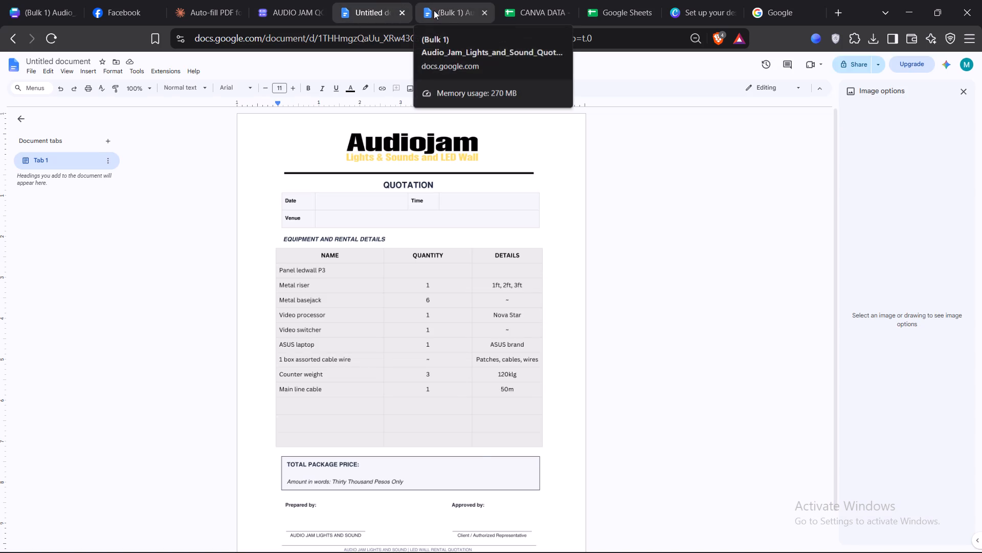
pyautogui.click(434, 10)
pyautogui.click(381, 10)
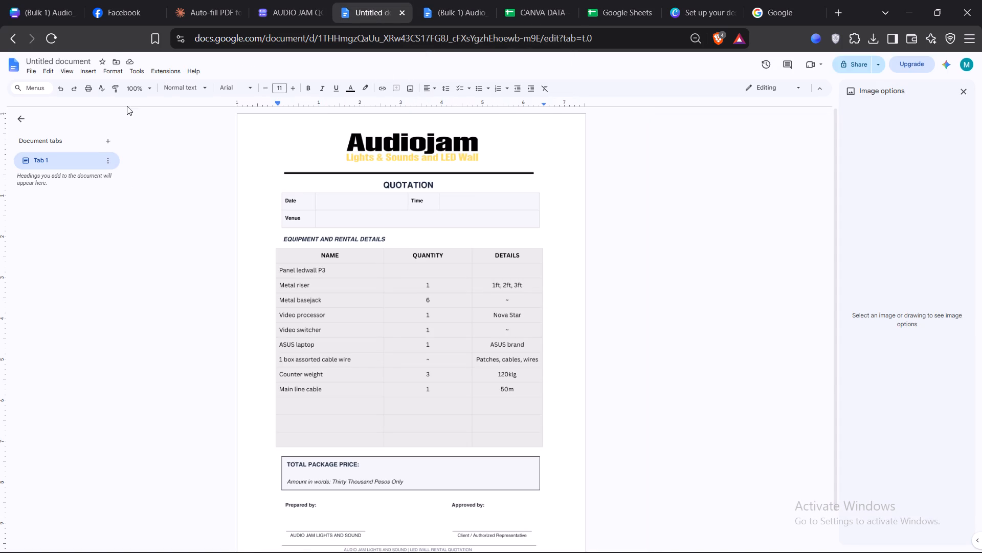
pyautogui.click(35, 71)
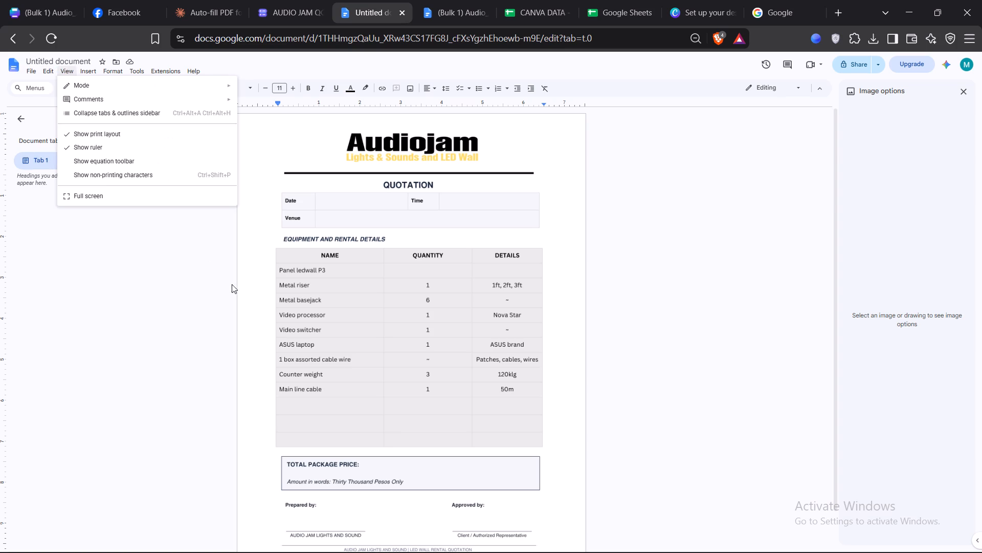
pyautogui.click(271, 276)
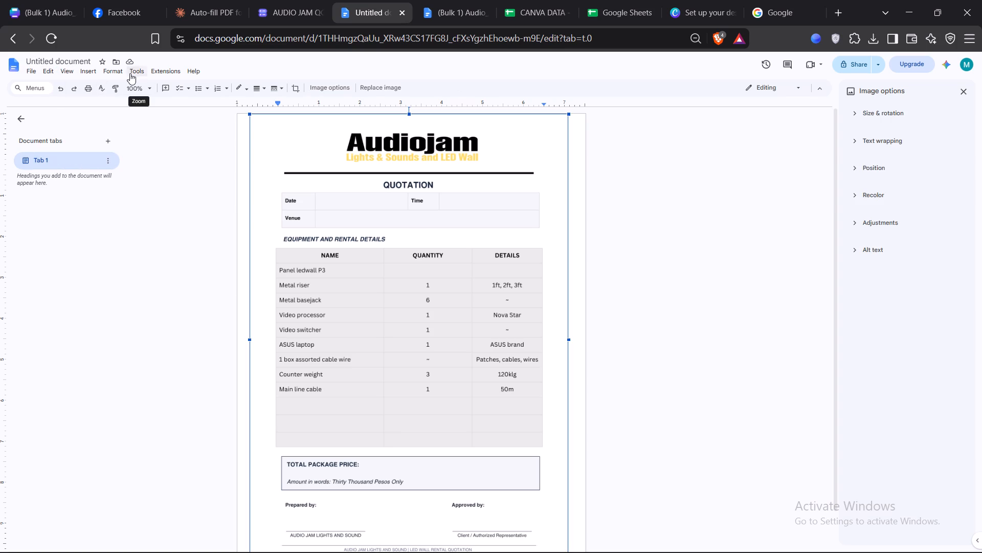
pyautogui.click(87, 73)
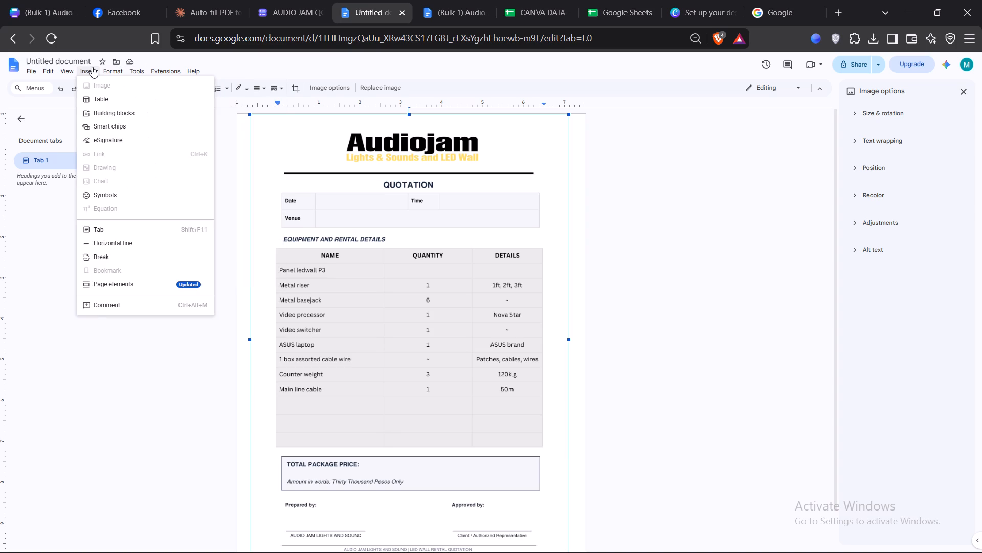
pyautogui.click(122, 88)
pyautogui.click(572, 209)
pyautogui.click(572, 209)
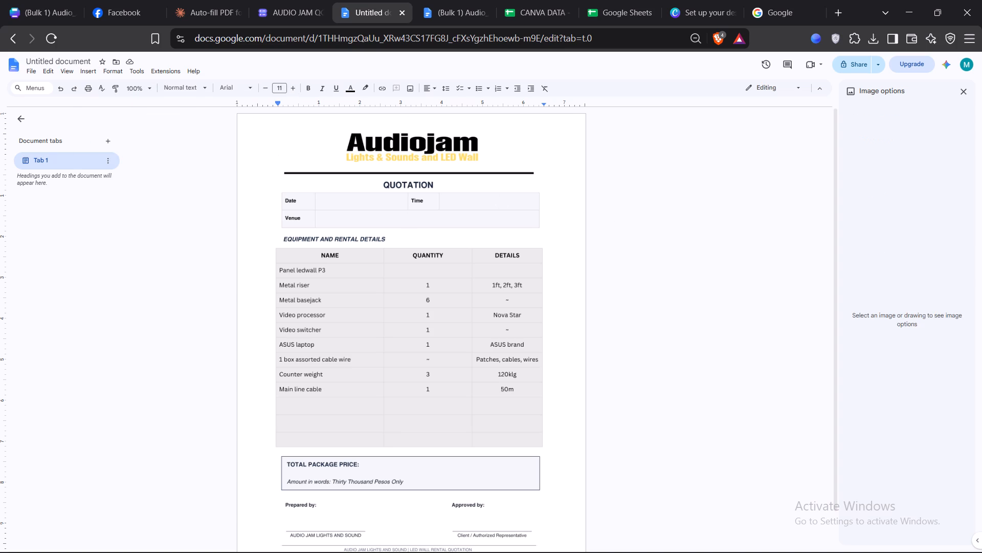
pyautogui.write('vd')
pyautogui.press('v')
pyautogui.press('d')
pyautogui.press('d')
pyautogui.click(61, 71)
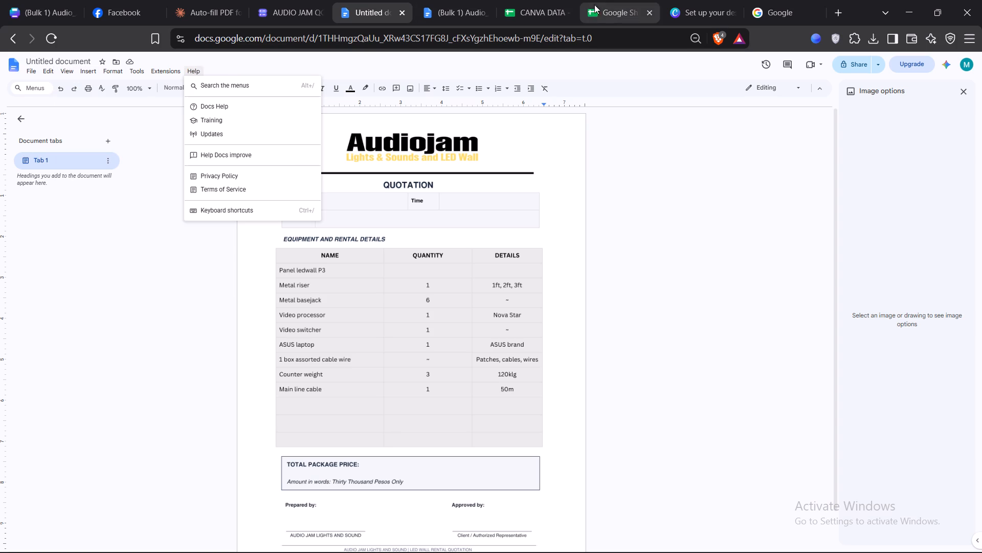
# Search the web for how to add a text box in Google Docs and expand the generated answer.
pyautogui.click(716, 15)
pyautogui.click(574, 37)
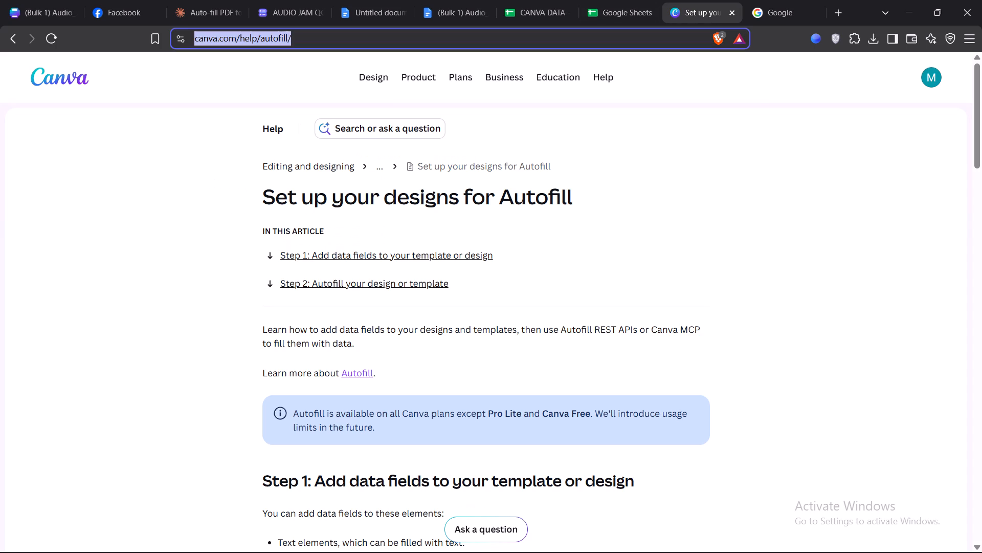
pyautogui.write('hwo')
pyautogui.press('BackSpace')
pyautogui.press('BackSpace')
pyautogui.write('ow to addd te')
pyautogui.press('t')
pyautogui.press('BackSpace')
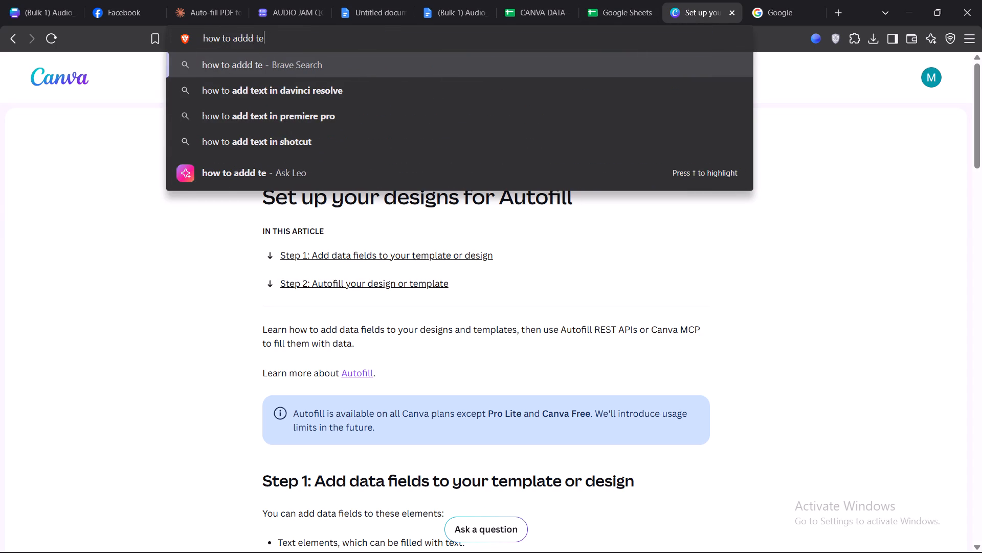
pyautogui.press('x')
pyautogui.write('t boxx')
pyautogui.press('BackSpace')
pyautogui.press('space')
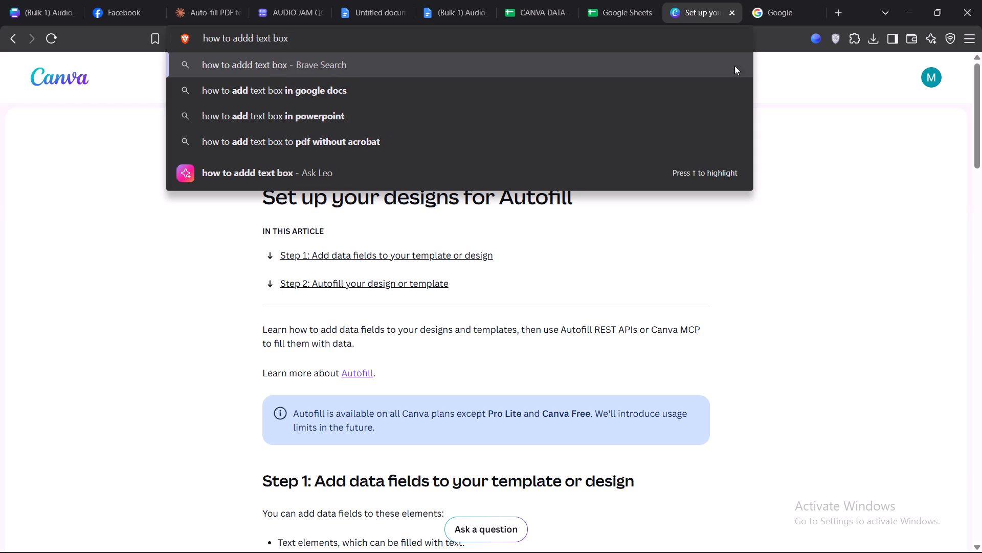
pyautogui.click(505, 92)
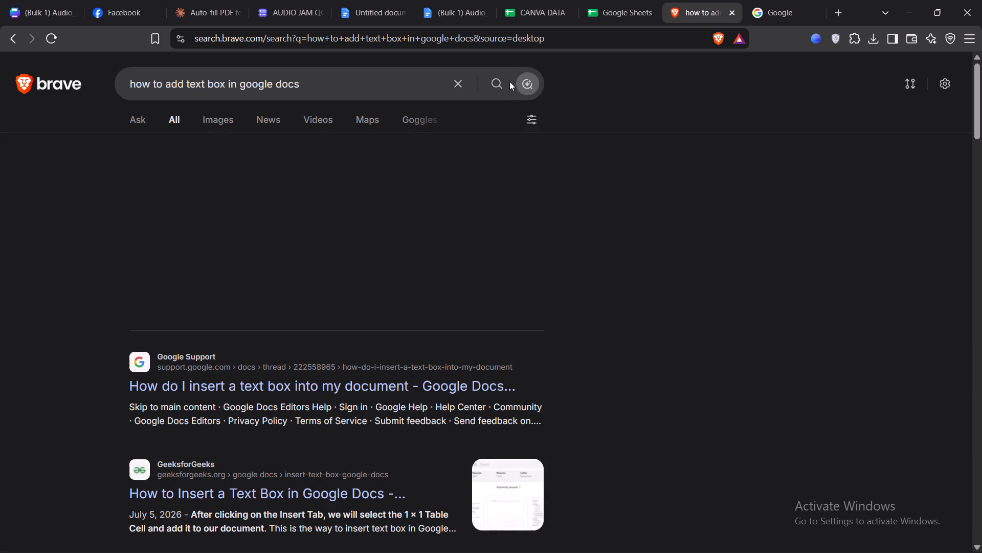
pyautogui.click(258, 298)
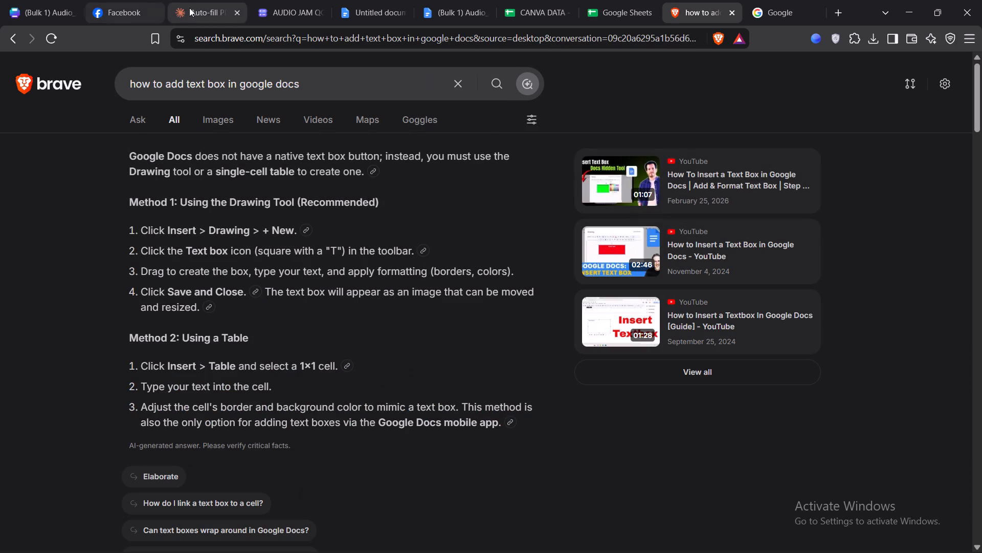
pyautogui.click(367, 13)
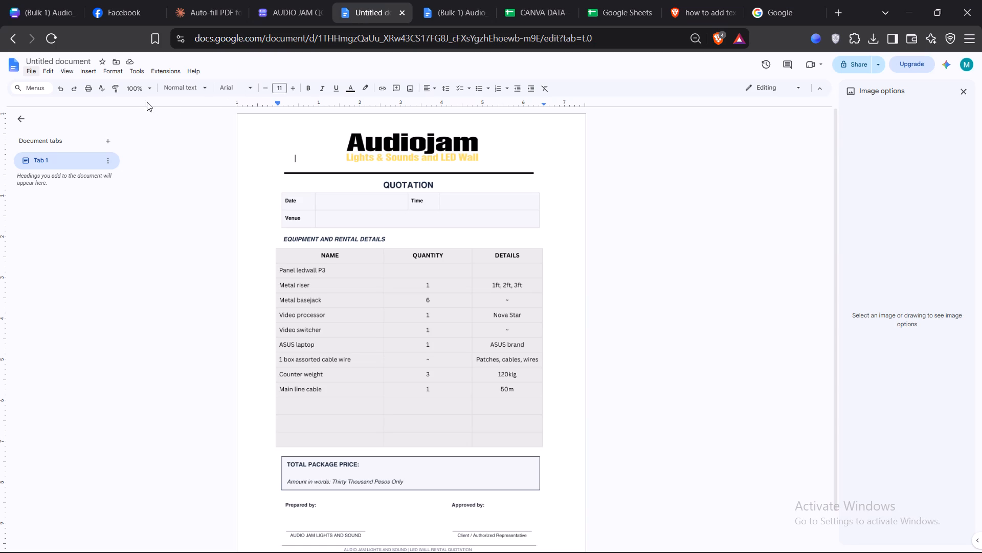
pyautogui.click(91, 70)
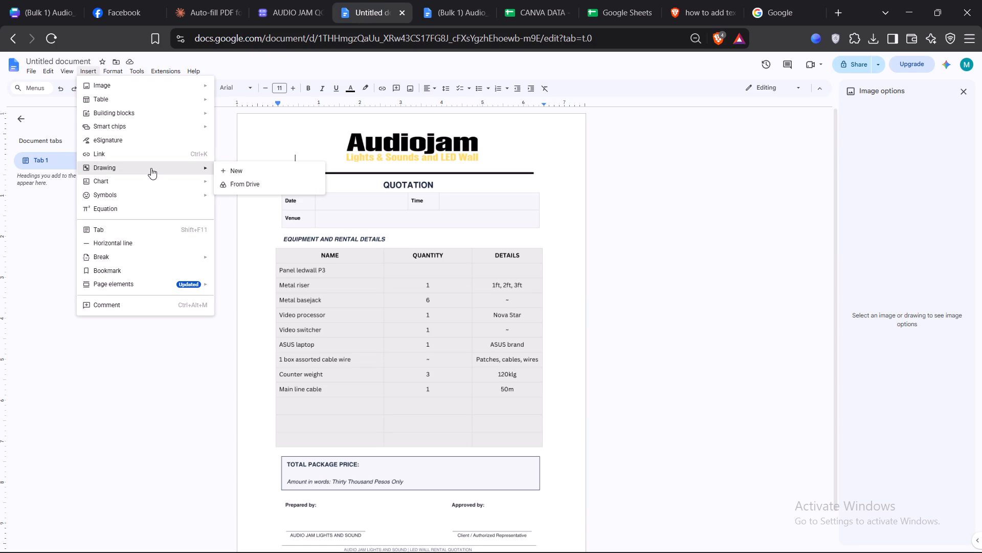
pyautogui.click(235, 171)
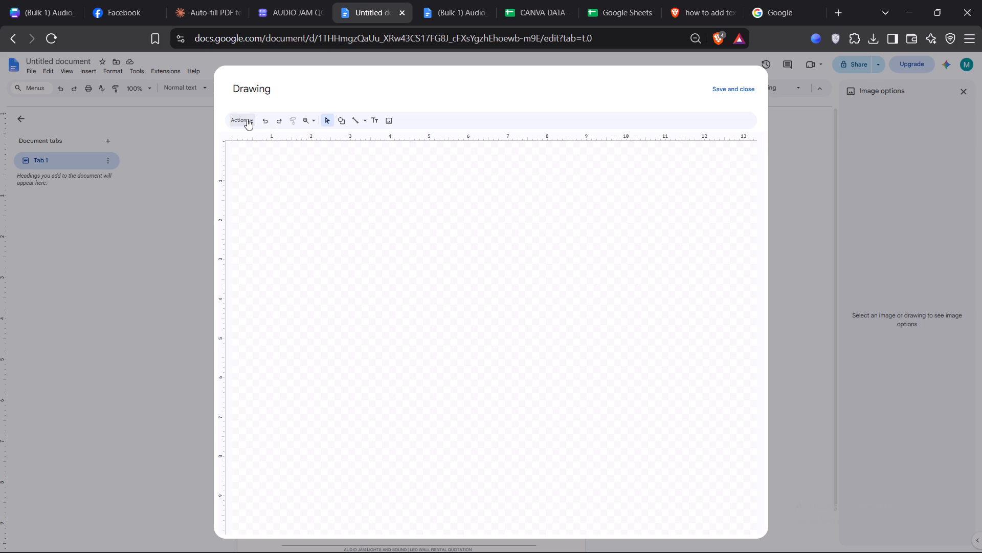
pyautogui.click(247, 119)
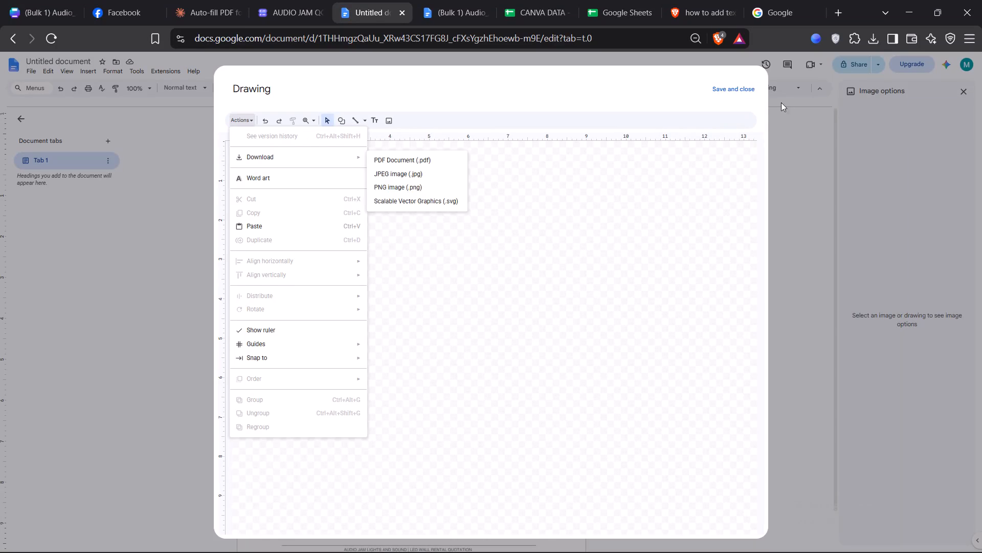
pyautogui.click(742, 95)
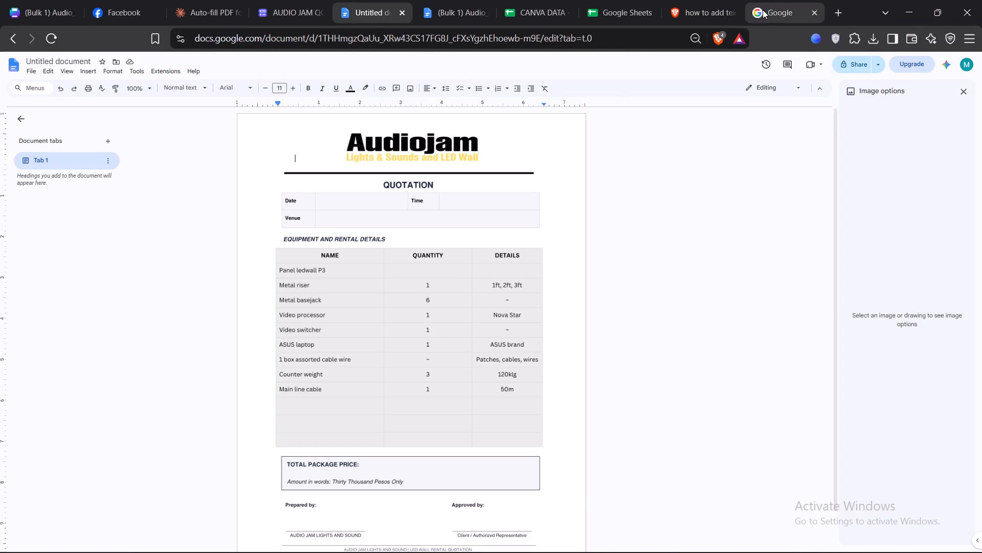
# Recheck the search answer on adding a text box in Google Docs and open a how-to article from the results.
pyautogui.click(700, 4)
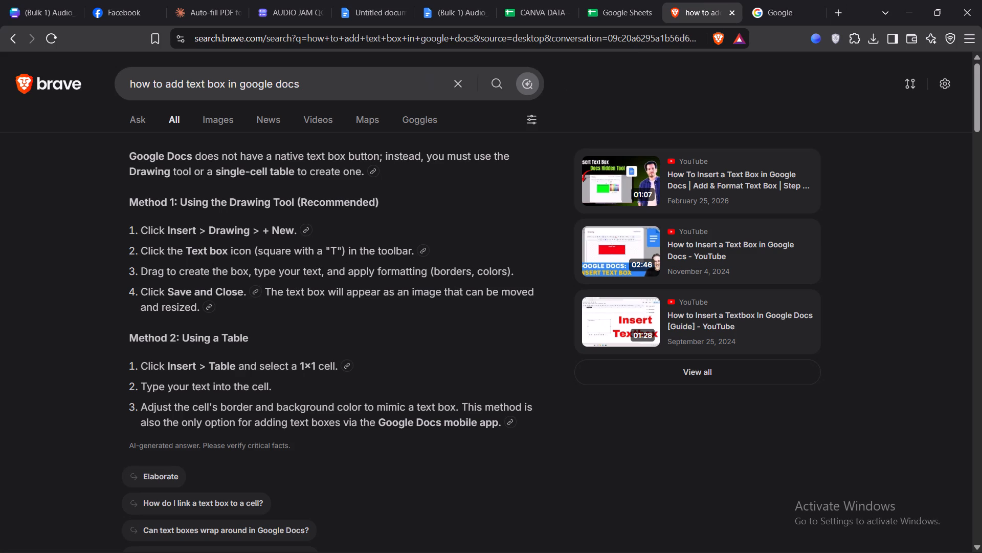
pyautogui.click(354, 7)
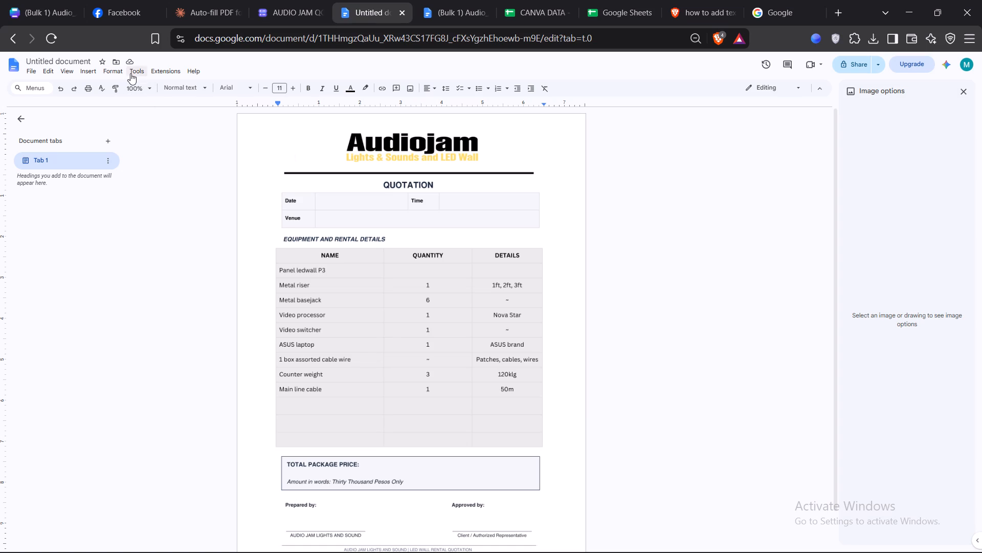
pyautogui.click(131, 73)
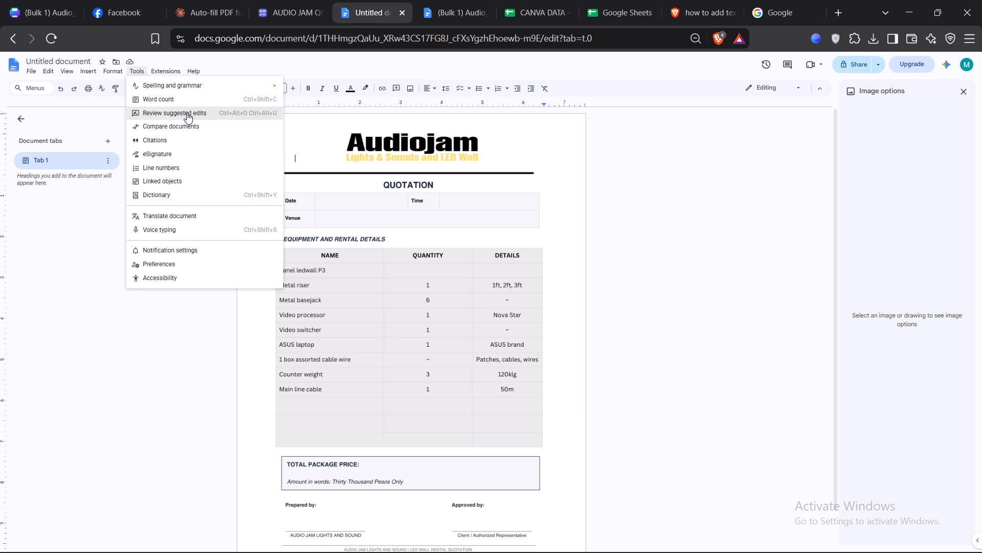
pyautogui.click(715, 12)
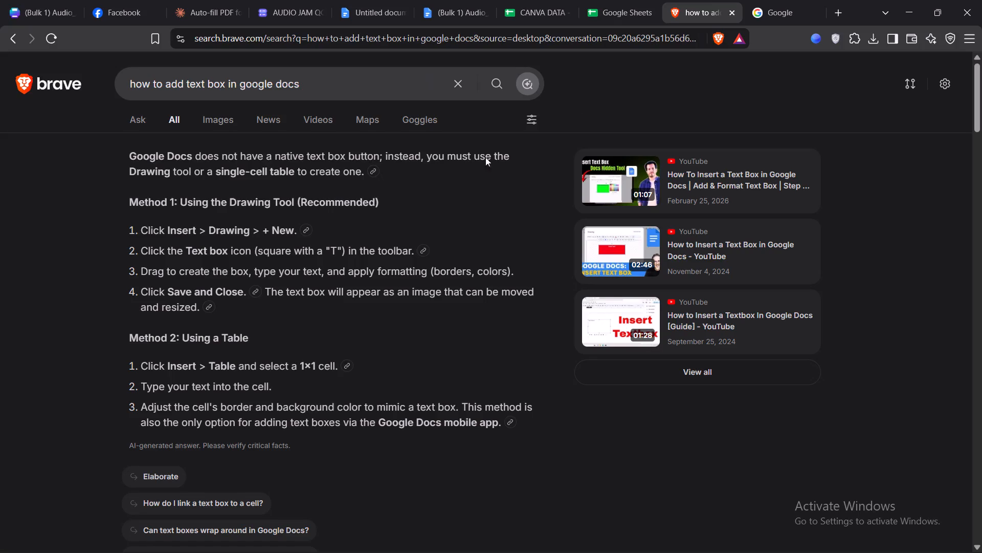
pyautogui.scroll(-2, 233, 345)
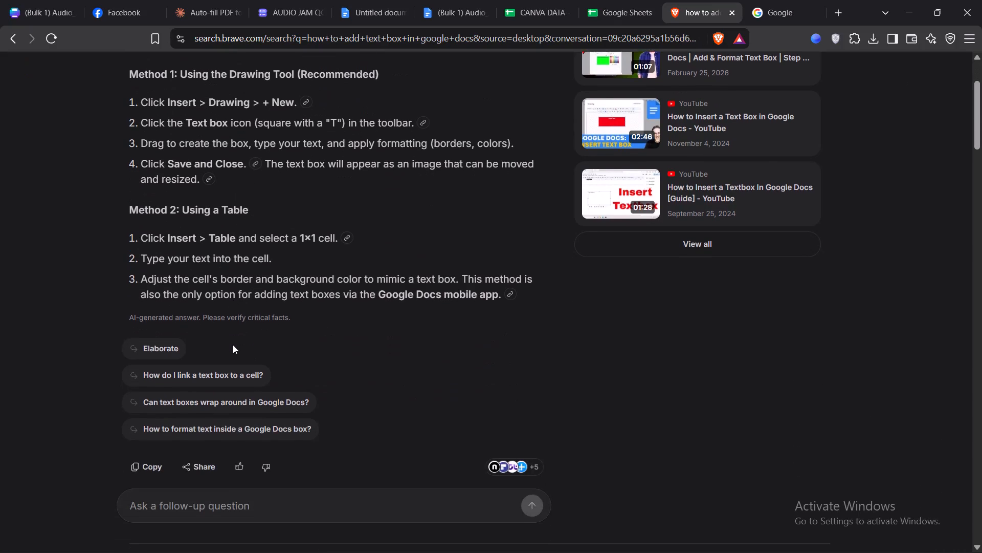
pyautogui.scroll(-5, 233, 345)
pyautogui.click(302, 280)
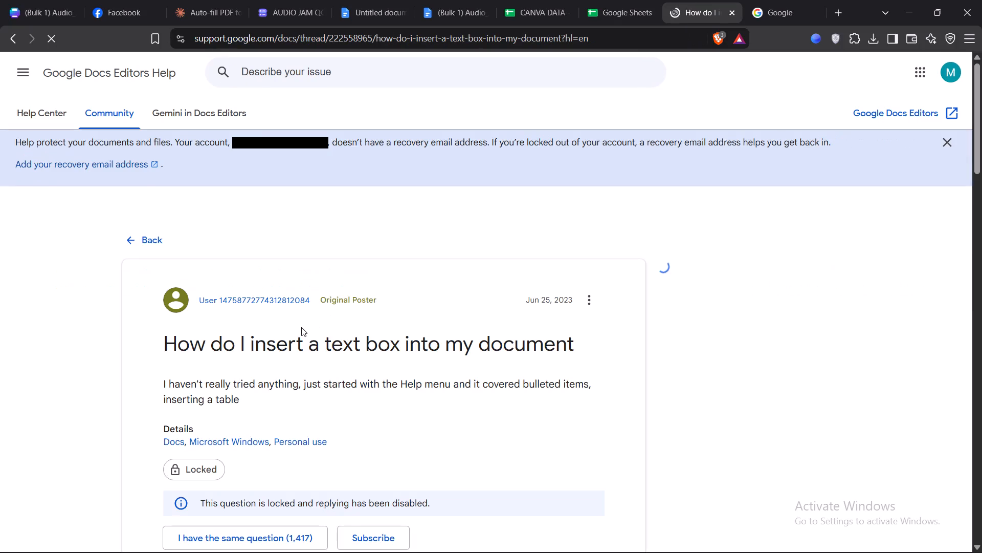
# Read the Google Docs help thread and the Kanbanchi article for how to insert a text box in Google Docs.
pyautogui.scroll(-4, 302, 325)
pyautogui.scroll(2, 302, 320)
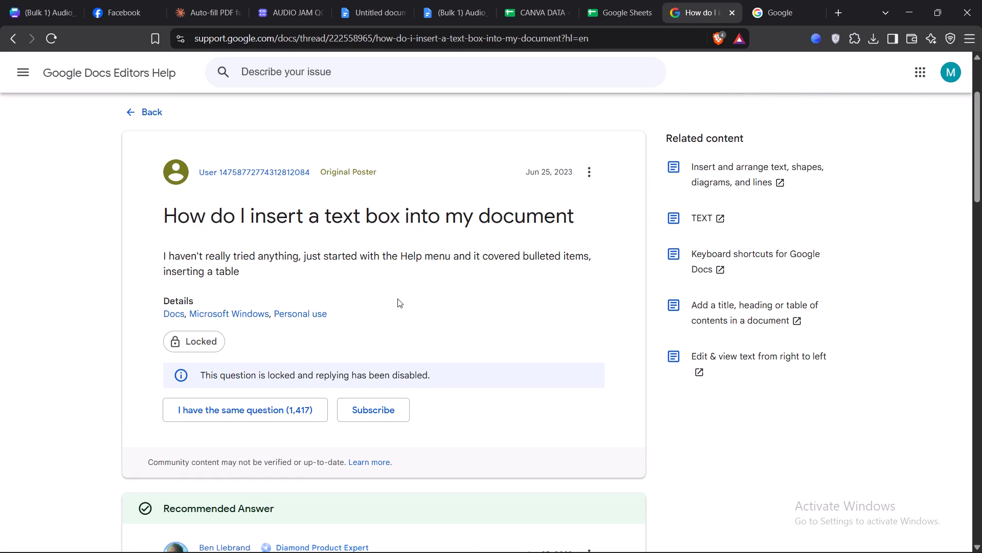
pyautogui.scroll(-10, 397, 299)
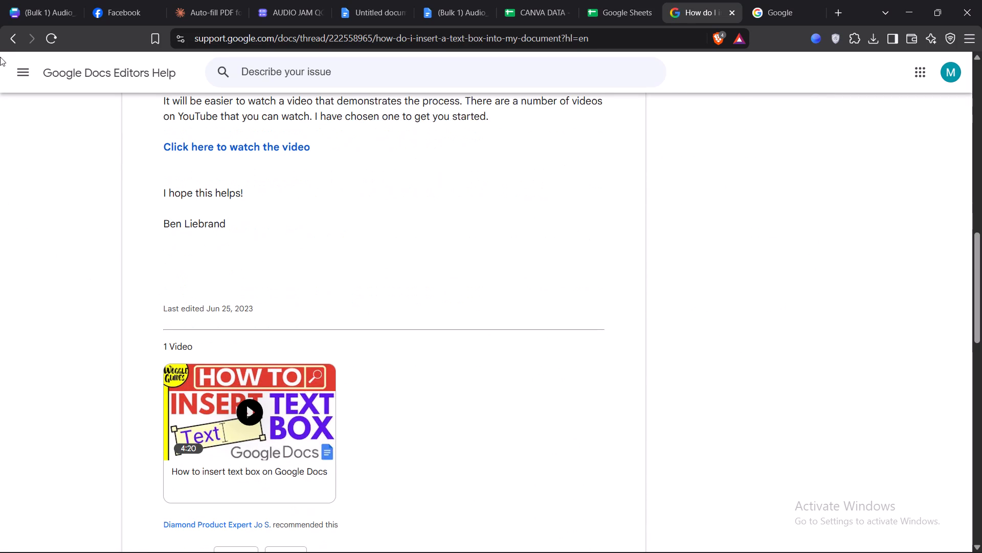
pyautogui.click(12, 41)
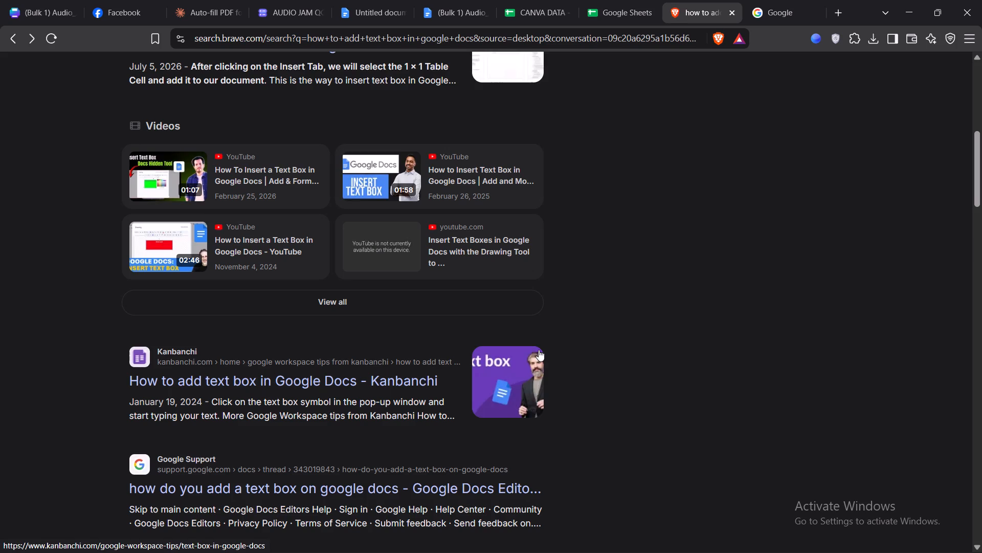
pyautogui.click(257, 380)
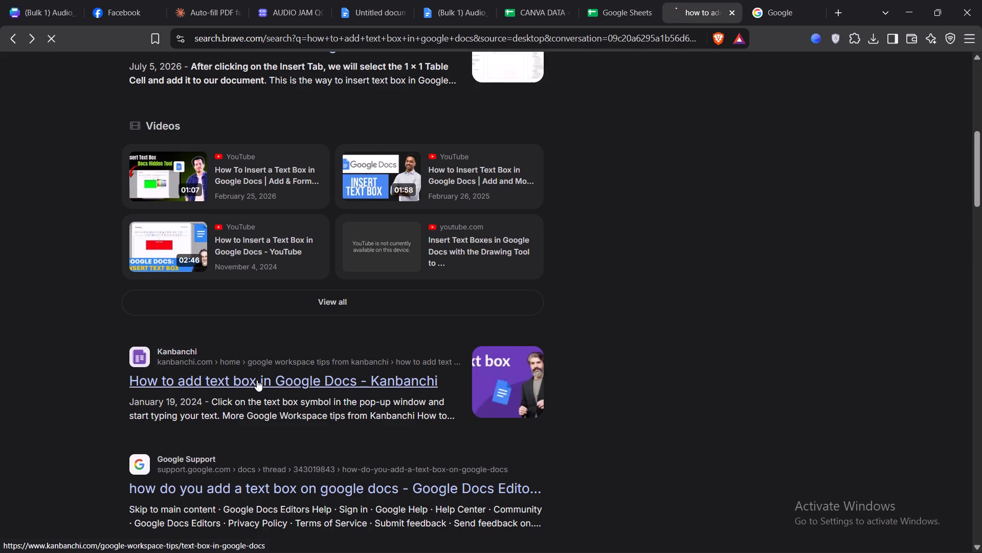
pyautogui.scroll(-6, 237, 392)
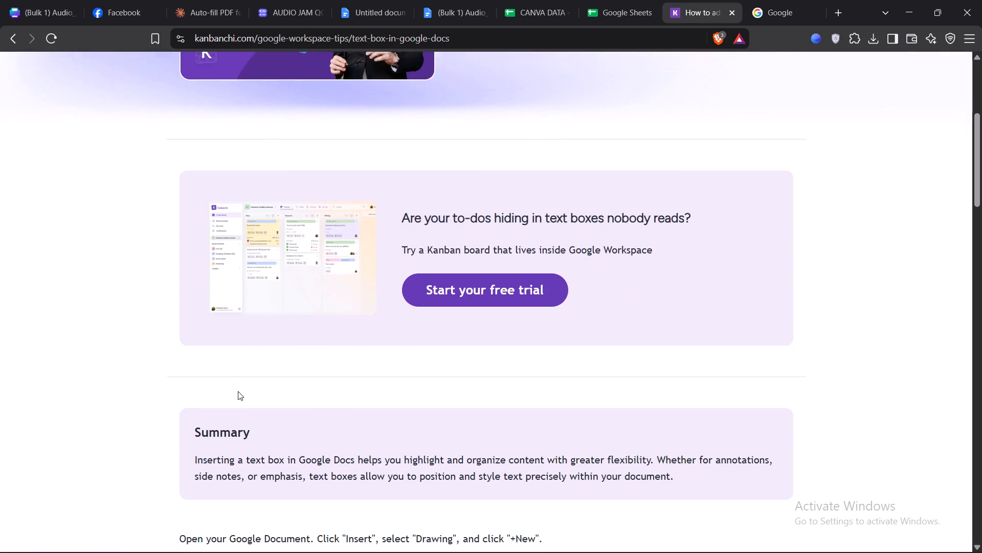
pyautogui.scroll(-3, 238, 391)
pyautogui.scroll(-3, 123, 283)
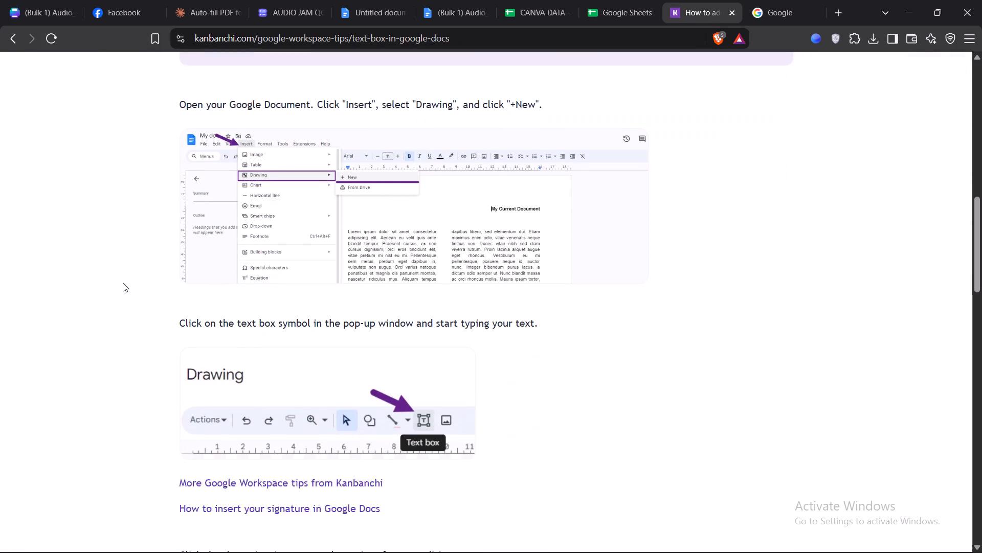
# Switch to the untitled quotation document, start a new drawing in it and look through the drawing actions.
pyautogui.click(122, 11)
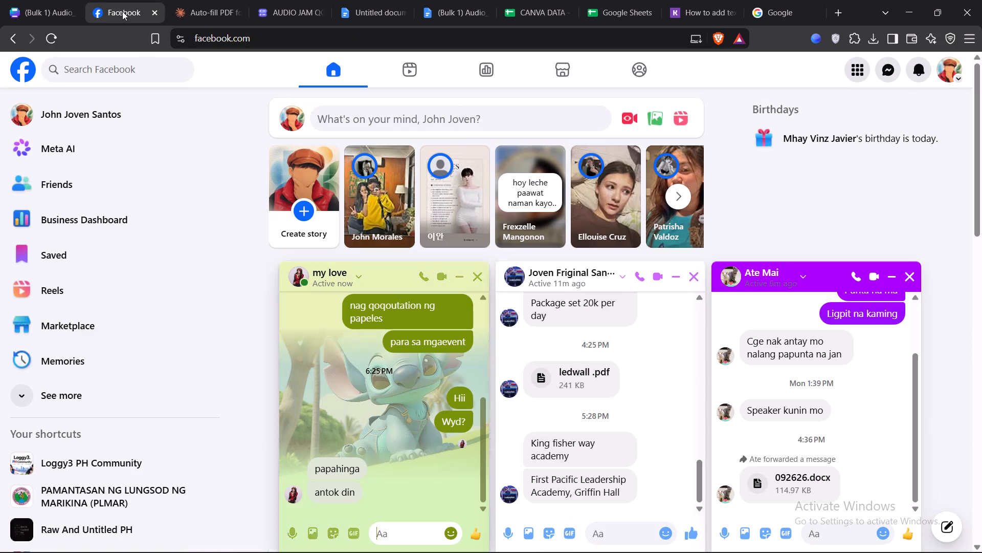
pyautogui.click(359, 15)
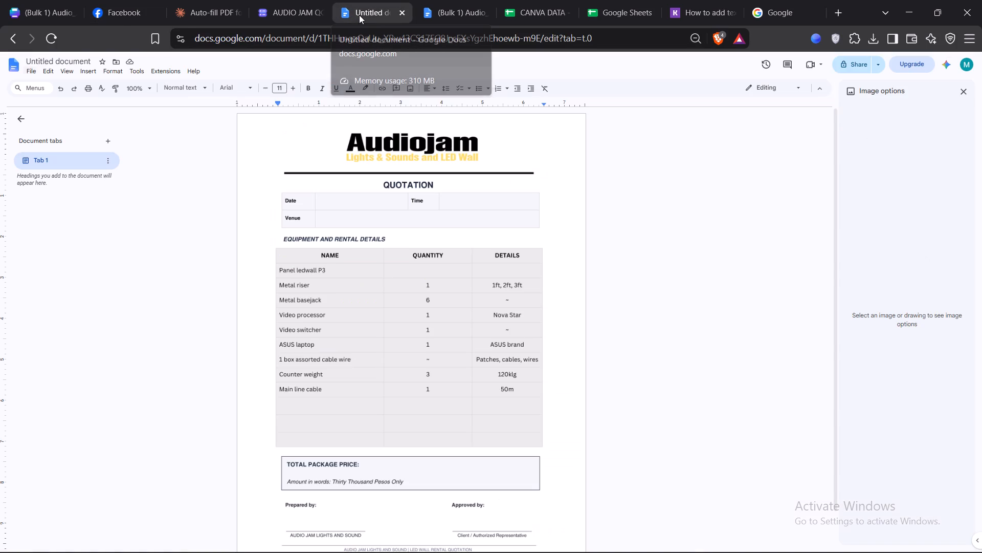
pyautogui.click(140, 72)
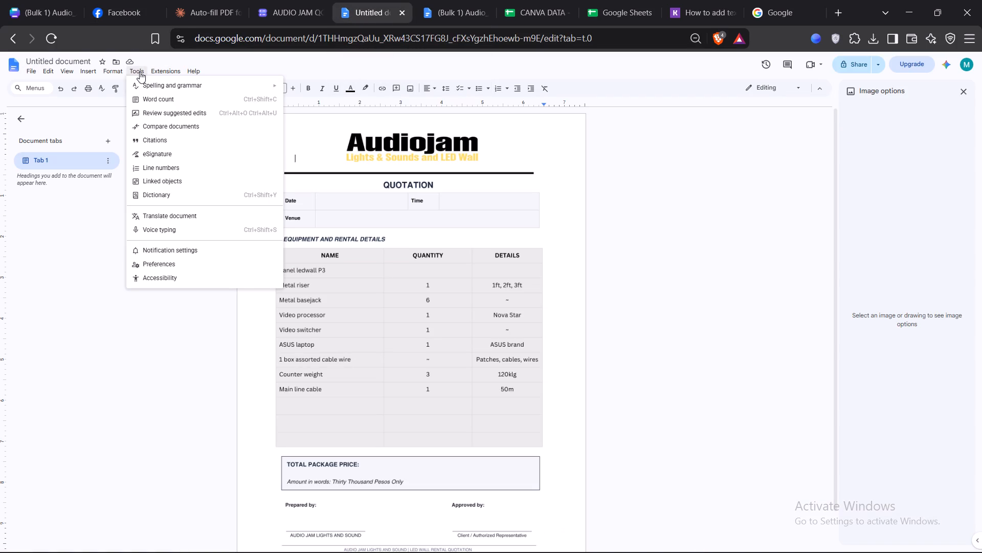
pyautogui.click(112, 73)
pyautogui.click(94, 71)
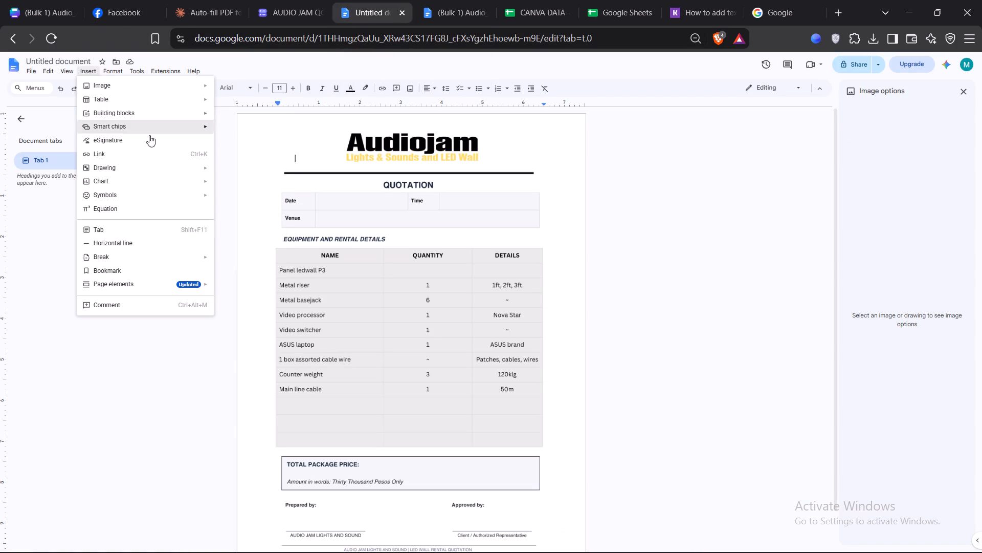
pyautogui.click(150, 170)
pyautogui.click(225, 170)
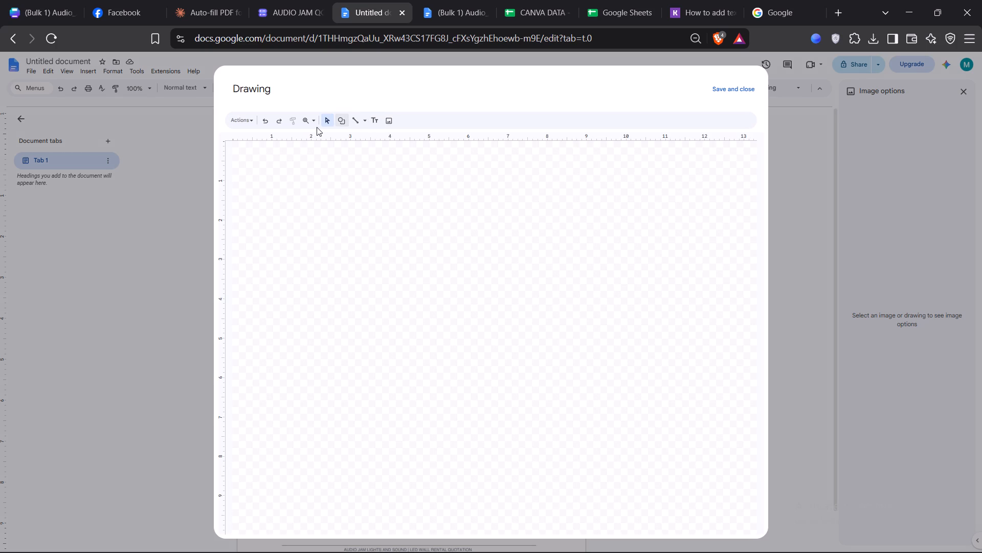
pyautogui.click(247, 122)
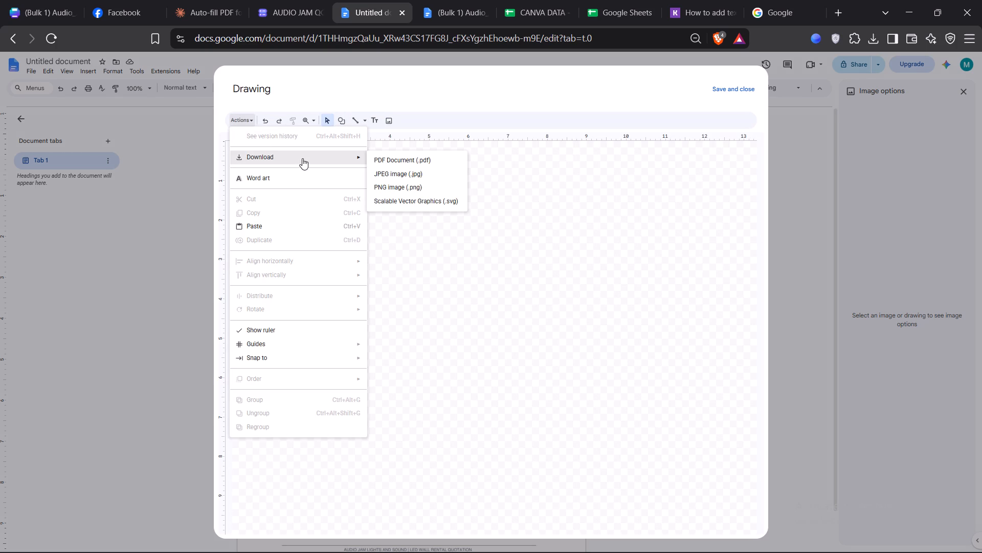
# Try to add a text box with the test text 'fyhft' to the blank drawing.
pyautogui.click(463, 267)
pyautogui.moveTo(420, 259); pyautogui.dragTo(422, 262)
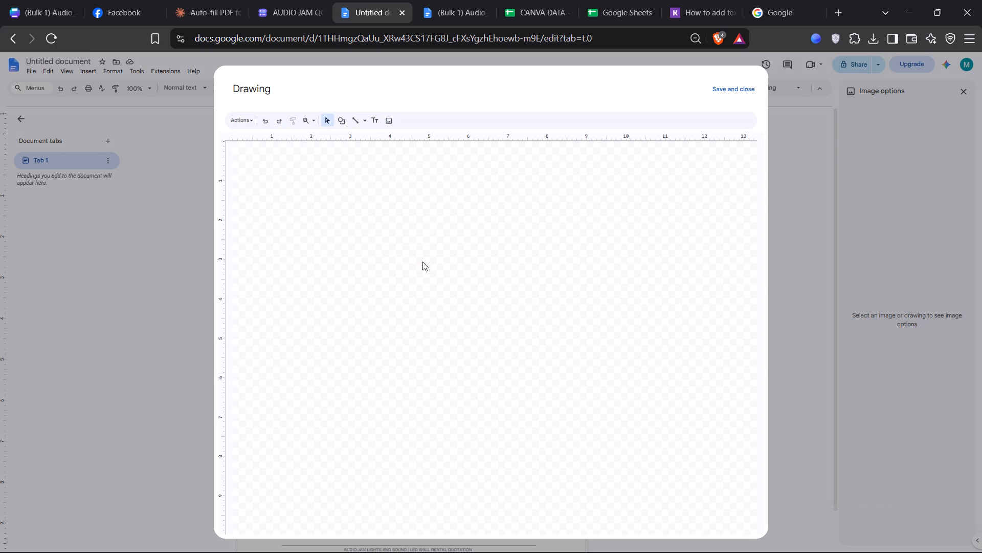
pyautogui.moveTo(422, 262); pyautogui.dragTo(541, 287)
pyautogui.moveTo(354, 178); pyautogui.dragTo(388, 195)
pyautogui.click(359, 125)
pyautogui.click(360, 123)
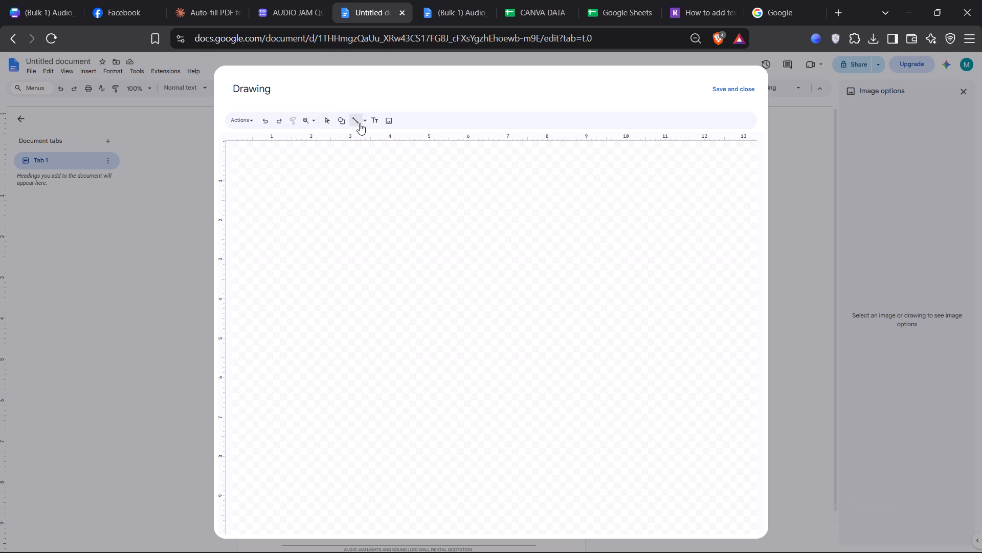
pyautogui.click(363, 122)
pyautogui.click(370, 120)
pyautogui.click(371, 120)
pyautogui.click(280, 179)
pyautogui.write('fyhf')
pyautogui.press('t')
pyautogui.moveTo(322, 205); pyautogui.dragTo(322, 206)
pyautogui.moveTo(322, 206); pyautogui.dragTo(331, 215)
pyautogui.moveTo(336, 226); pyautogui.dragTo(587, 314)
# Add word art reading 'rdgdrgrd' to the drawing, shift it toward the canvas's upper left, and save it into the document.
pyautogui.click(251, 123)
pyautogui.click(271, 182)
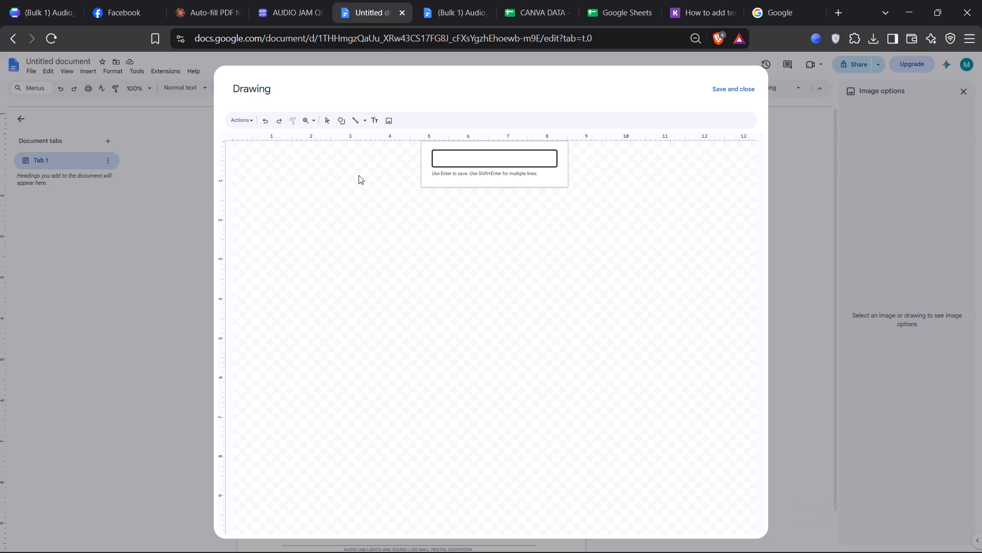
pyautogui.write('rdgdrg')
pyautogui.press('r')
pyautogui.press('d')
pyautogui.press('Return')
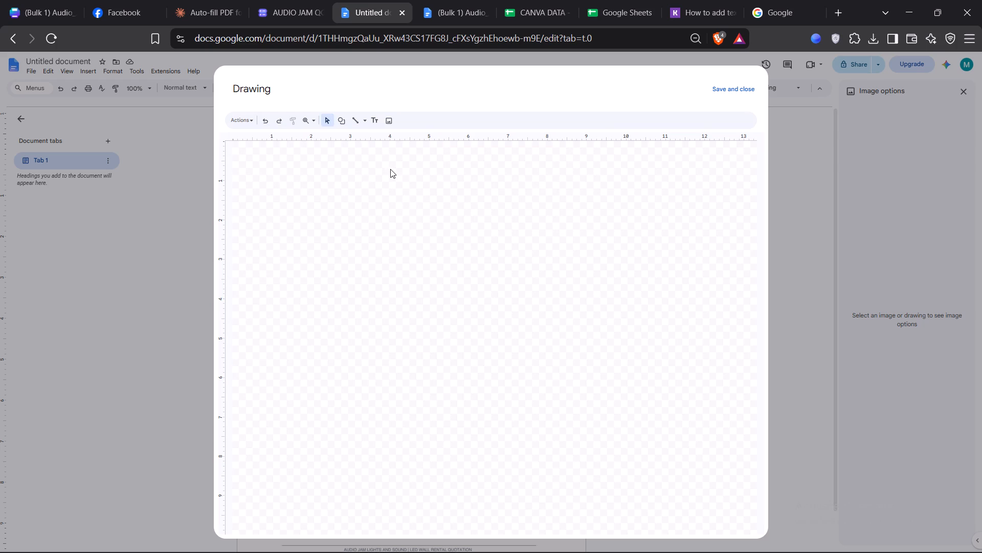
pyautogui.doubleClick(551, 324)
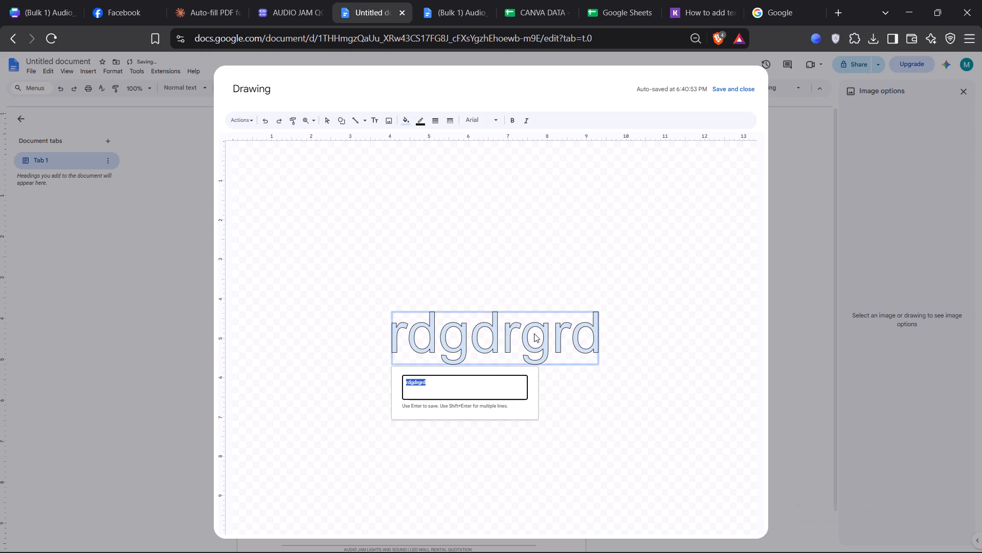
pyautogui.tripleClick(534, 333)
pyautogui.click(534, 333)
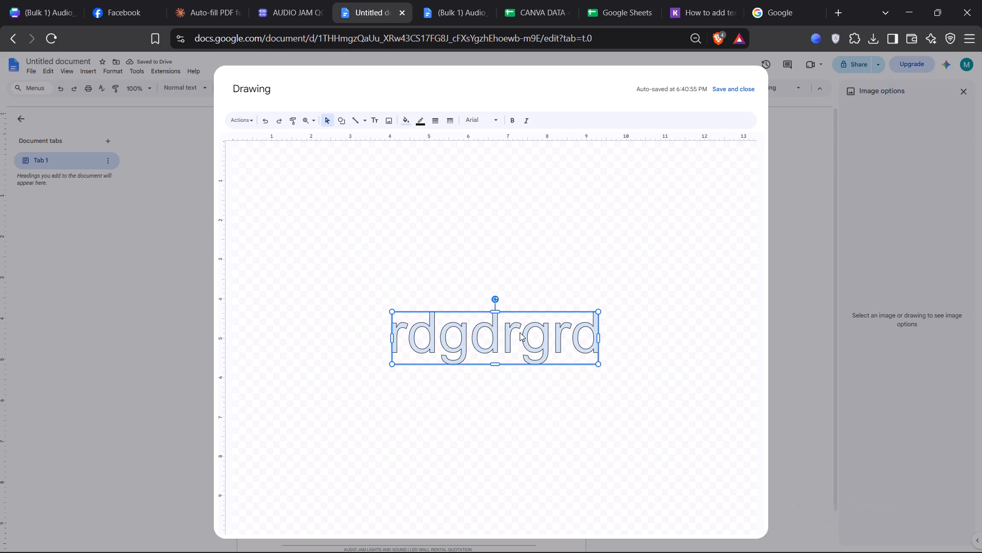
pyautogui.moveTo(510, 331); pyautogui.dragTo(434, 304)
pyautogui.click(725, 88)
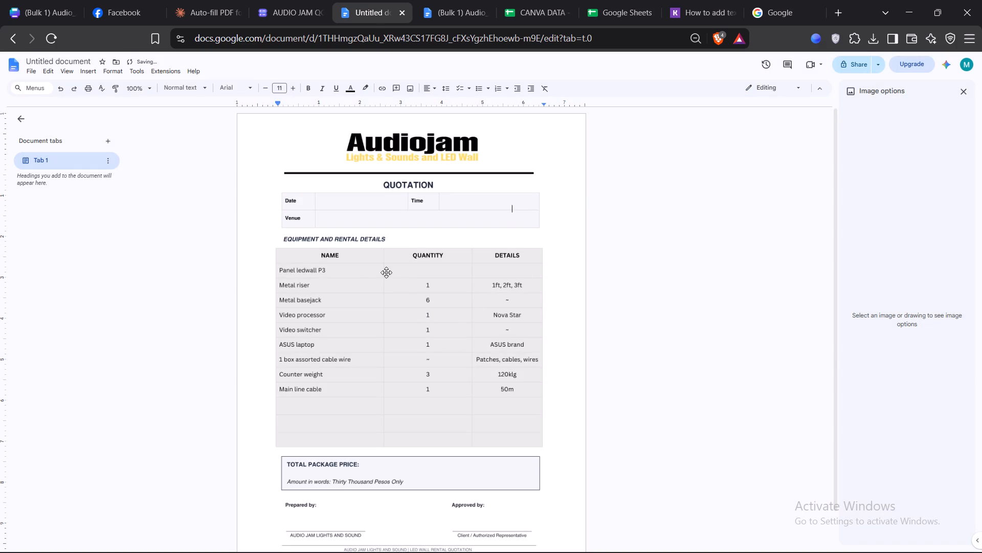
pyautogui.click(408, 281)
pyautogui.click(655, 191)
# Create a new drawing with a text box about 2.4 in wide and paste 'LED WALL PANEL SIZE SELECTION' into it.
pyautogui.click(96, 71)
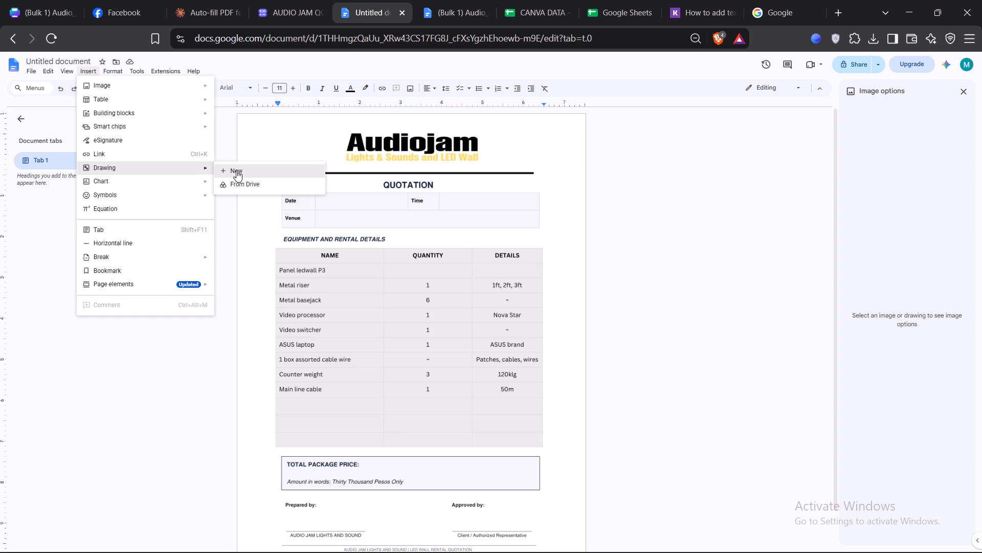
pyautogui.click(236, 171)
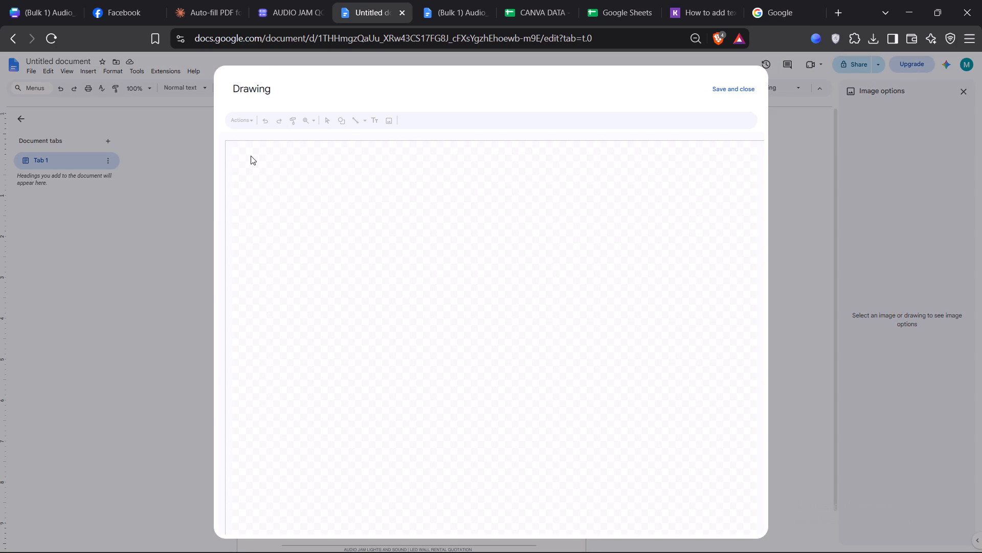
pyautogui.click(380, 119)
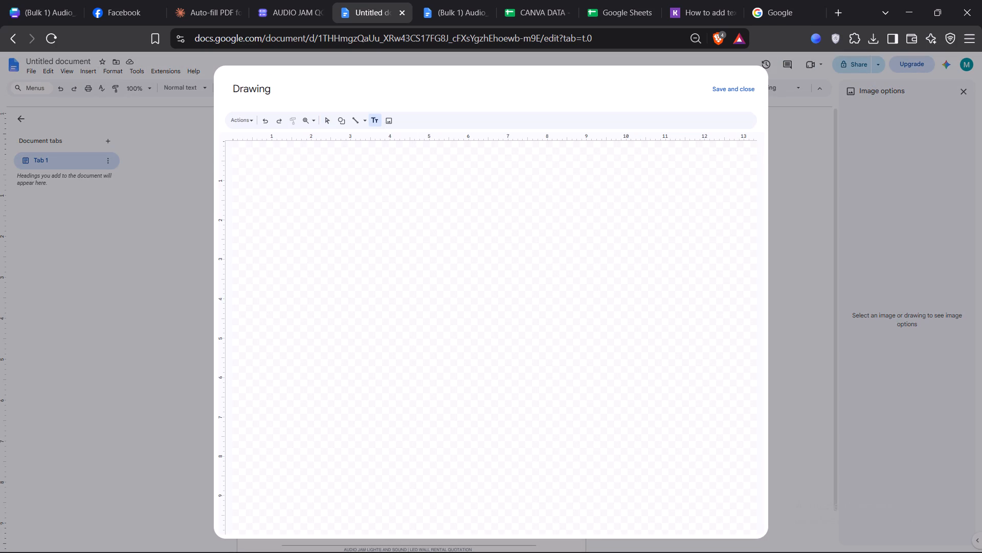
pyautogui.moveTo(340, 188); pyautogui.dragTo(525, 245)
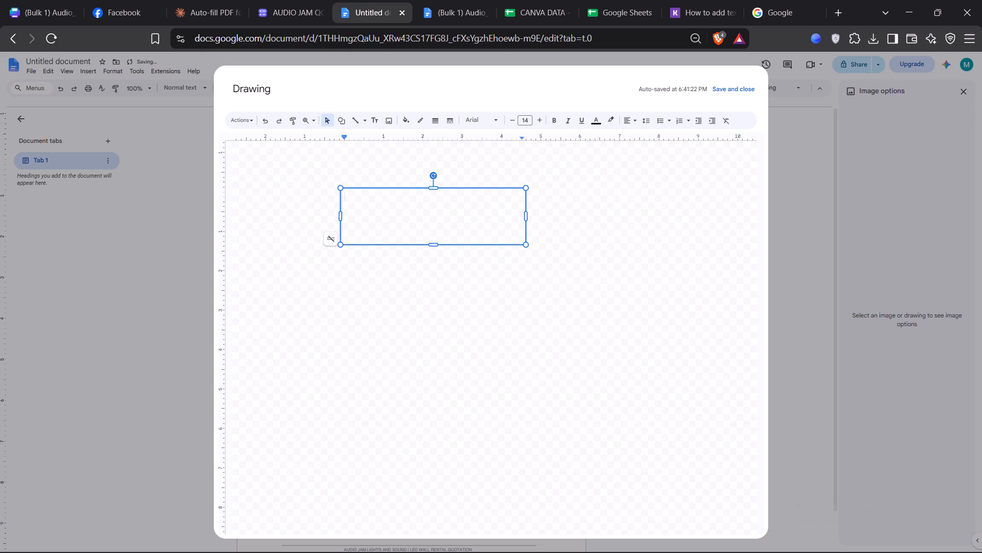
pyautogui.moveTo(525, 244); pyautogui.dragTo(520, 242)
pyautogui.moveTo(520, 242); pyautogui.dragTo(434, 221)
pyautogui.click(370, 197)
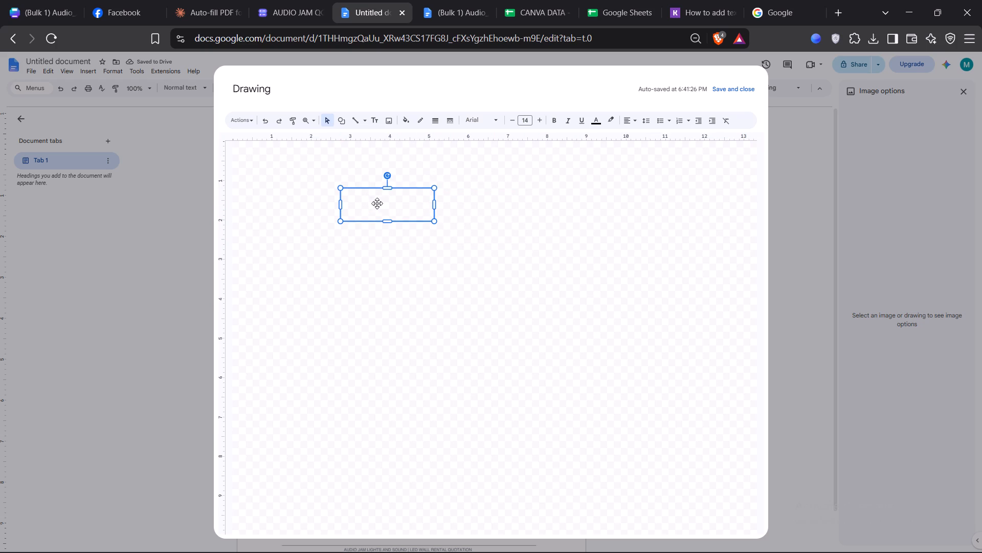
pyautogui.click(389, 206)
pyautogui.hotkey('ctrl', 'v')
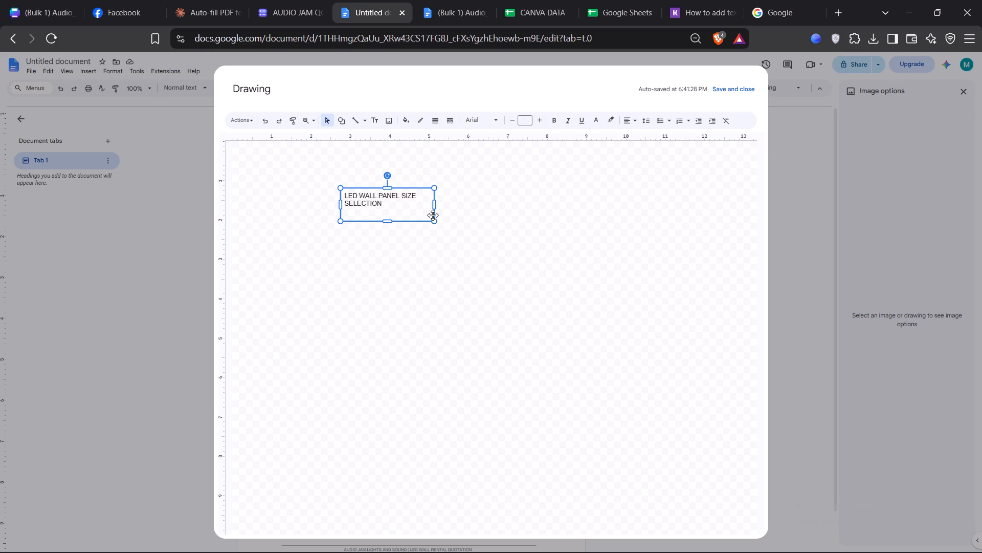
# Resize the text box to about 3.1 in wide and one line high so it fits the text closely.
pyautogui.moveTo(434, 205); pyautogui.dragTo(503, 187)
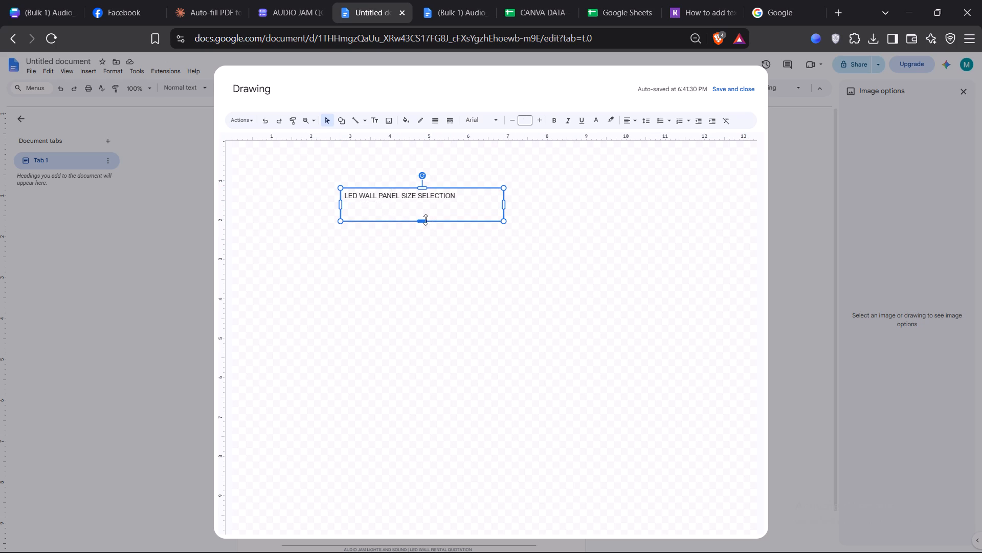
pyautogui.moveTo(425, 221); pyautogui.dragTo(427, 201)
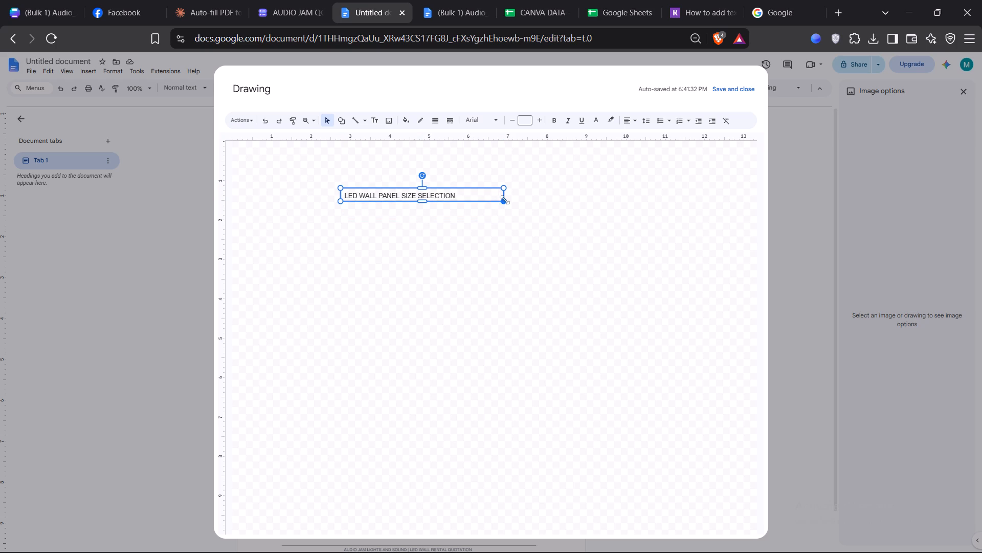
pyautogui.moveTo(505, 200); pyautogui.dragTo(462, 203)
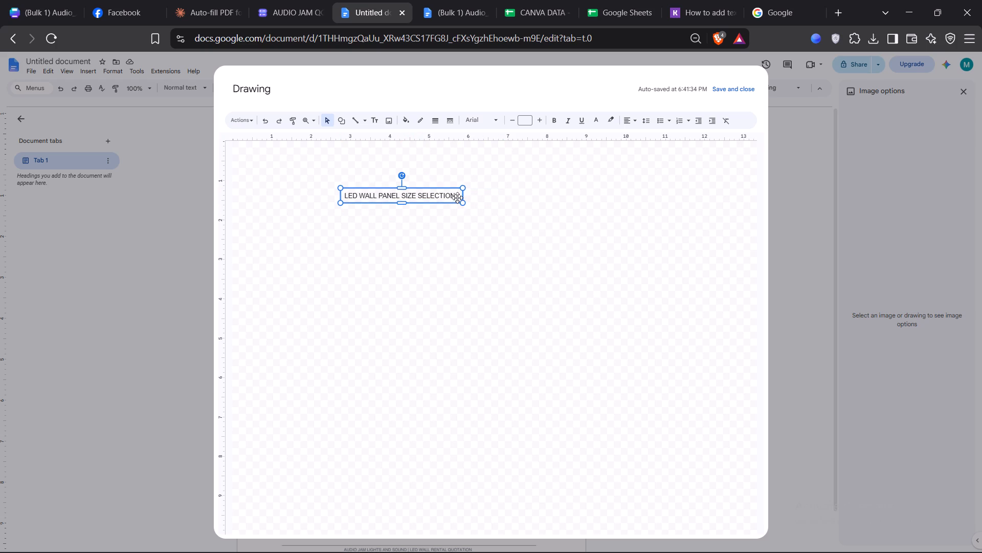
# Wrap the text box's text in double curly brackets so it reads {{LED WALL PANEL SIZE SELECTION}}.
pyautogui.click(457, 198)
pyautogui.doubleClick(454, 193)
pyautogui.click(456, 195)
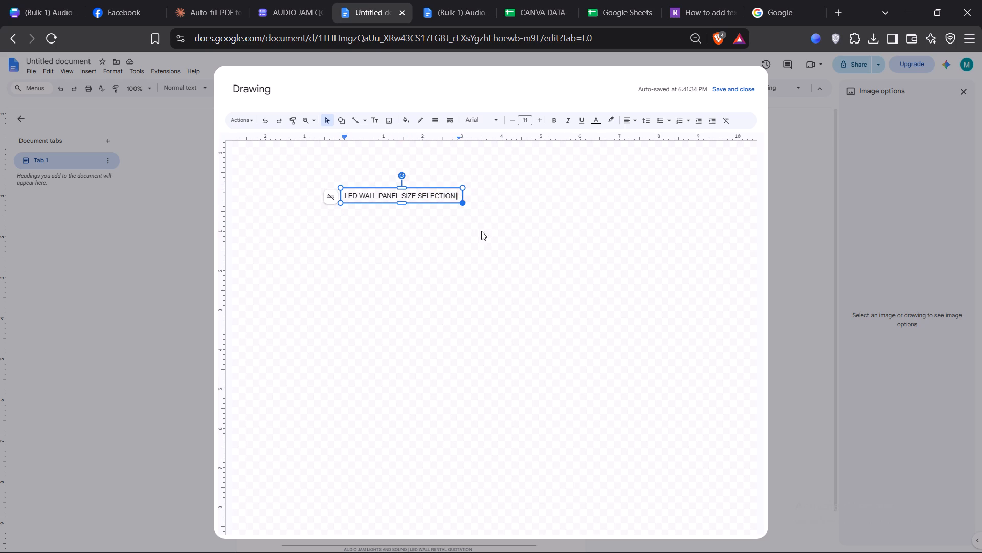
pyautogui.press('BackSpace')
pyautogui.write('}}')
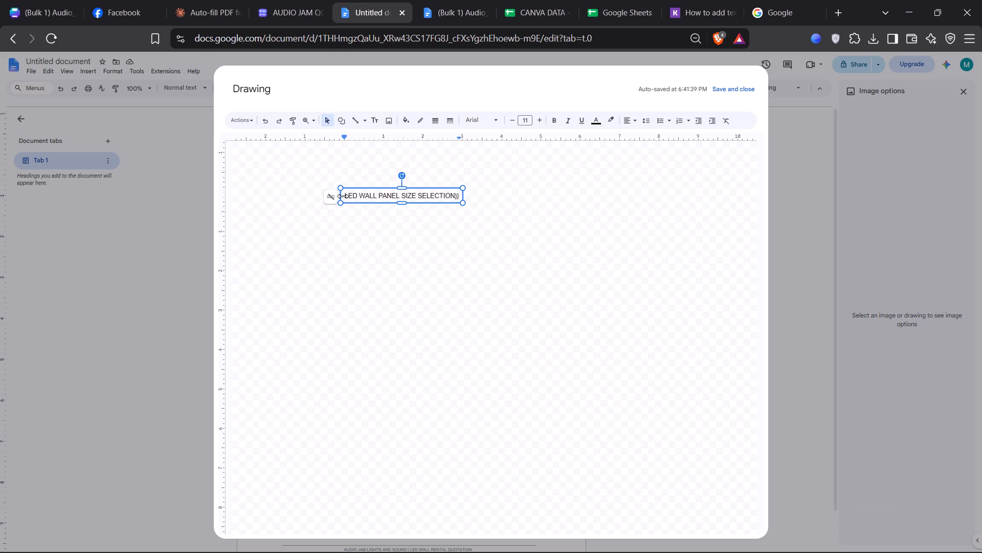
pyautogui.click(344, 195)
pyautogui.write('{{')
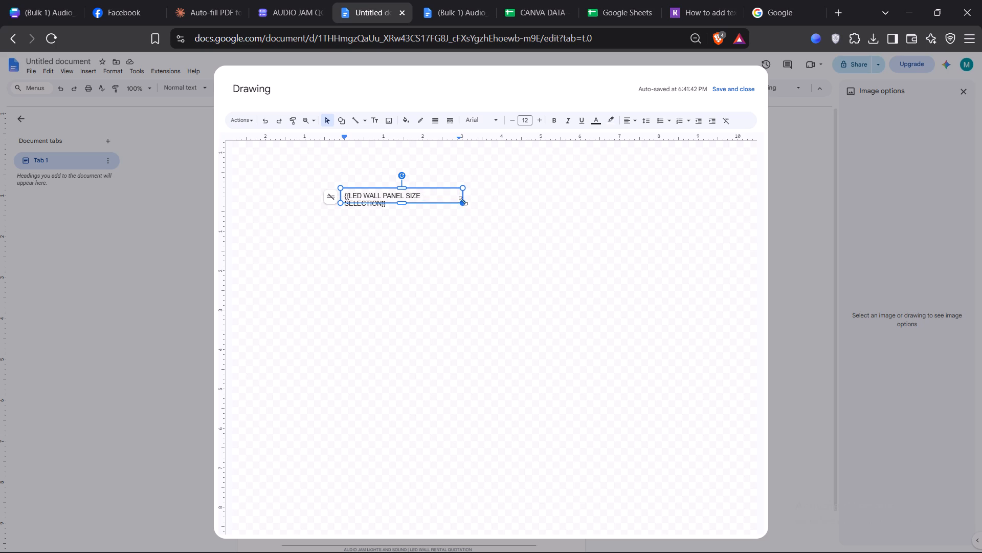
# Enlarge the text box to about 3.7 in wide so the placeholder fits on one line, and save the drawing into the document.
pyautogui.moveTo(463, 202); pyautogui.dragTo(487, 208)
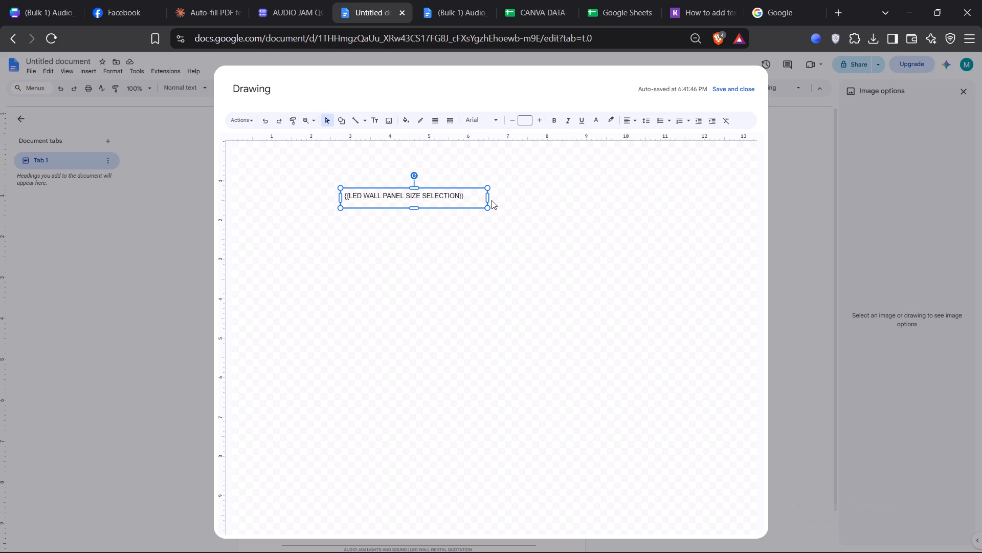
pyautogui.click(727, 89)
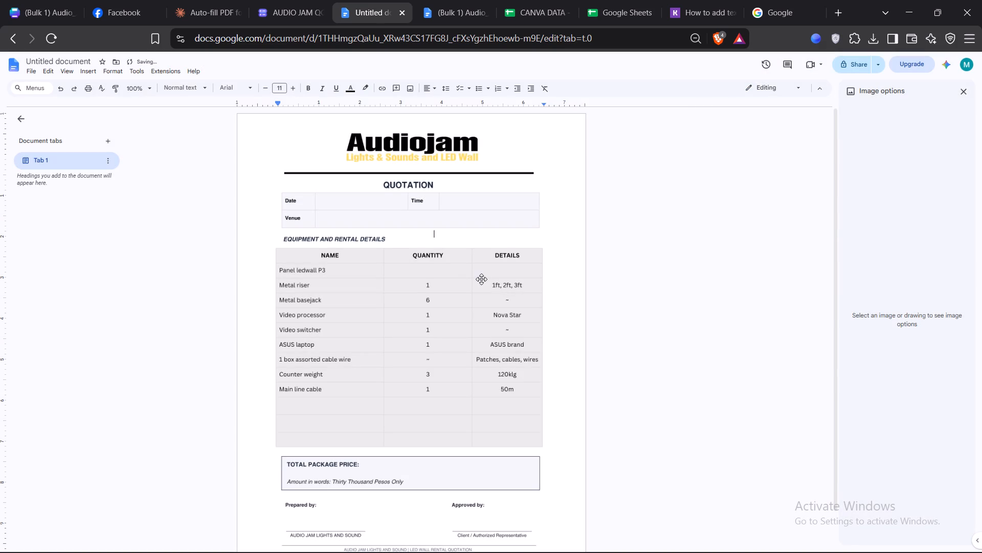
# Shift the quotation image aside and set the {{LED WALL PANEL SIZE SELECTION}} drawing's wrapping to In front of text.
pyautogui.moveTo(431, 265); pyautogui.dragTo(604, 262)
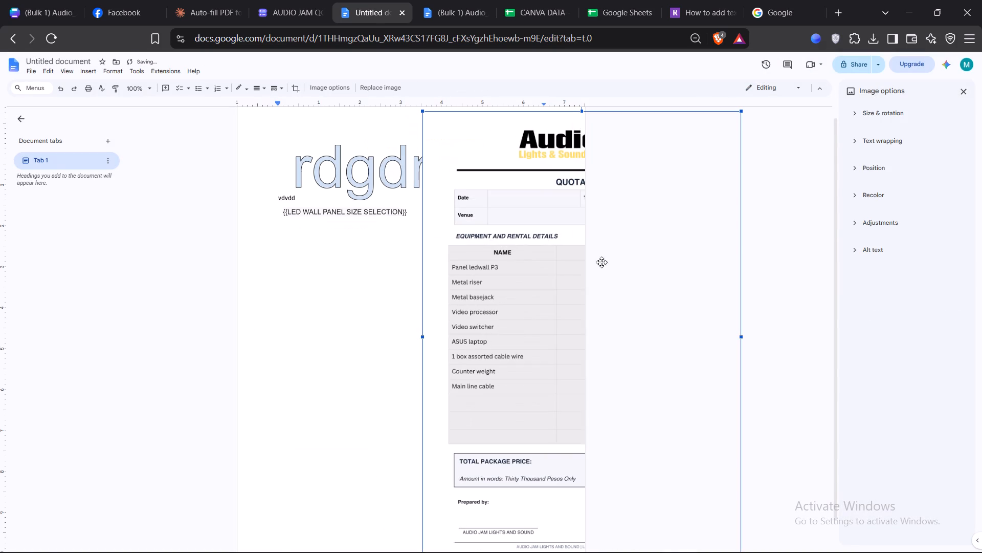
pyautogui.moveTo(556, 282); pyautogui.dragTo(657, 263)
pyautogui.click(382, 223)
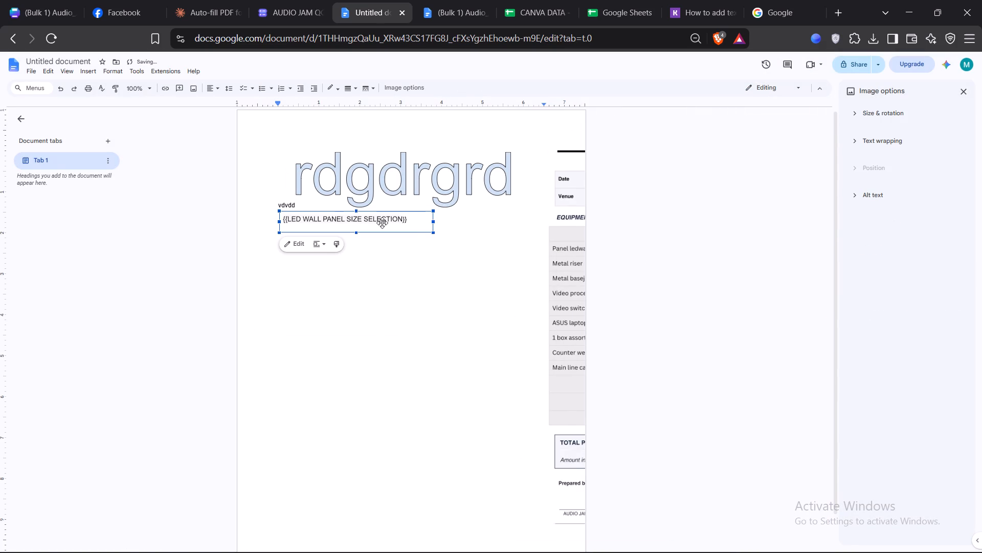
pyautogui.moveTo(384, 223); pyautogui.dragTo(421, 234)
pyautogui.moveTo(410, 218); pyautogui.dragTo(415, 226)
pyautogui.click(316, 243)
pyautogui.click(355, 325)
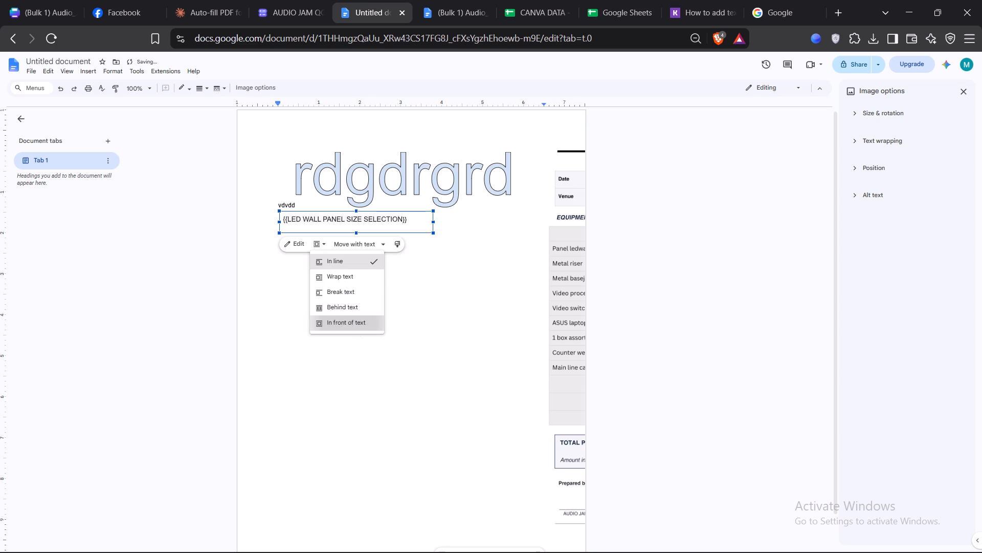
# Move the placeholder drawing out past the page's right edge and bring the quotation image back over the page.
pyautogui.moveTo(328, 222); pyautogui.dragTo(677, 263)
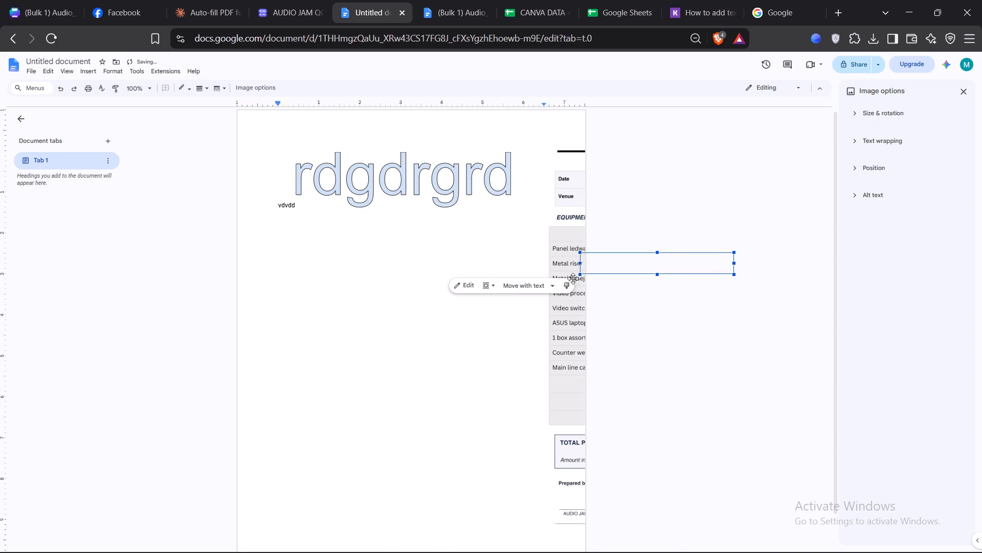
pyautogui.moveTo(578, 310); pyautogui.dragTo(382, 312)
pyautogui.moveTo(452, 316); pyautogui.dragTo(442, 316)
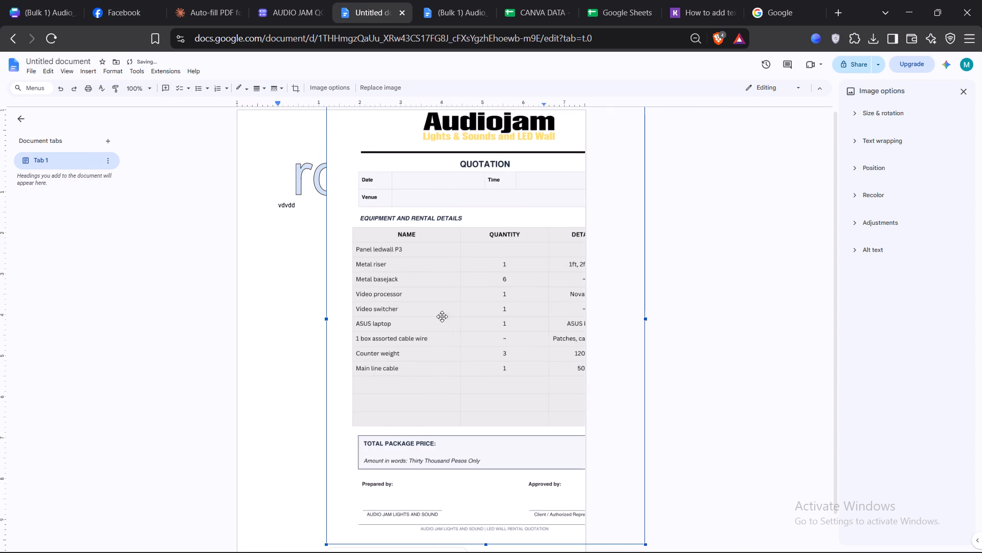
pyautogui.moveTo(442, 316); pyautogui.dragTo(376, 316)
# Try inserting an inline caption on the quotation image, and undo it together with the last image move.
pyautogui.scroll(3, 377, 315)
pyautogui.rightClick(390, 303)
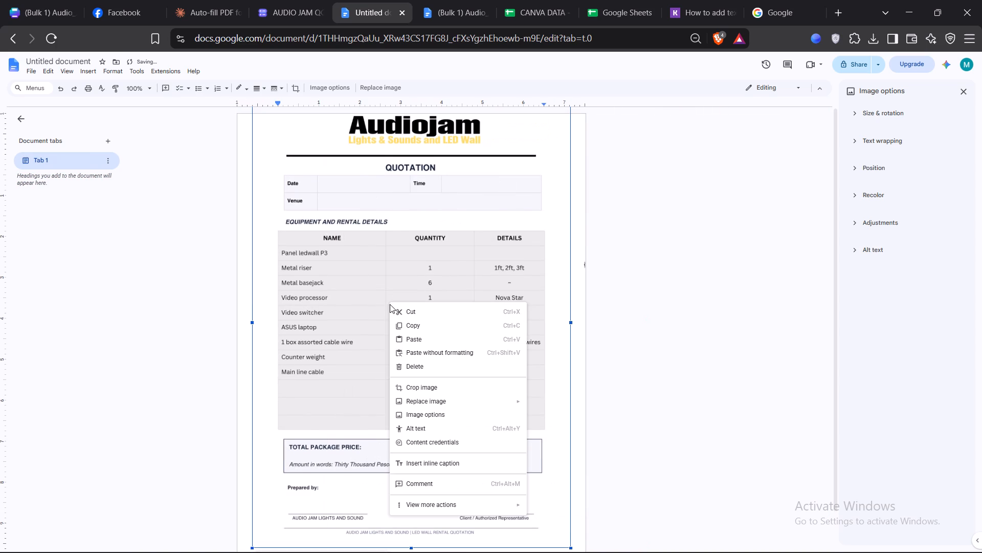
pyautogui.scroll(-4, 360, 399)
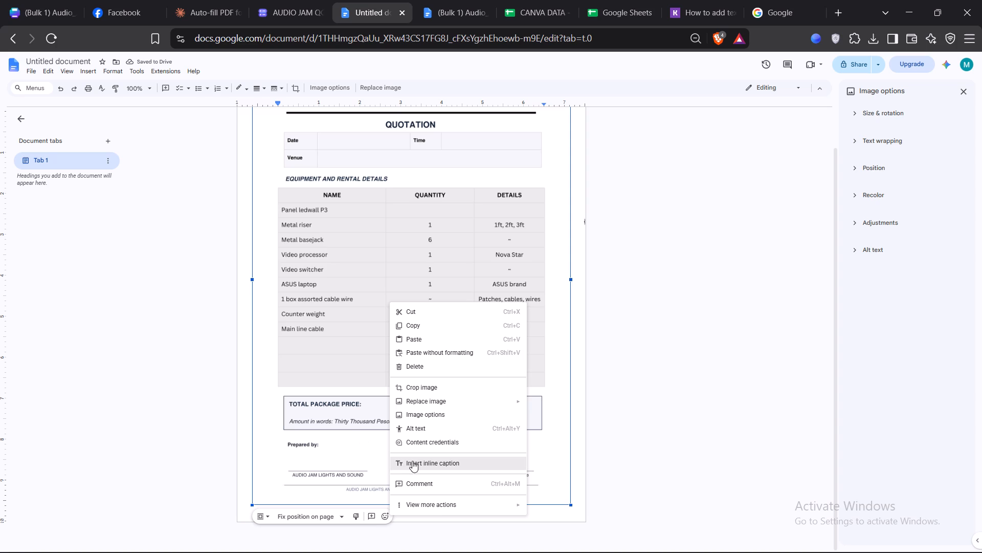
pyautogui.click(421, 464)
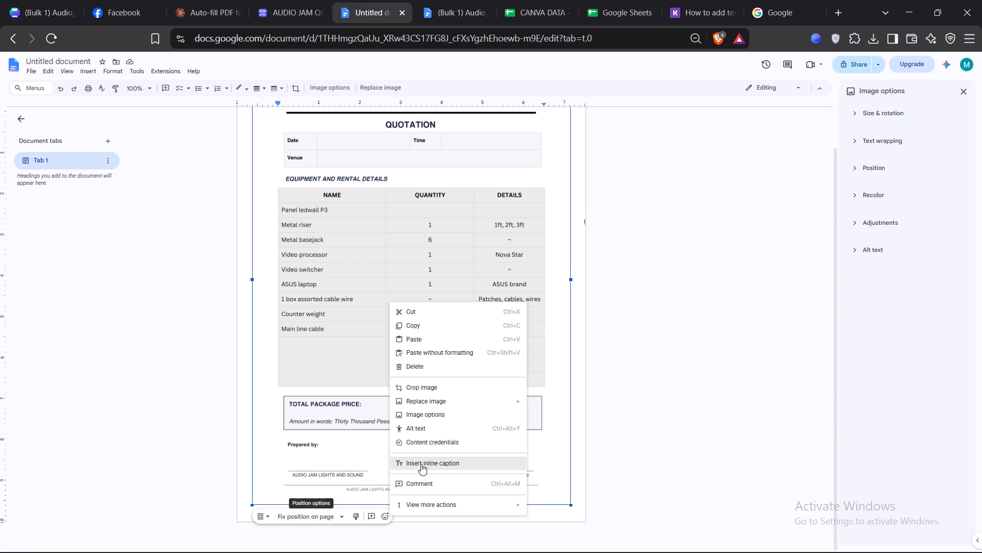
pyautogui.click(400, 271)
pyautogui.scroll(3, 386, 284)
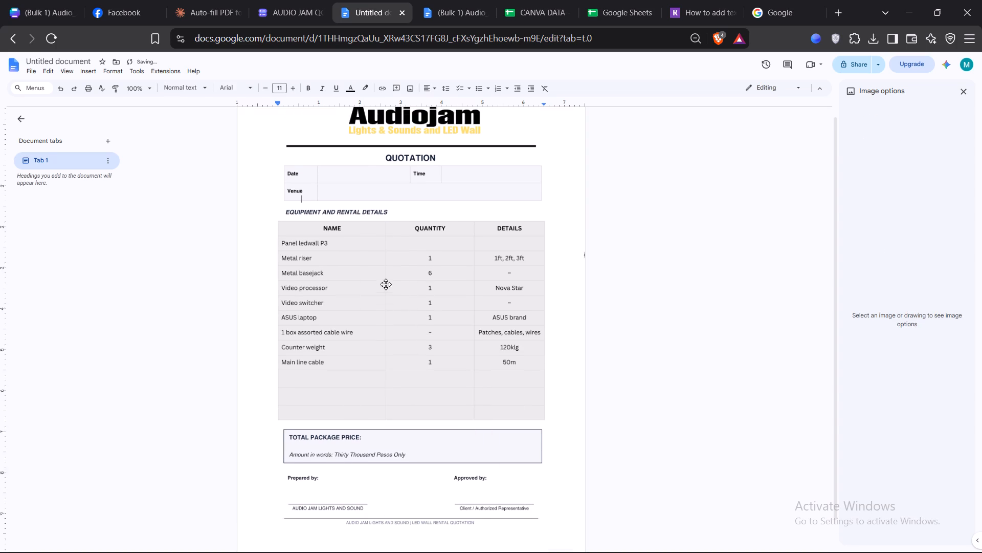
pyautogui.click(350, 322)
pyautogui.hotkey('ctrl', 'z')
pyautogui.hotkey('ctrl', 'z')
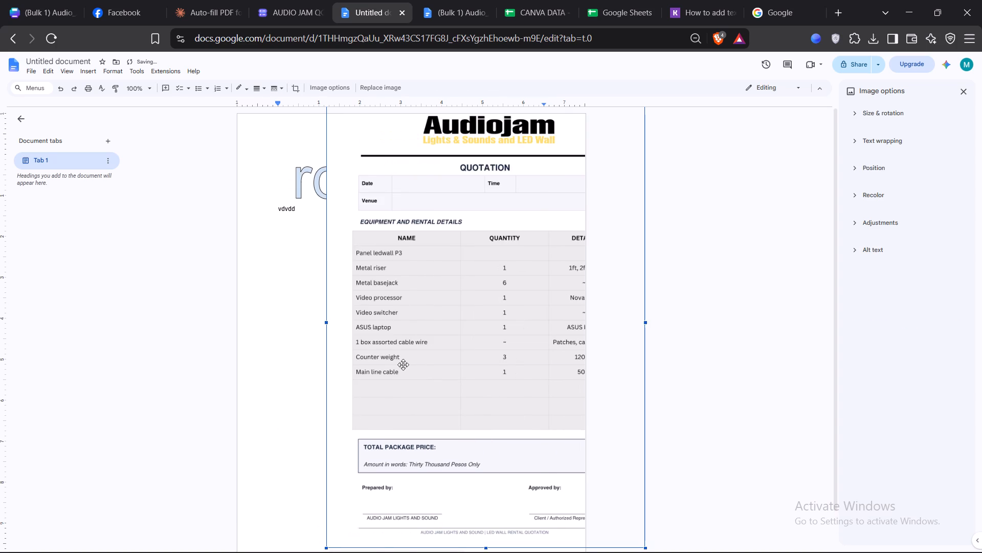
# Shift the quotation image back over the page and set its position to Move with text.
pyautogui.moveTo(449, 363); pyautogui.dragTo(342, 344)
pyautogui.rightClick(362, 372)
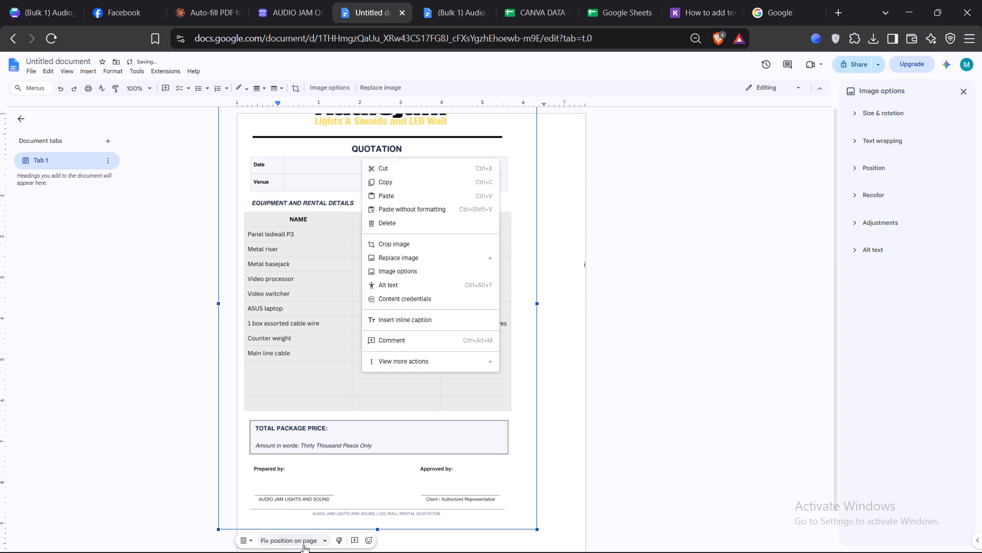
pyautogui.click(303, 545)
pyautogui.click(294, 491)
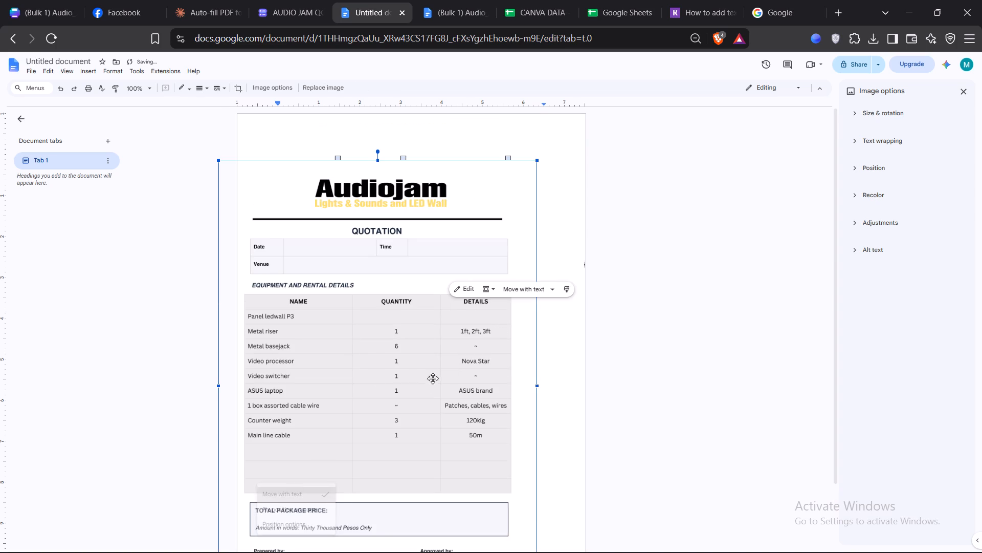
# Reposition the quotation image at about -0.09 in X and 0.13 in Y from its paragraph, with its position options open.
pyautogui.moveTo(351, 389); pyautogui.dragTo(417, 347)
pyautogui.scroll(-3, 373, 418)
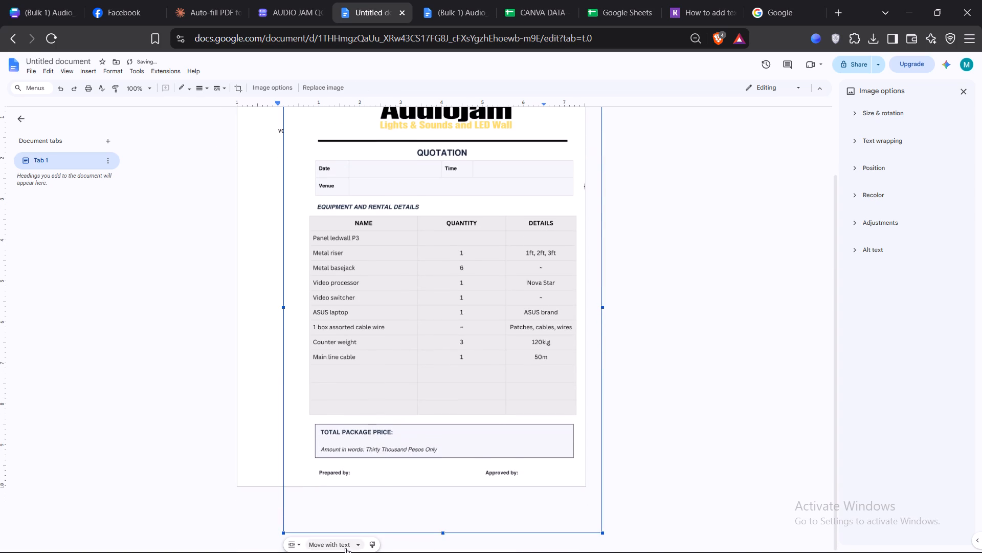
pyautogui.click(345, 548)
pyautogui.click(347, 522)
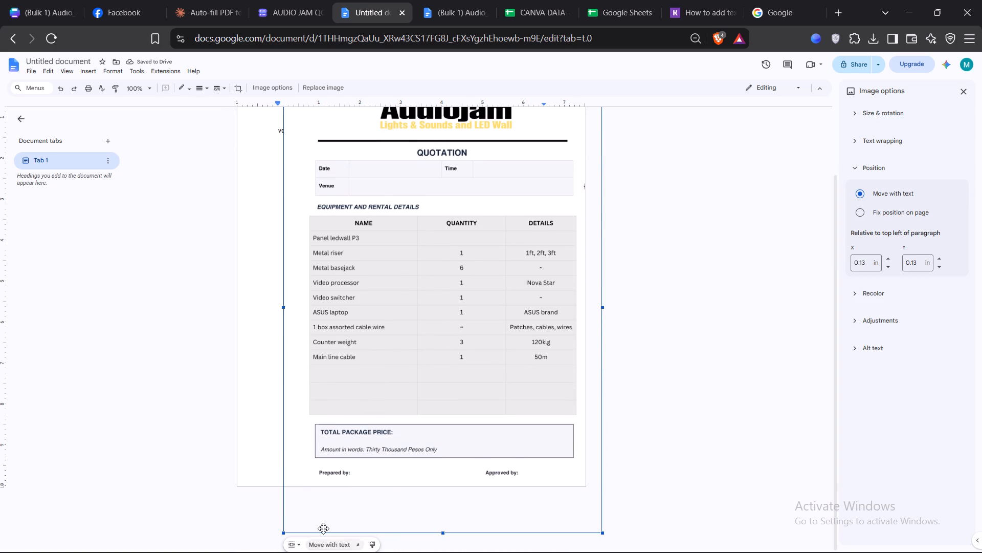
pyautogui.click(296, 547)
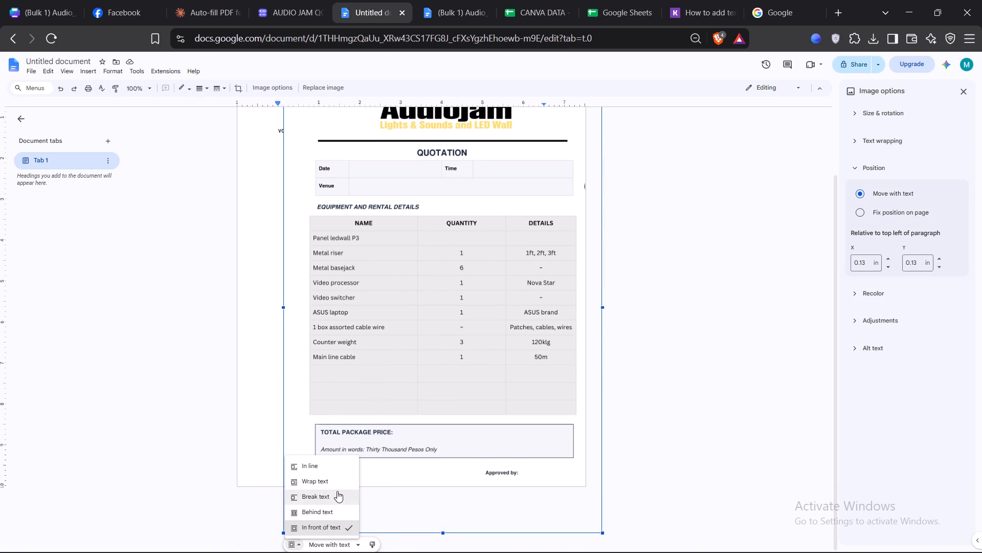
pyautogui.click(460, 388)
pyautogui.moveTo(510, 348); pyautogui.dragTo(518, 337)
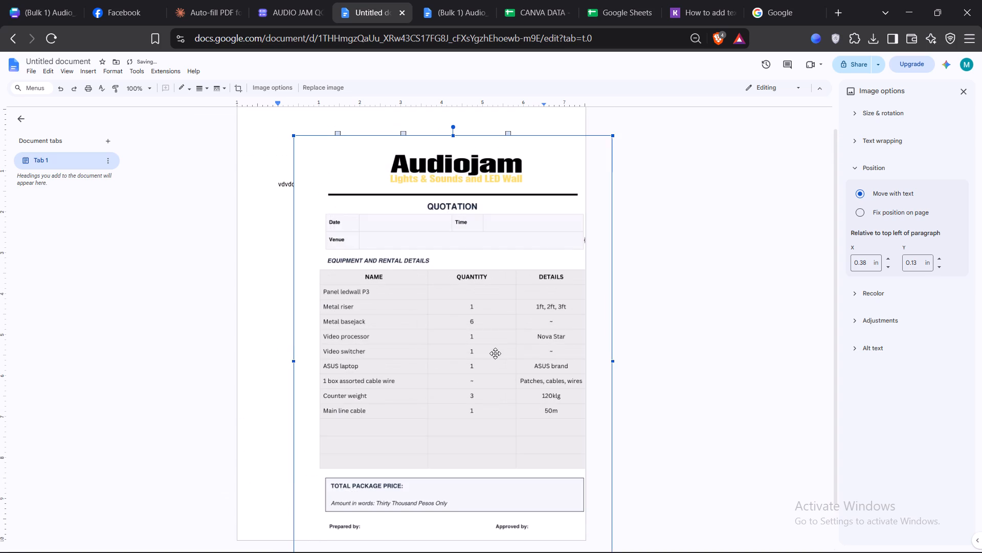
pyautogui.moveTo(519, 363); pyautogui.dragTo(499, 362)
# Look through the quotation image's adjustments, size, text wrapping, alt text and further actions for layering settings.
pyautogui.click(884, 313)
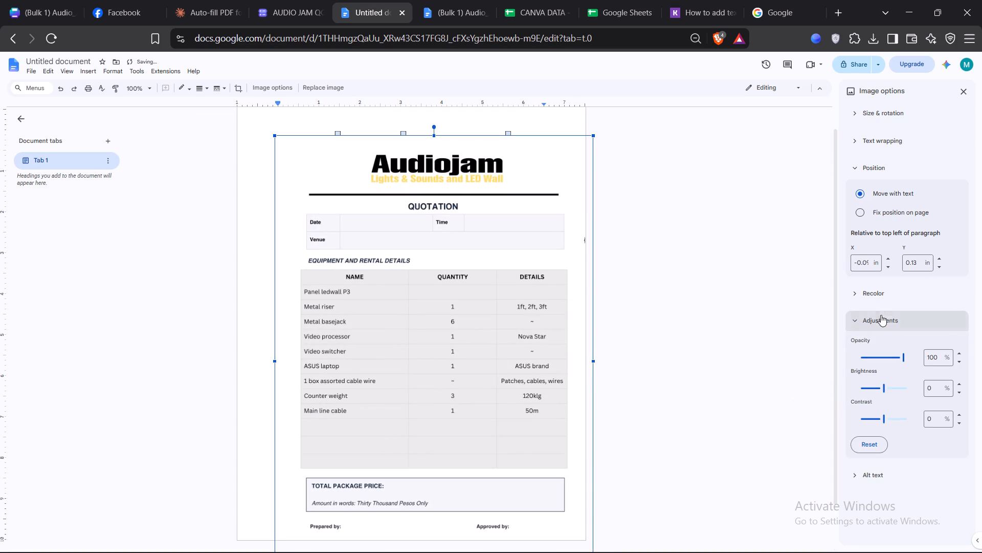
pyautogui.click(879, 315)
pyautogui.scroll(1, 866, 305)
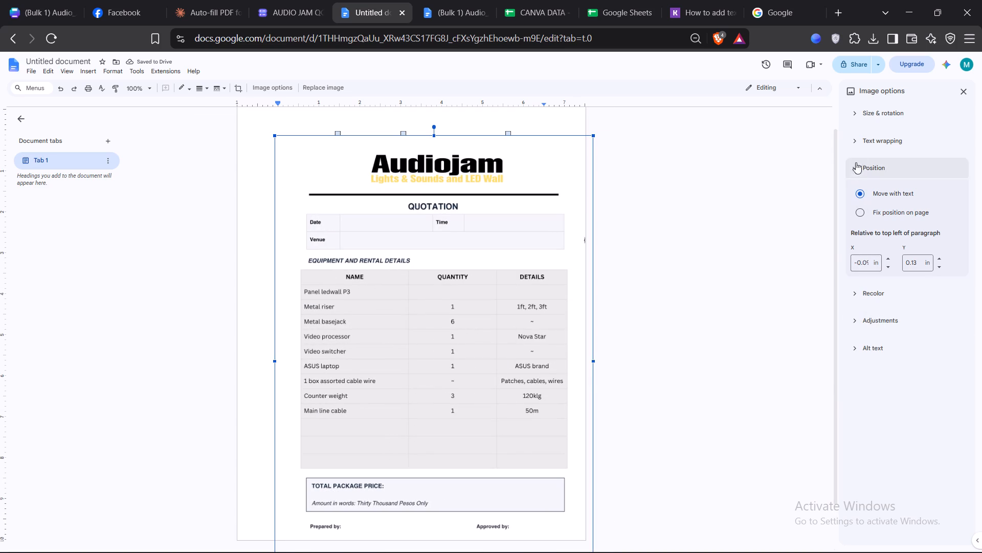
pyautogui.click(859, 114)
pyautogui.click(859, 114)
pyautogui.click(853, 138)
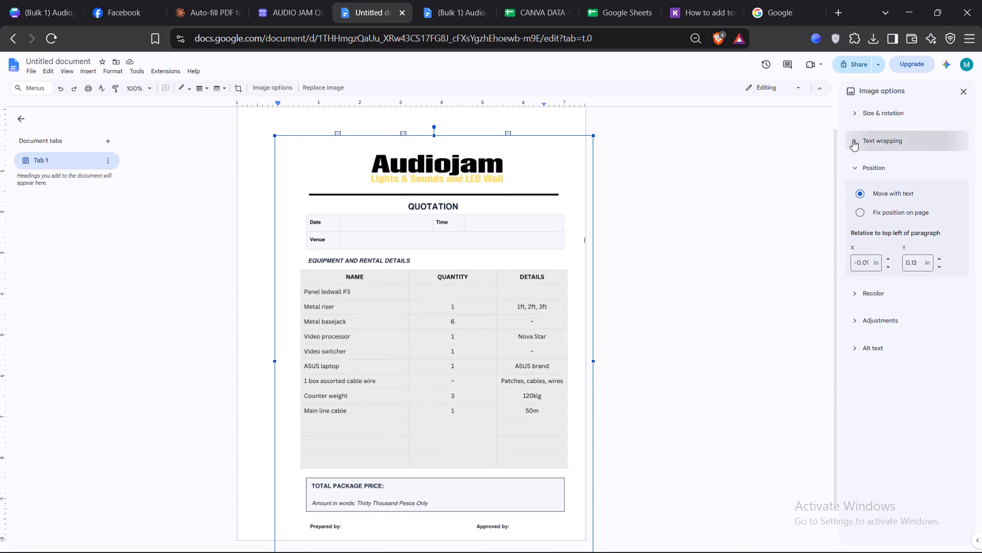
pyautogui.click(853, 140)
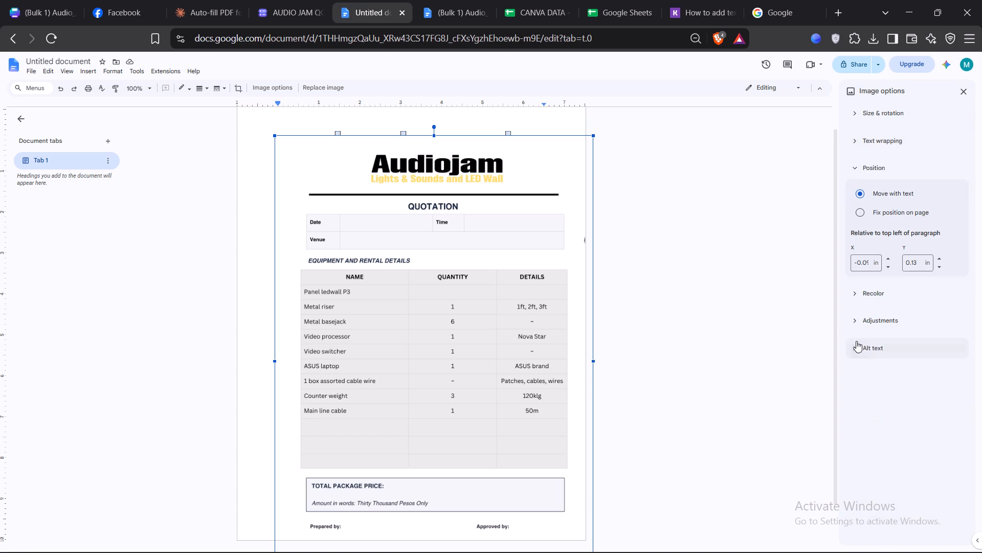
pyautogui.click(856, 341)
pyautogui.click(857, 342)
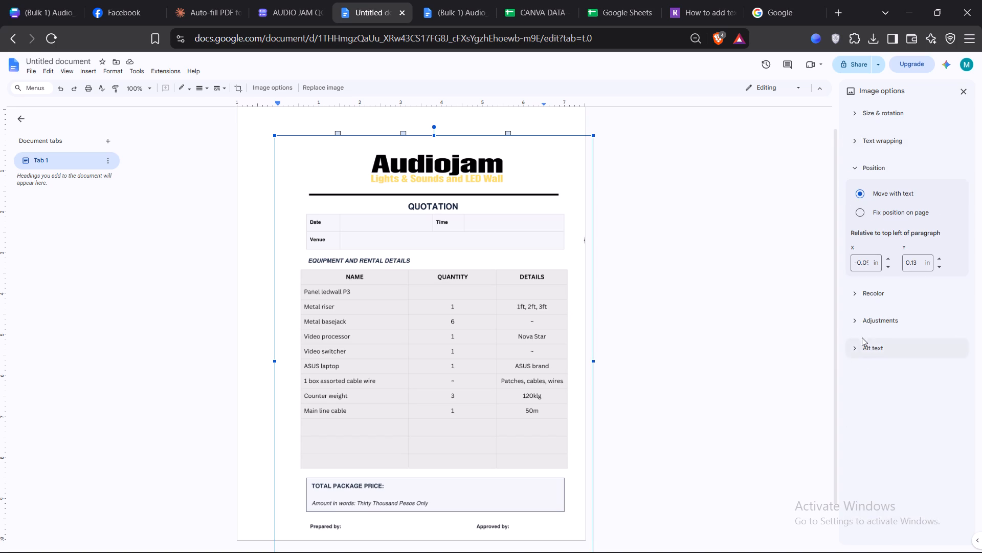
pyautogui.click(862, 337)
pyautogui.scroll(1, 456, 207)
pyautogui.rightClick(456, 207)
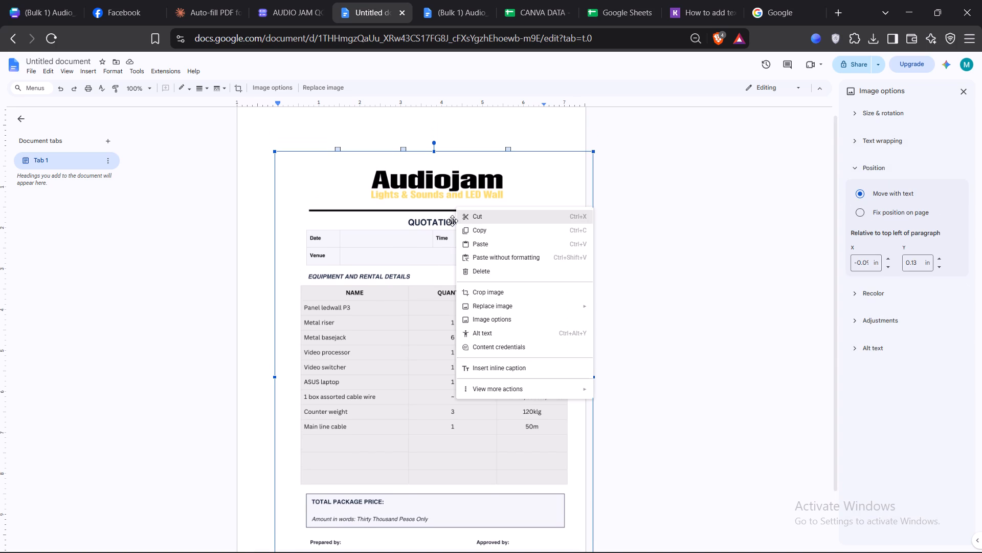
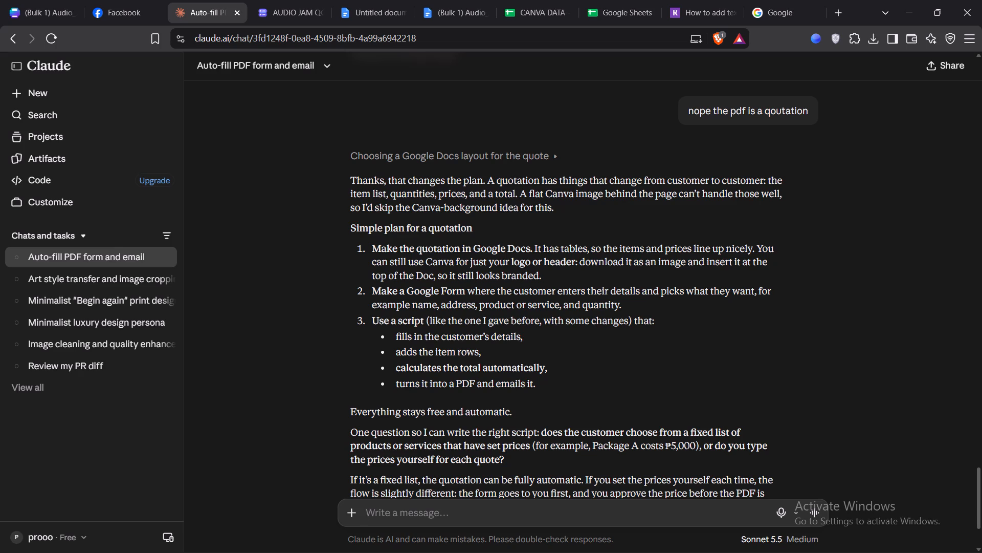
# Review the Audiojam quotation layout in the untitled Google Doc and the form responses in the CANVA DATA spreadsheet.
pyautogui.click(281, 14)
pyautogui.click(385, 17)
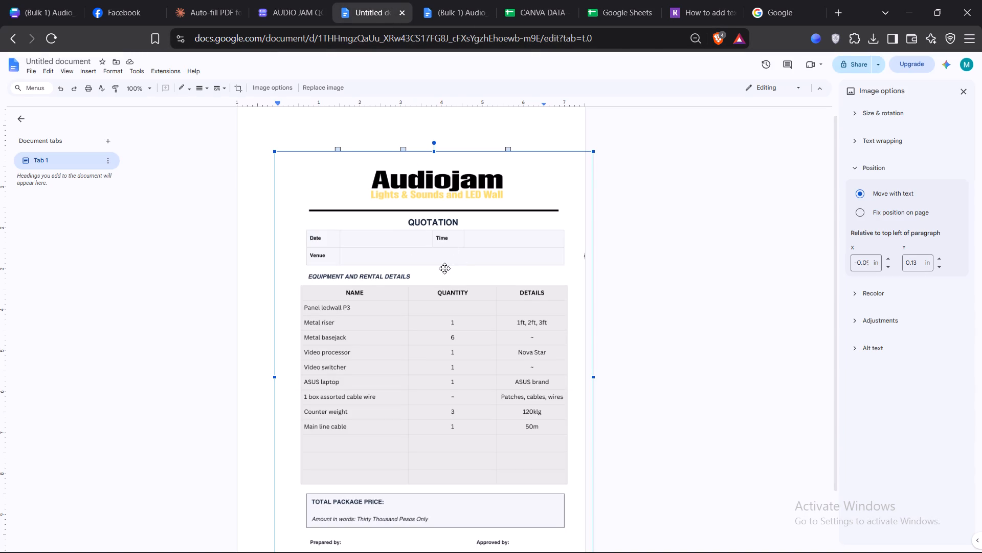
pyautogui.scroll(-2, 449, 259)
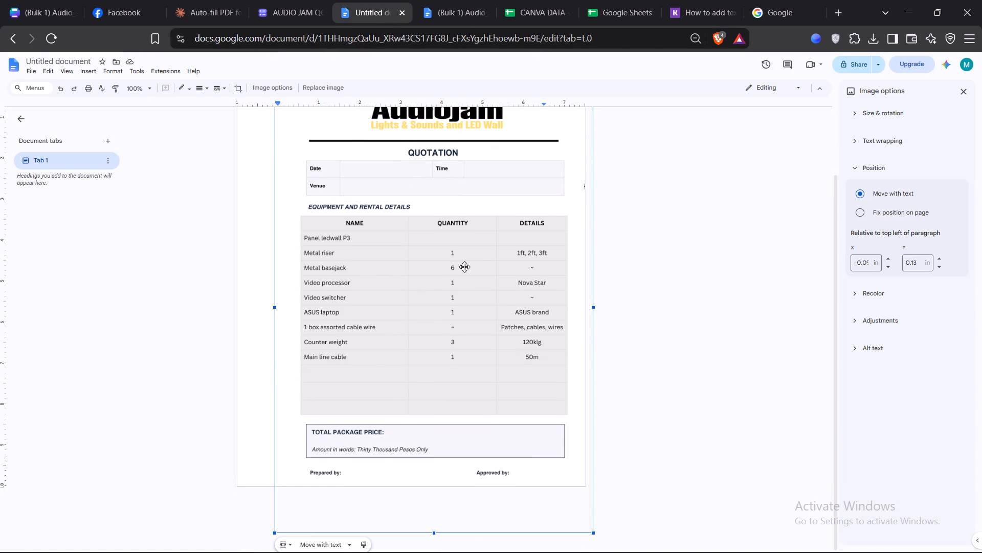
pyautogui.scroll(3, 498, 284)
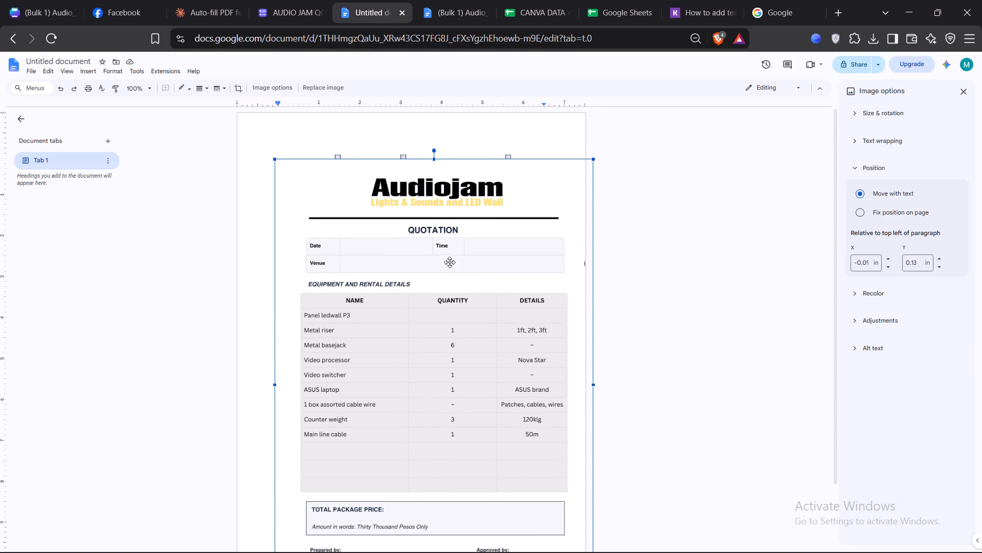
pyautogui.click(447, 13)
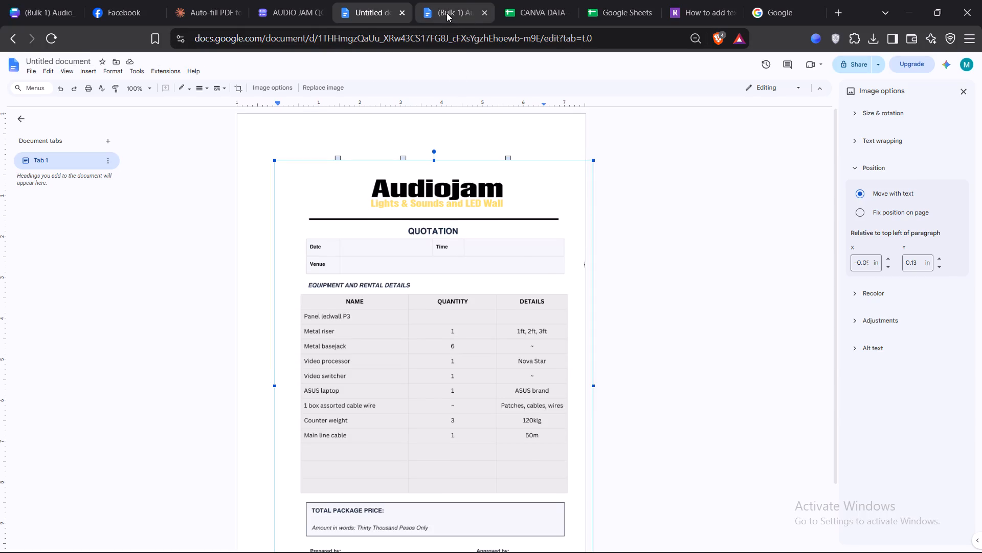
pyautogui.click(498, 51)
pyautogui.click(530, 9)
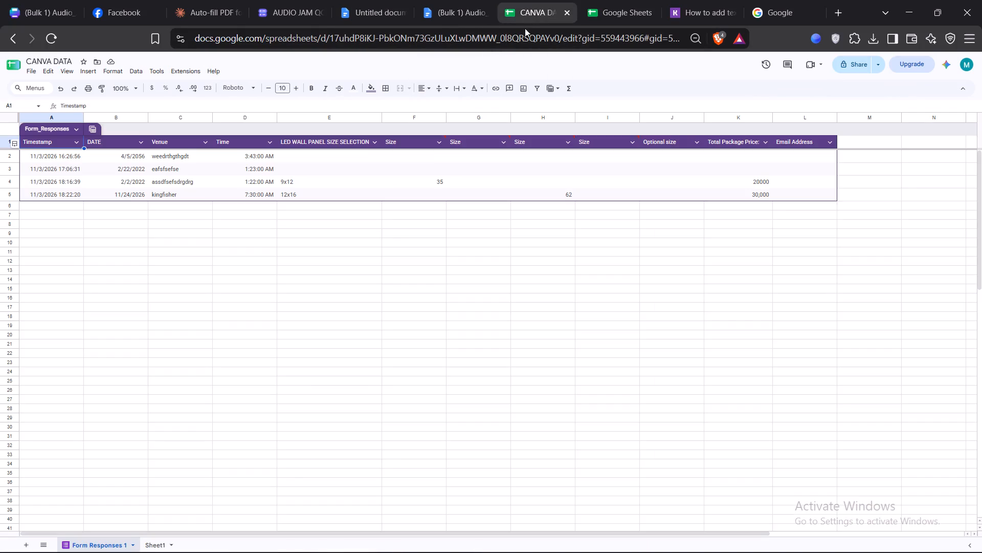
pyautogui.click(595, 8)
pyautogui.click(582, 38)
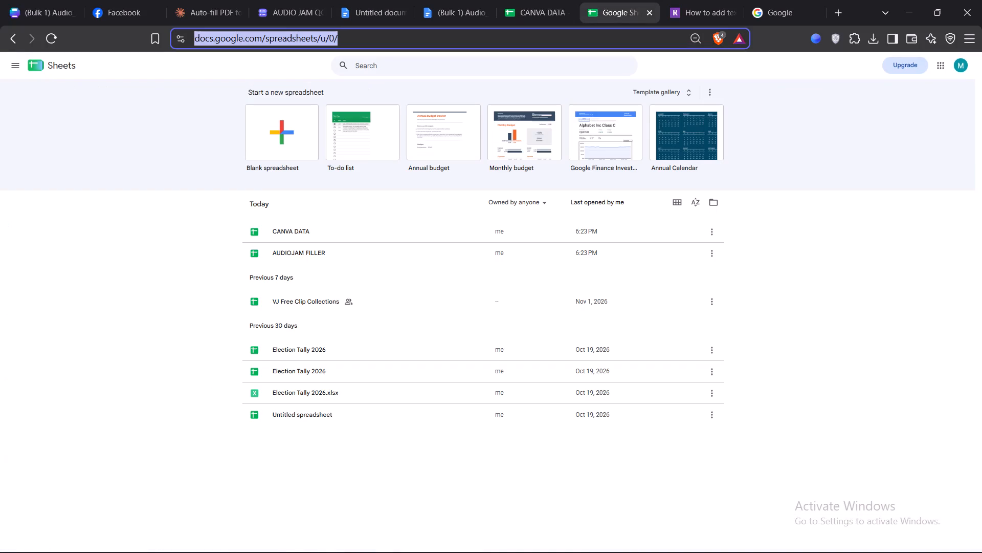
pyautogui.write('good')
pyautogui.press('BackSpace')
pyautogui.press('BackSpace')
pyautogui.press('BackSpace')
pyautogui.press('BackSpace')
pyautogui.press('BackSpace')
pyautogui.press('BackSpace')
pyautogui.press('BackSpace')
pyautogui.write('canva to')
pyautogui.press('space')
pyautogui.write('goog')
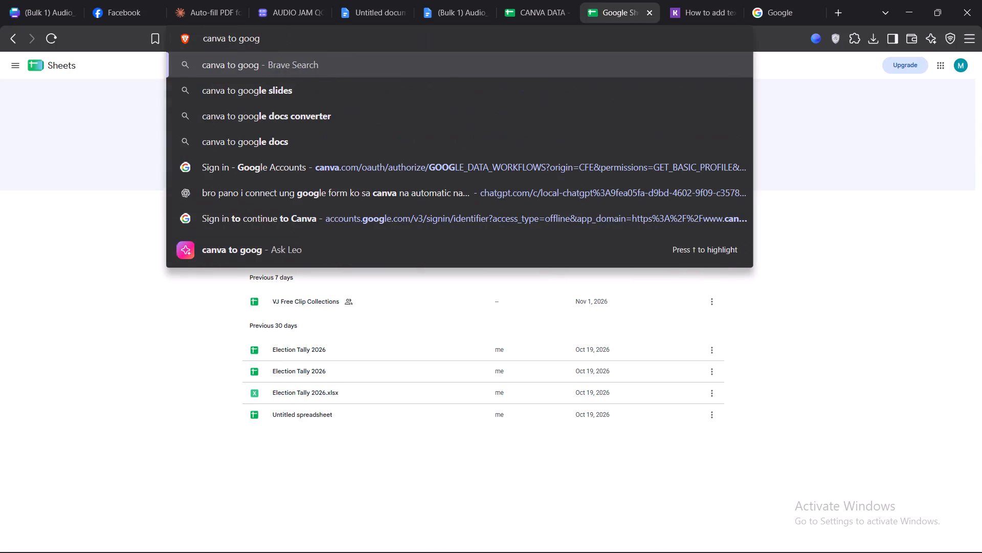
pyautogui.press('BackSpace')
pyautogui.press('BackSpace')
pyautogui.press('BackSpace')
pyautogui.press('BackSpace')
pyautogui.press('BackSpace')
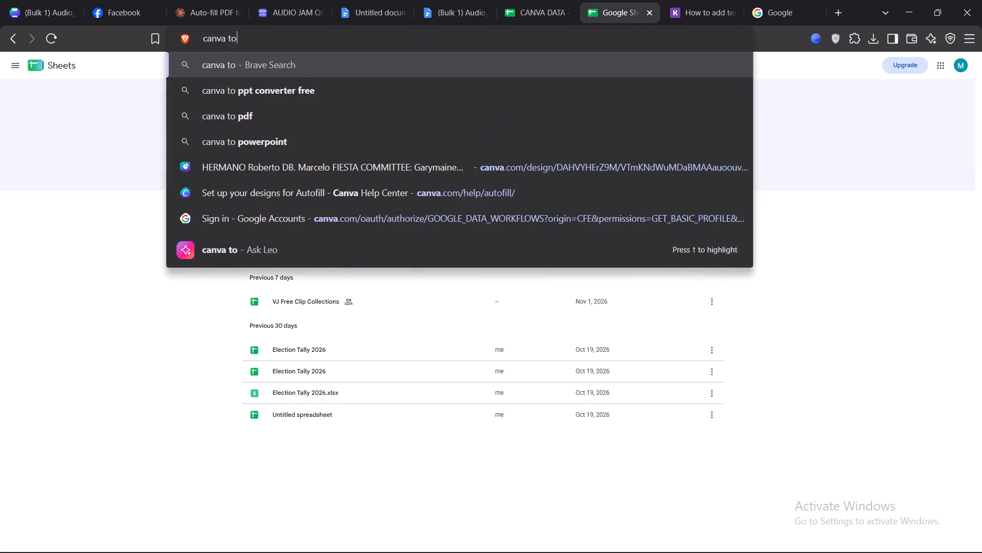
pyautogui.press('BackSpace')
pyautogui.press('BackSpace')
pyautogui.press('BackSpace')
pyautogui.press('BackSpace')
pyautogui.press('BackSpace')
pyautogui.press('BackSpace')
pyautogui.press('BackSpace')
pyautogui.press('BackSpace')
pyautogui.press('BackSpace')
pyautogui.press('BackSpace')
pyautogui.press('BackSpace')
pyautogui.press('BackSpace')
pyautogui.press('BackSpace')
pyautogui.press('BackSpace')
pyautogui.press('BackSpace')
# Search the web for "pdf to google docs".
pyautogui.write('pdf to c')
pyautogui.press('BackSpace')
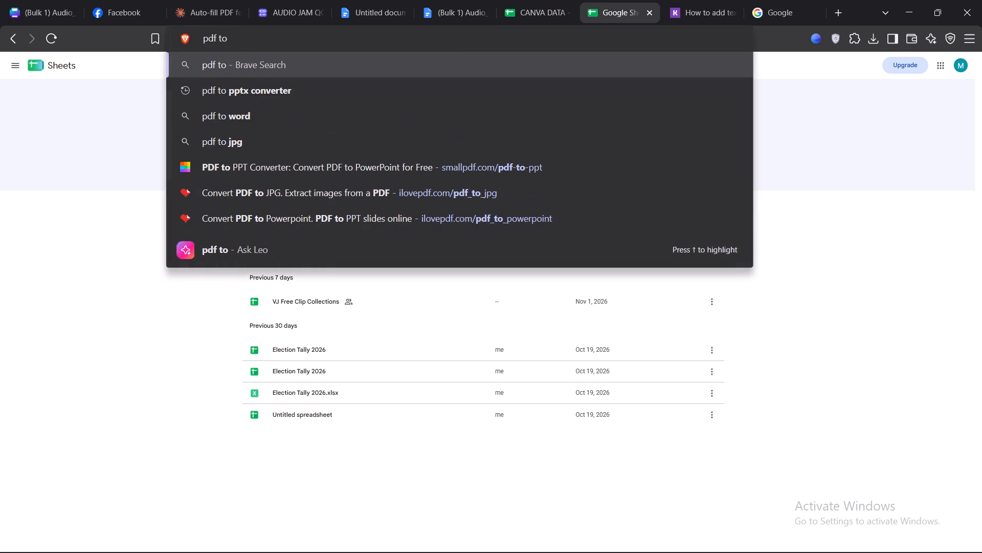
pyautogui.write('google')
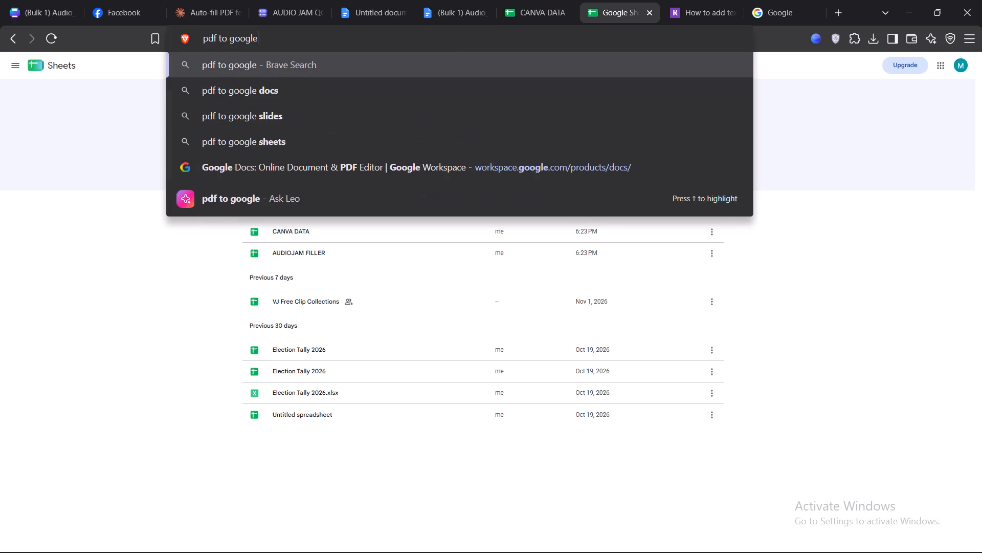
pyautogui.click(427, 93)
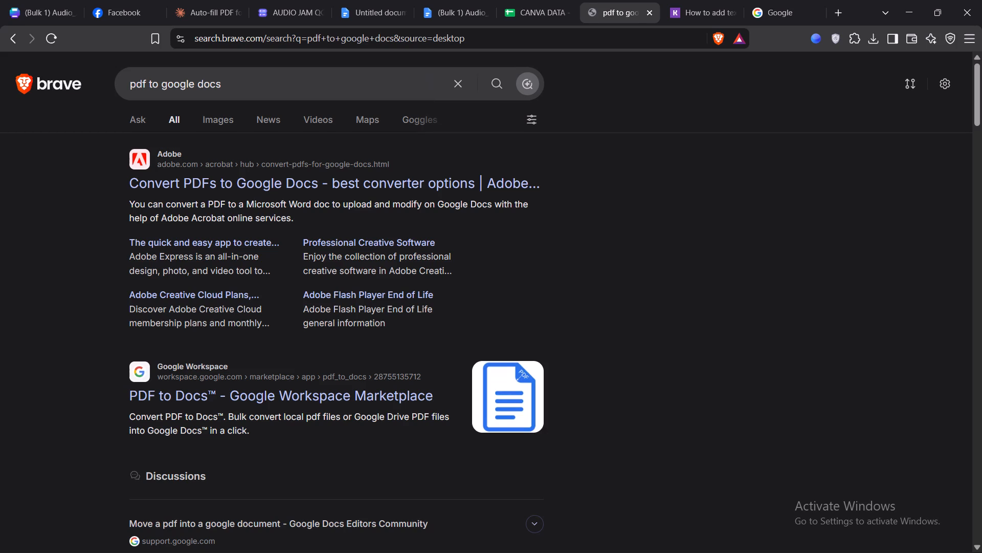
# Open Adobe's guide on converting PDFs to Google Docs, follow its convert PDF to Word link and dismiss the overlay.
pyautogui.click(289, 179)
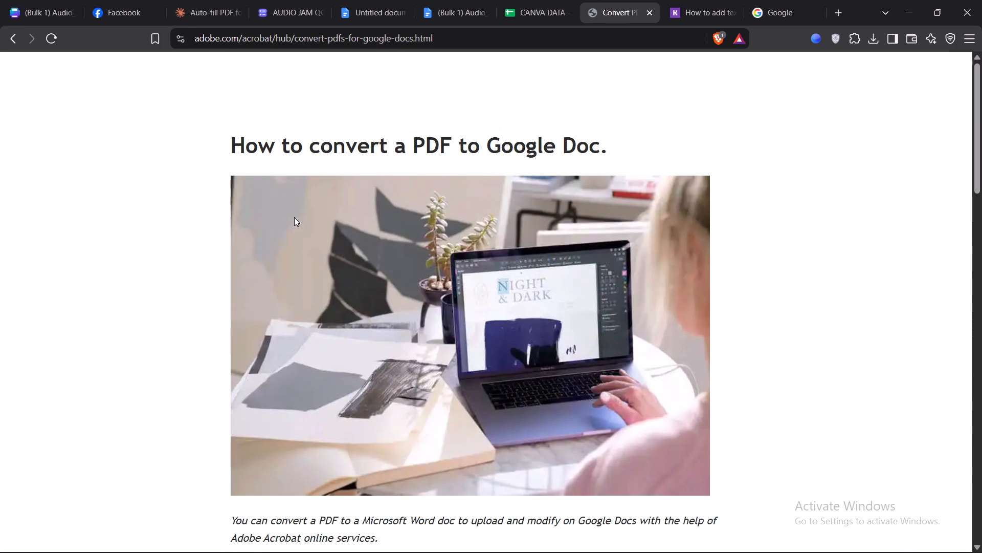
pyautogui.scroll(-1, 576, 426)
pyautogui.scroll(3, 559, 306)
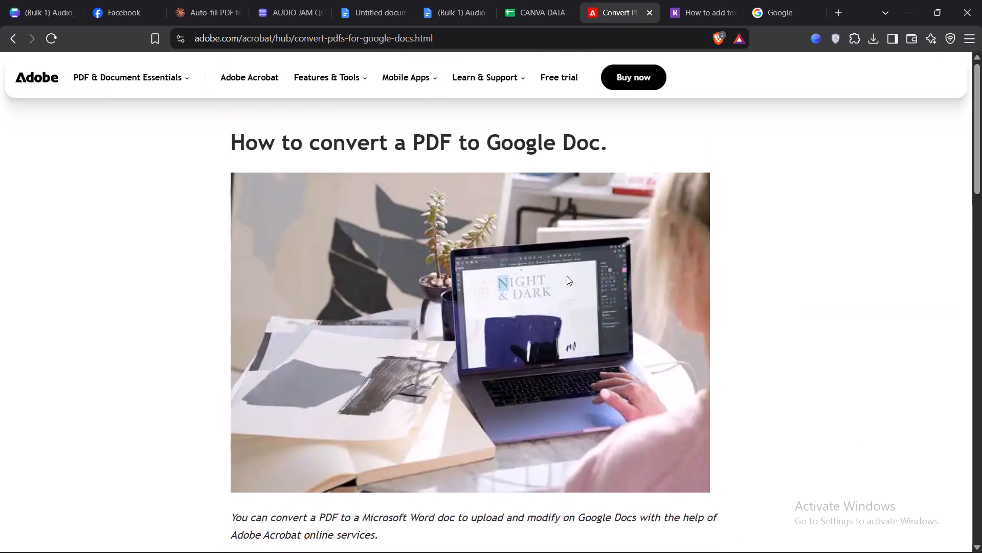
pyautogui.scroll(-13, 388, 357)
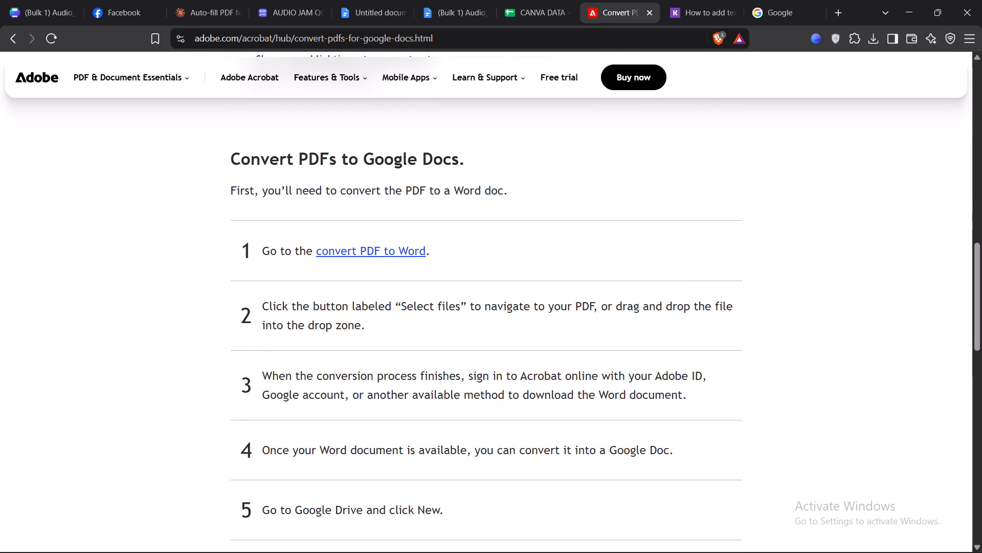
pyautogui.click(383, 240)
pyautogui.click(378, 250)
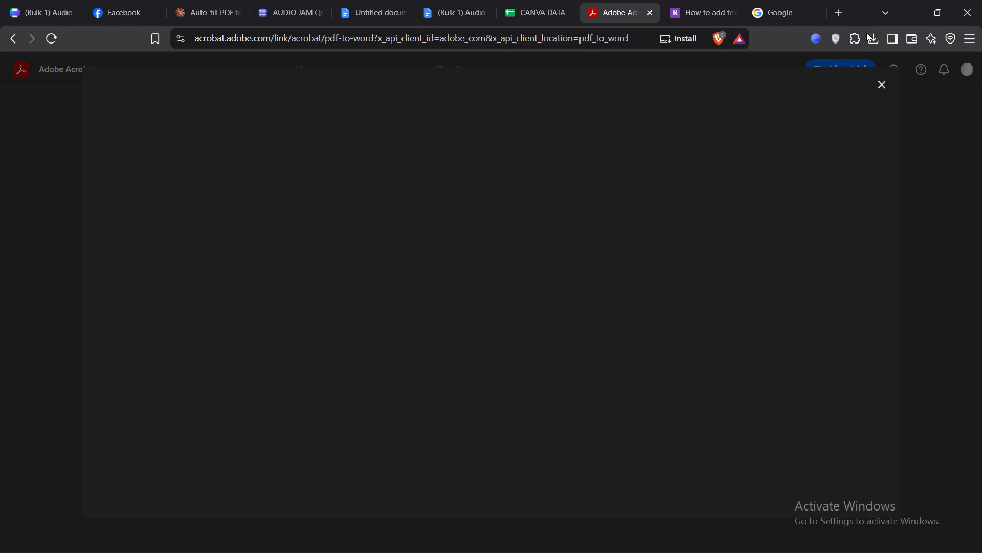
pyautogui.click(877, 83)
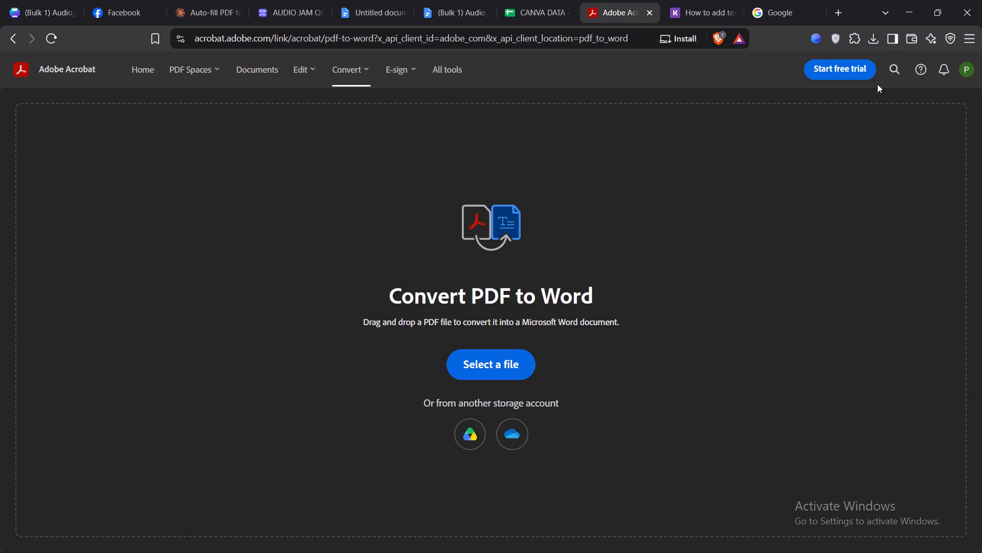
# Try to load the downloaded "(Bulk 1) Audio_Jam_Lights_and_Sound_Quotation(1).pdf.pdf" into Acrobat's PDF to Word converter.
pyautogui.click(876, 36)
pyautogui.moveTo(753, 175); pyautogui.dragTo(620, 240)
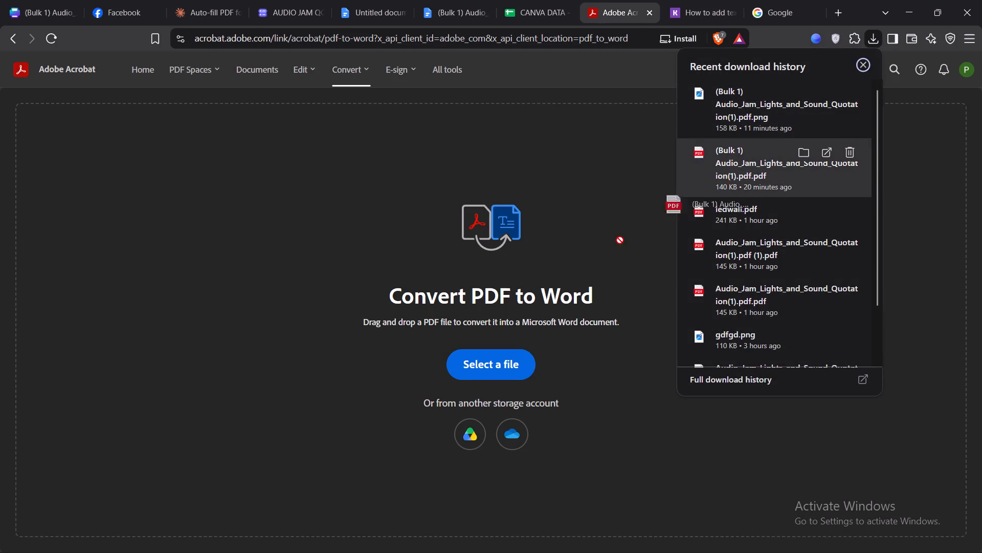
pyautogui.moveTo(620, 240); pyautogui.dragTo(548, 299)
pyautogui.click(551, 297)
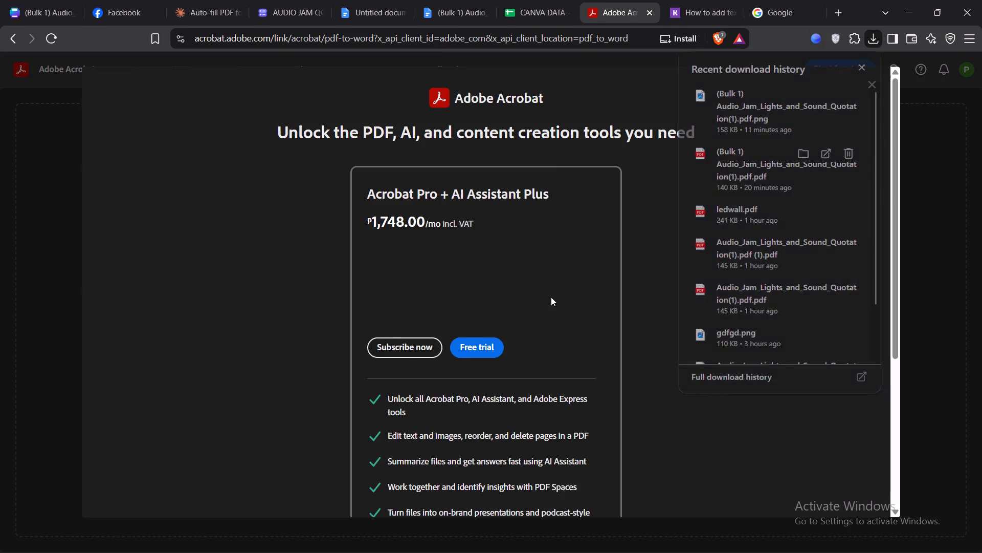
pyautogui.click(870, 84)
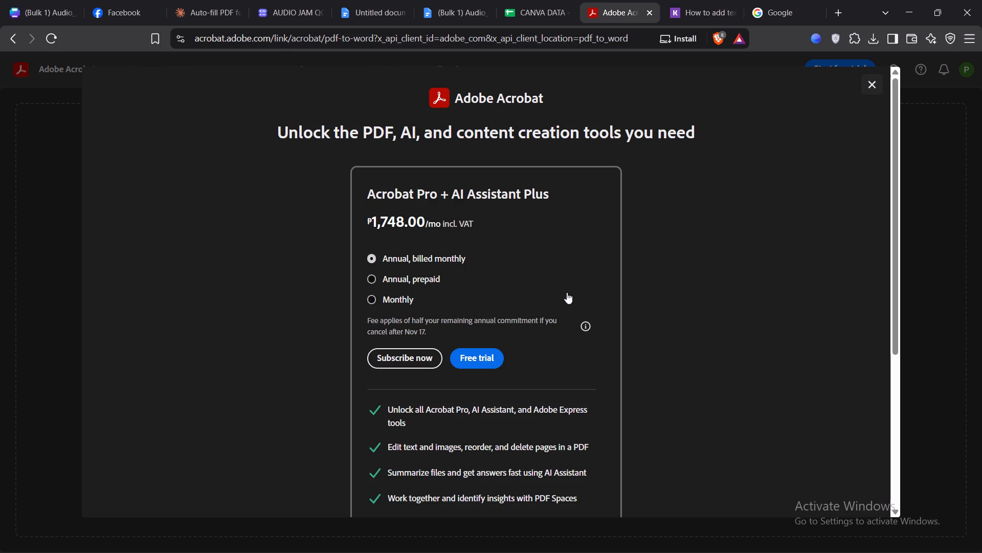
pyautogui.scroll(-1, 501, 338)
# Return to the "pdf to google docs" search results and open the PDF to Docs page on Google Workspace Marketplace.
pyautogui.click(20, 50)
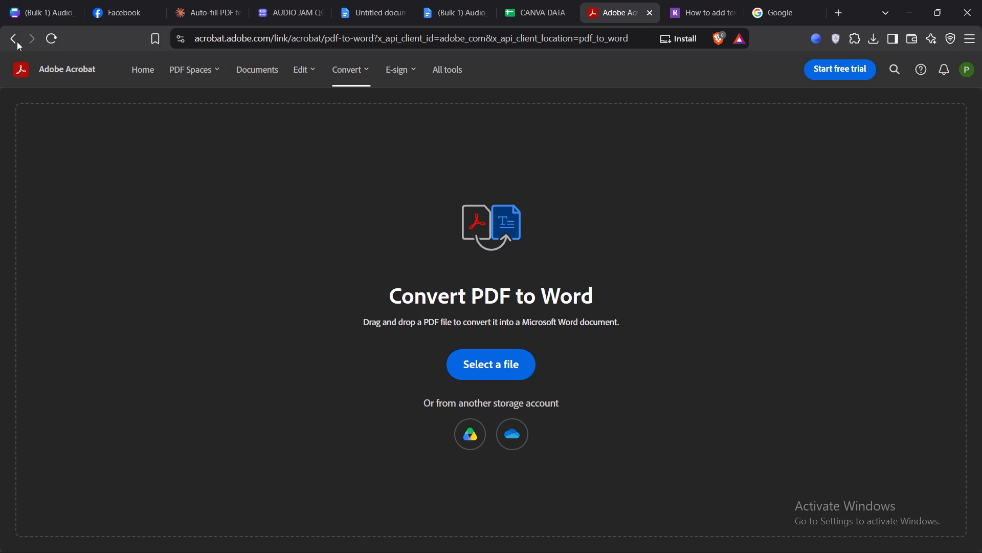
pyautogui.click(17, 44)
pyautogui.click(17, 45)
pyautogui.click(17, 45)
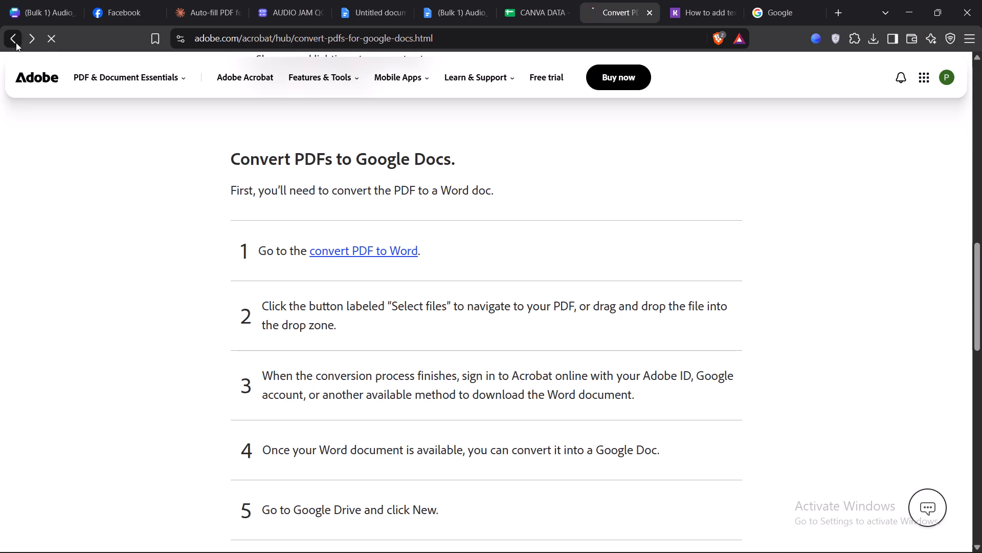
pyautogui.scroll(-3, 115, 181)
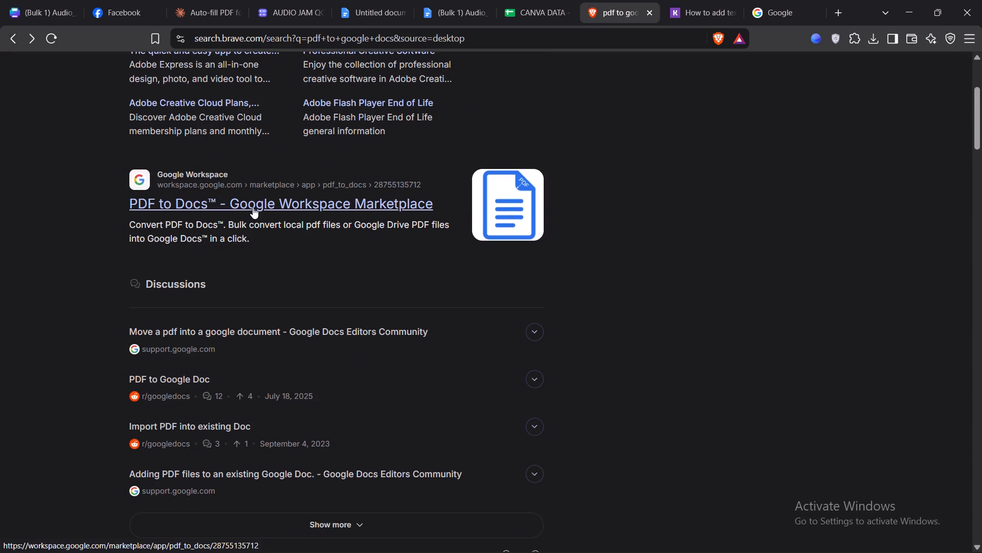
pyautogui.click(253, 206)
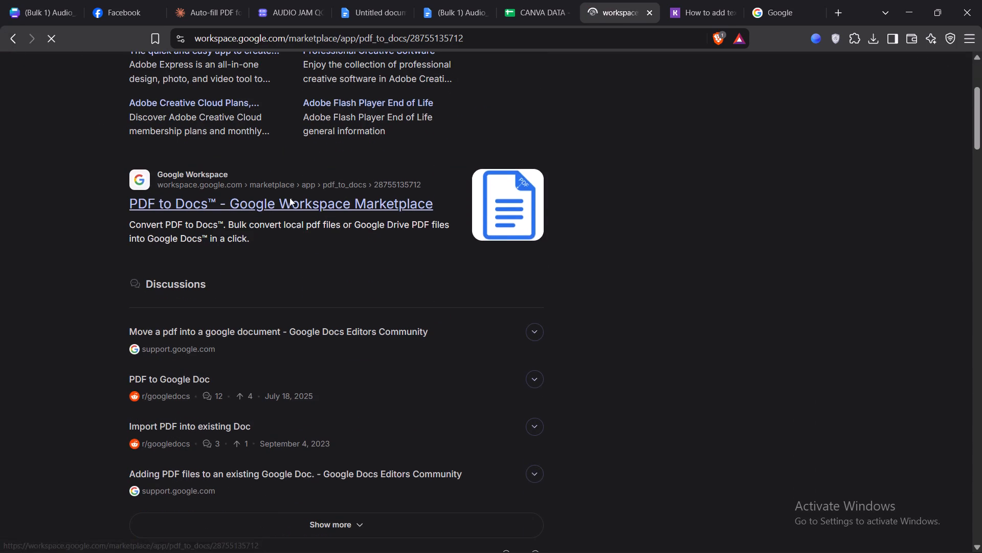
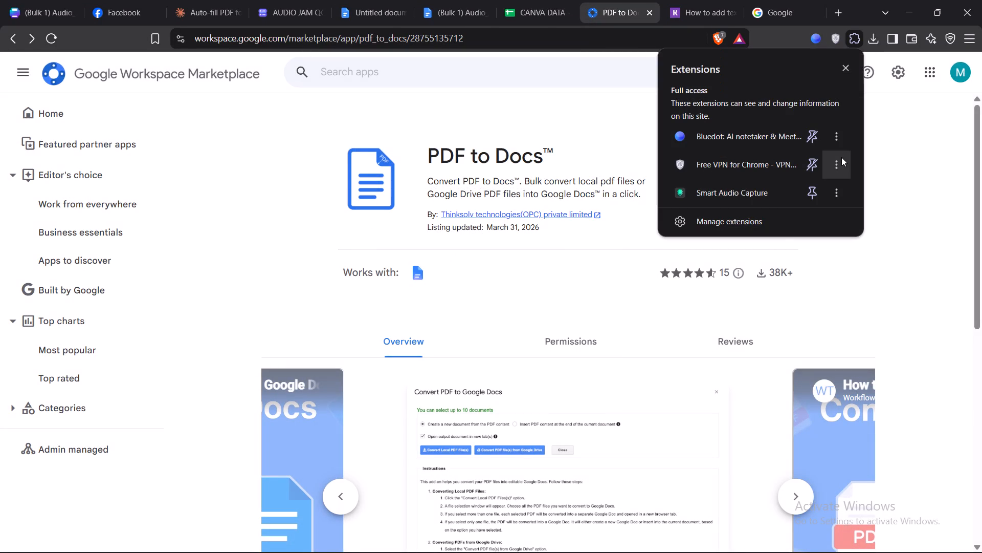
# Leave the PDF to Docs marketplace listing and create a new blank document from the Google Docs home page.
pyautogui.click(596, 273)
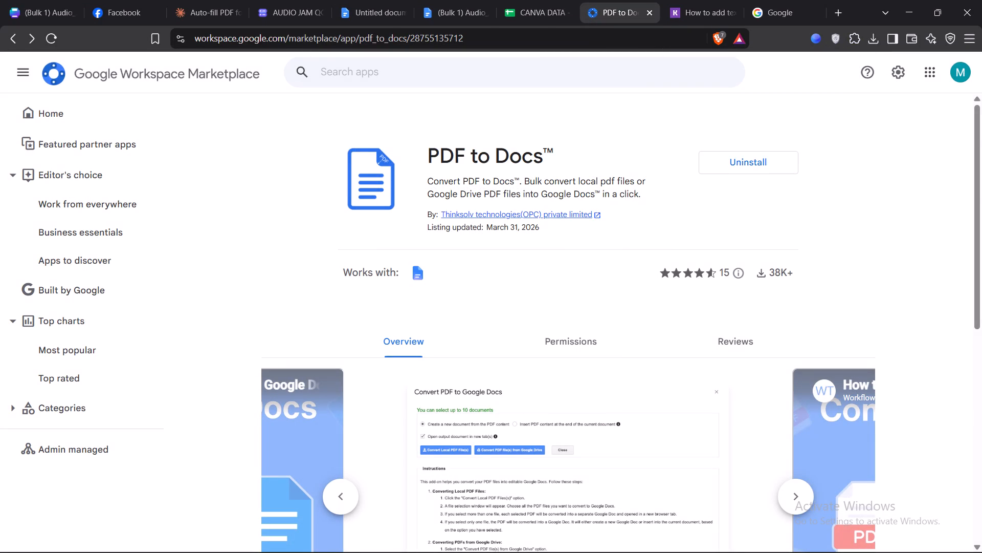
pyautogui.scroll(-3, 514, 233)
pyautogui.scroll(3, 514, 237)
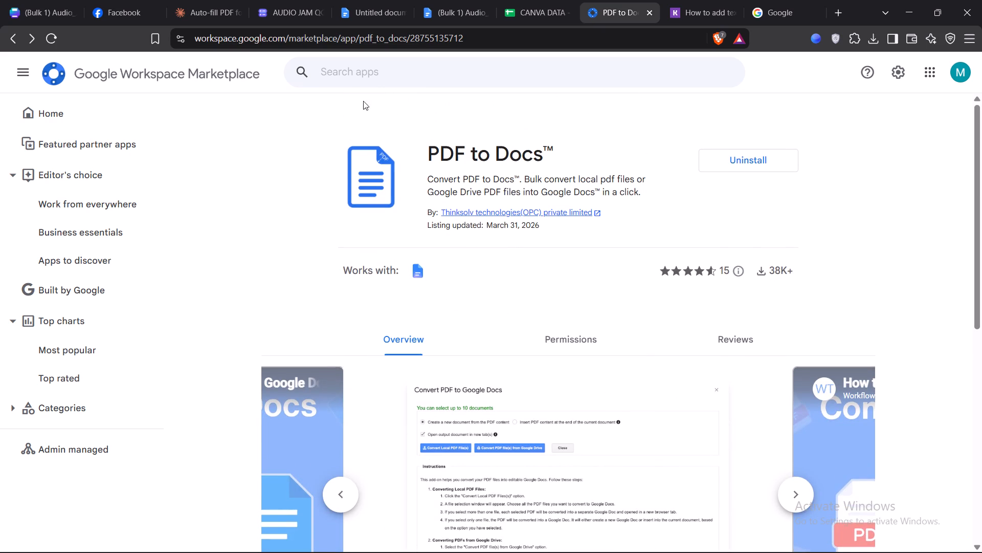
pyautogui.click(372, 24)
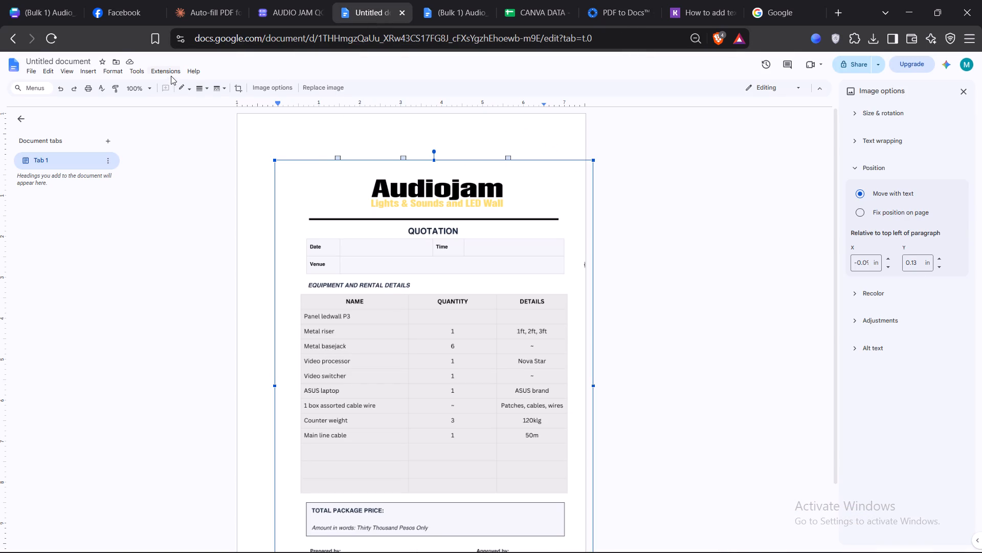
pyautogui.click(171, 76)
pyautogui.click(163, 68)
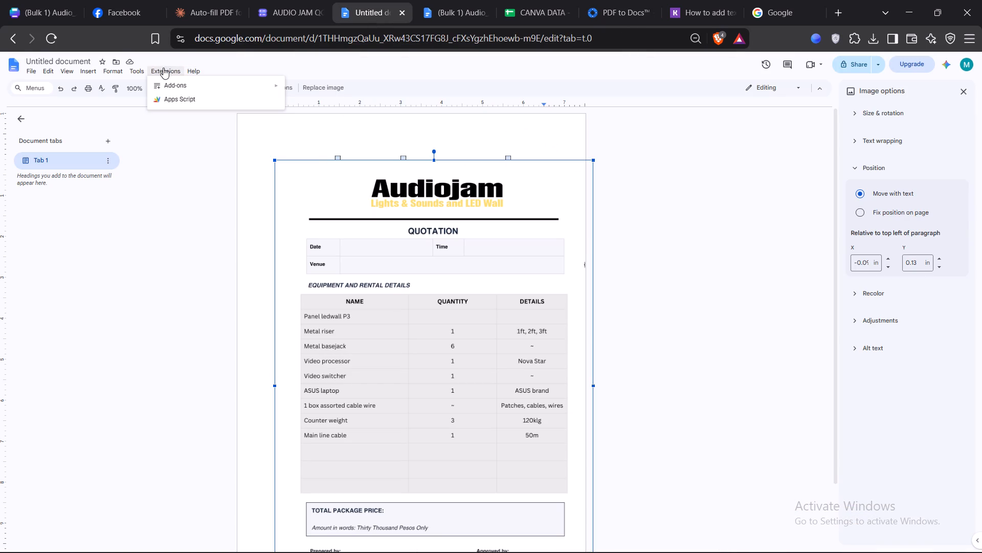
pyautogui.click(10, 69)
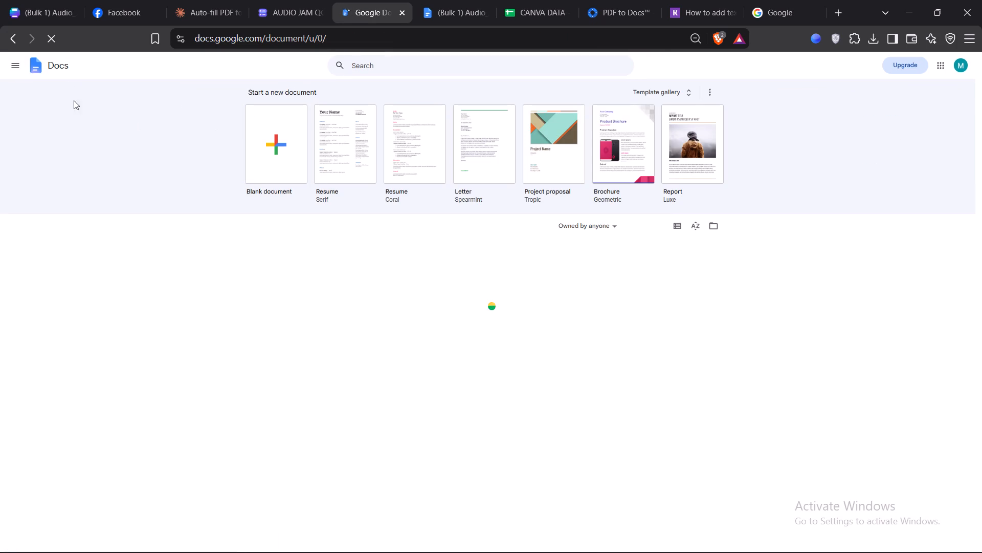
pyautogui.click(286, 157)
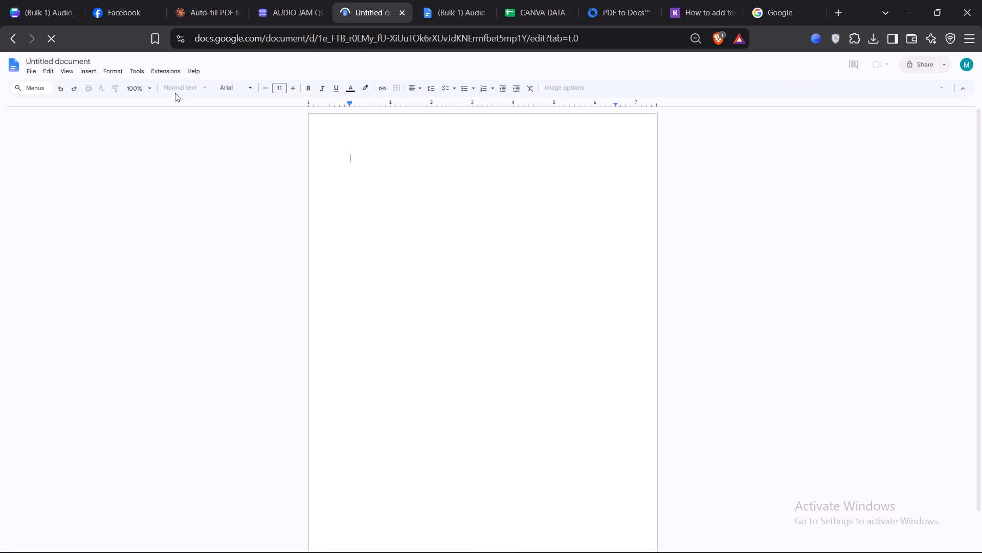
# Launch the PDF to Docs add-on's Convert PDF to Google Docs window in the blank document.
pyautogui.click(170, 70)
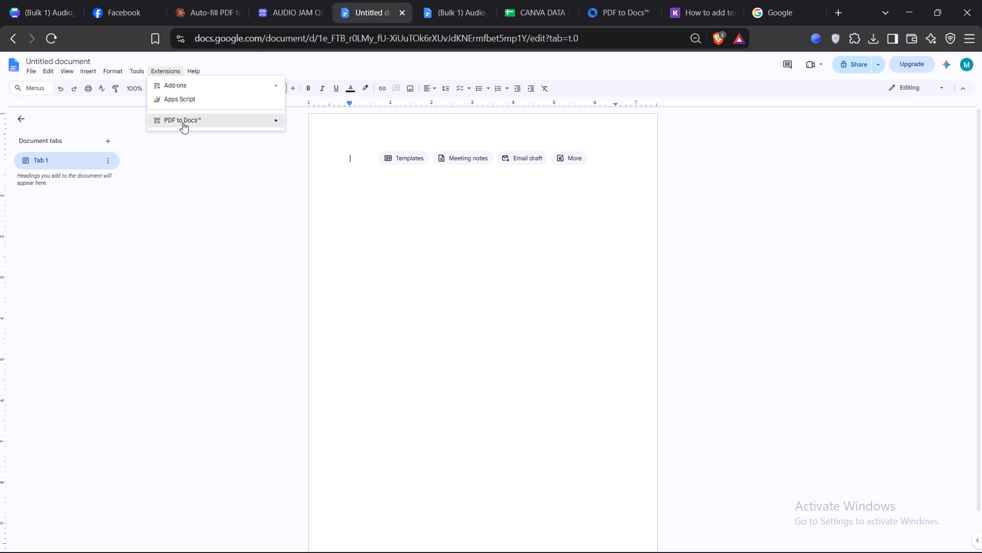
pyautogui.click(183, 120)
pyautogui.click(323, 129)
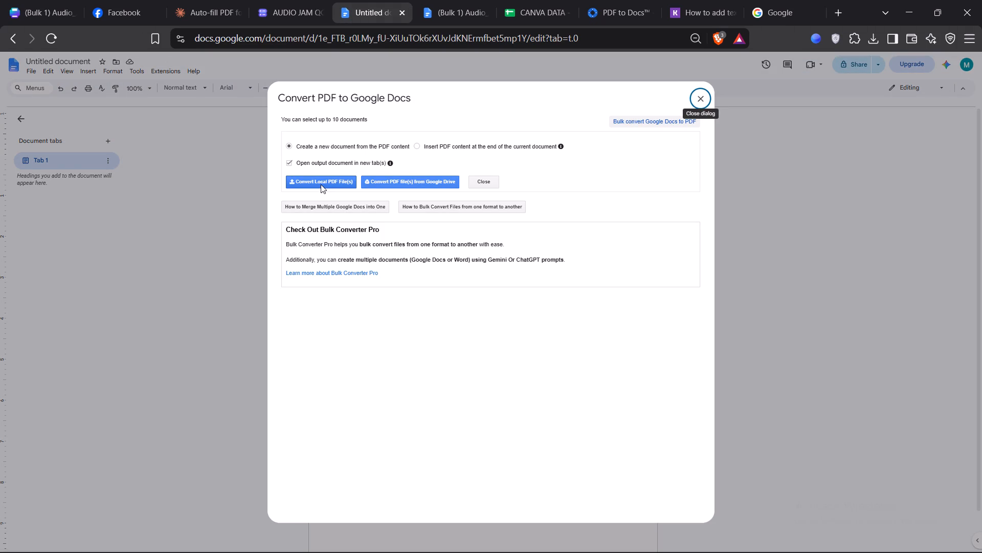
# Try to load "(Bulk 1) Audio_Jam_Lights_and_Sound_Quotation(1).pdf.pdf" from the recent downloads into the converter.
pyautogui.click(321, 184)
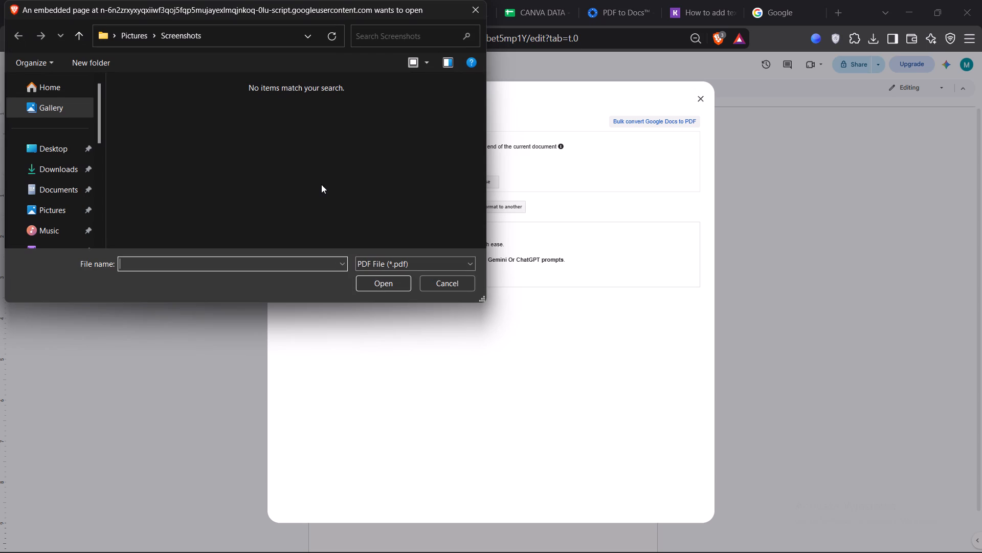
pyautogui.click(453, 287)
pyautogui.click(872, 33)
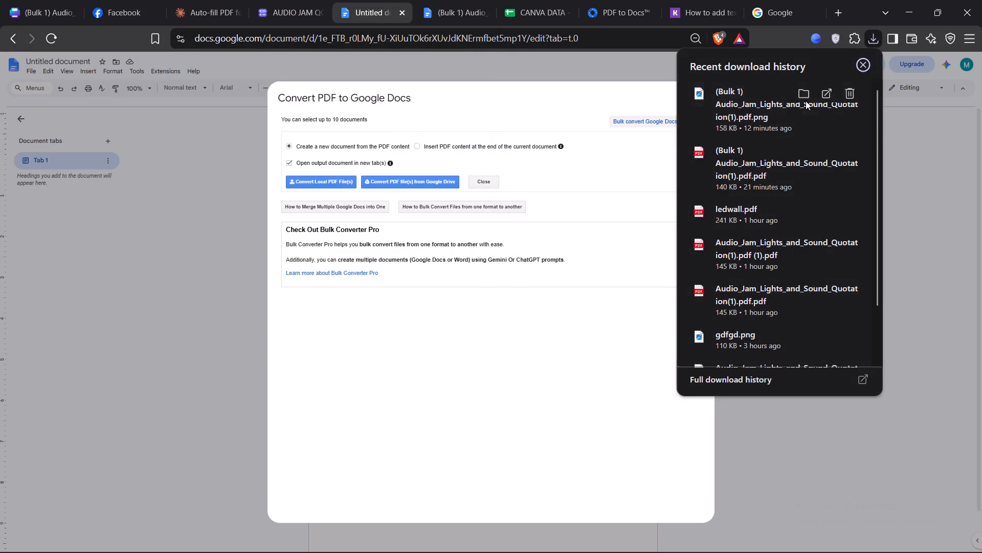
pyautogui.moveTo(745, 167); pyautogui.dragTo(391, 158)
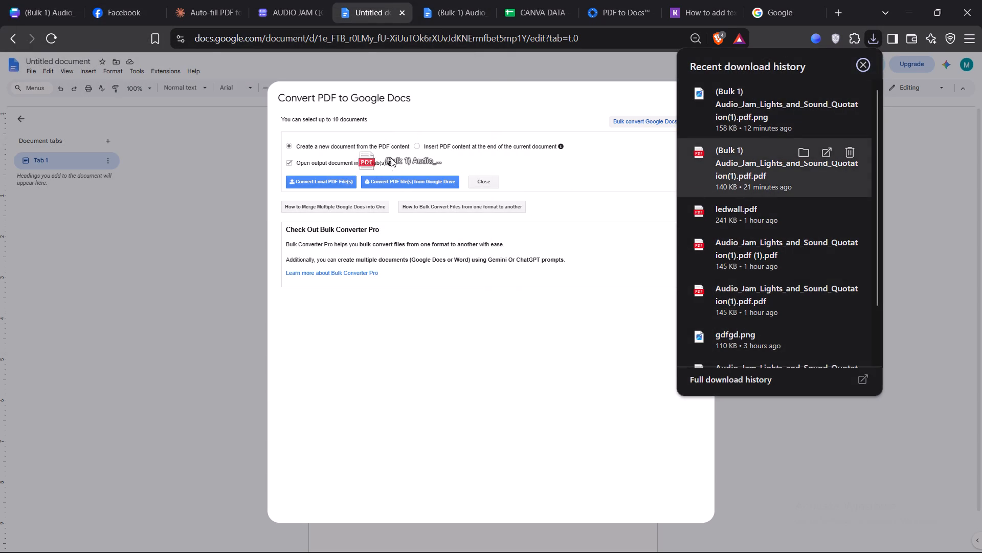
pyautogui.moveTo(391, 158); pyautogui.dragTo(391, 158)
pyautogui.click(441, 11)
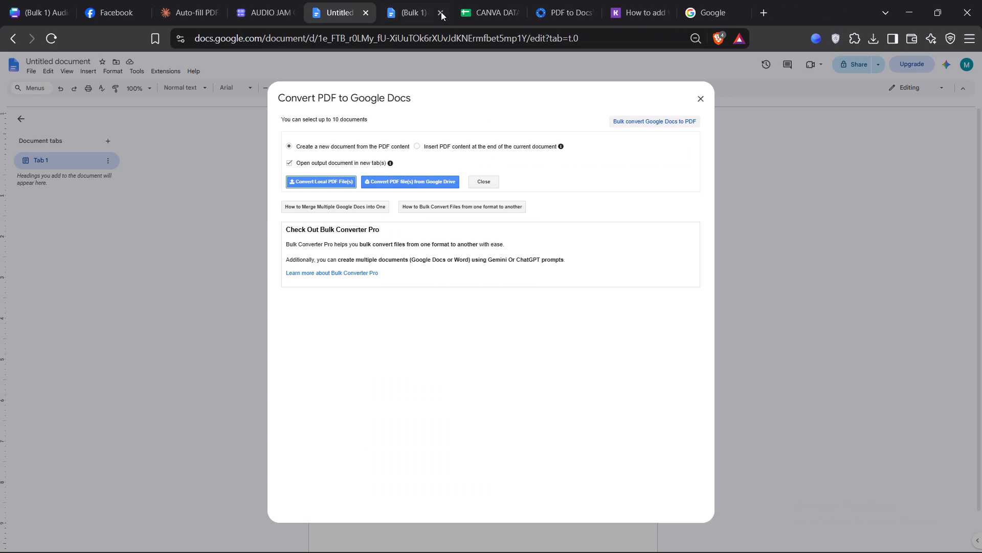
# Look through the PDFs in Google Drive and the local Downloads and Documents folders for the Audio Jam quotation file.
pyautogui.click(390, 185)
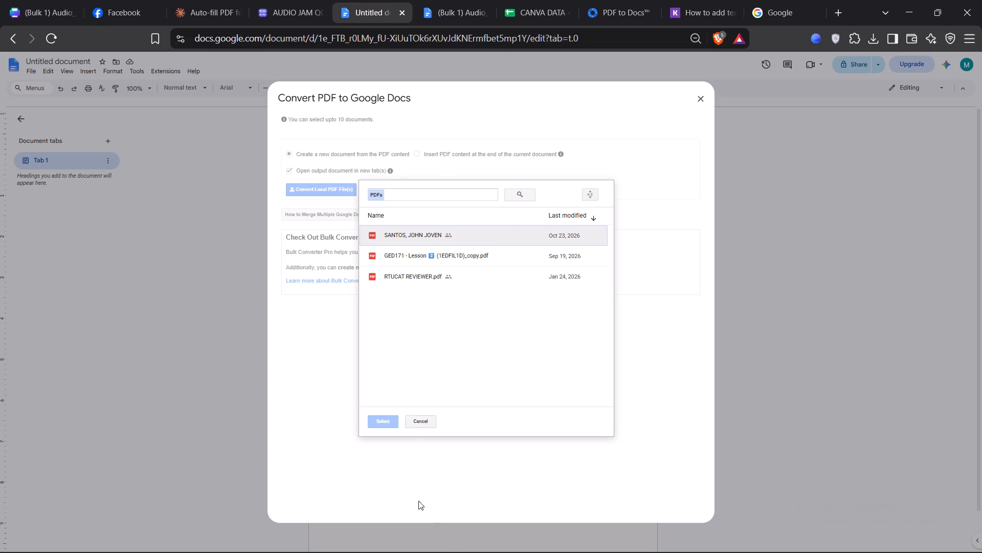
pyautogui.click(419, 418)
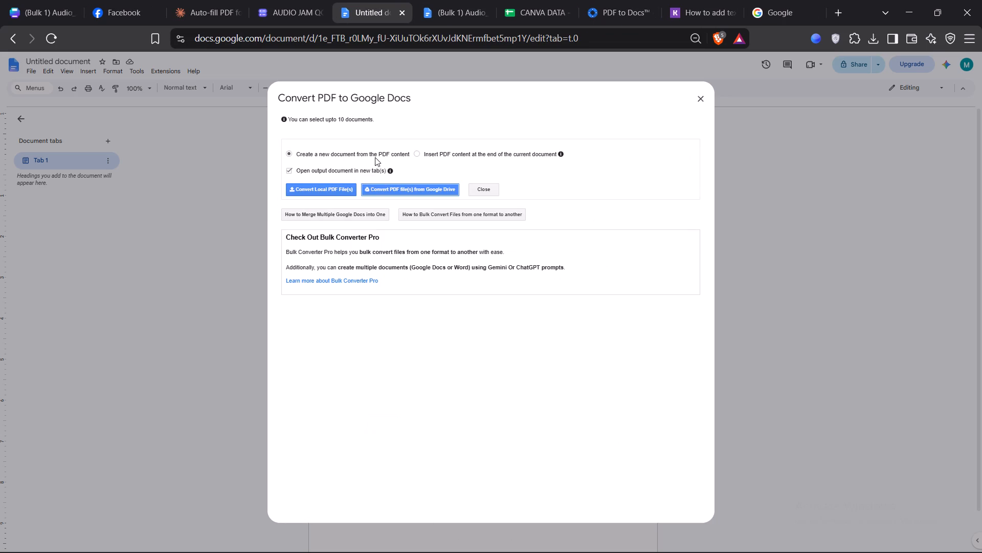
pyautogui.click(329, 194)
pyautogui.click(329, 190)
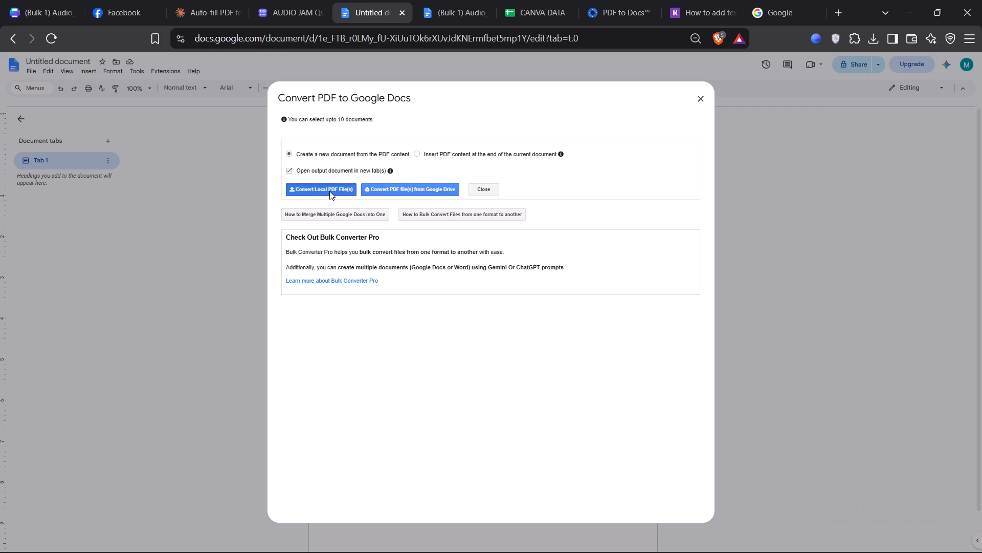
pyautogui.click(55, 164)
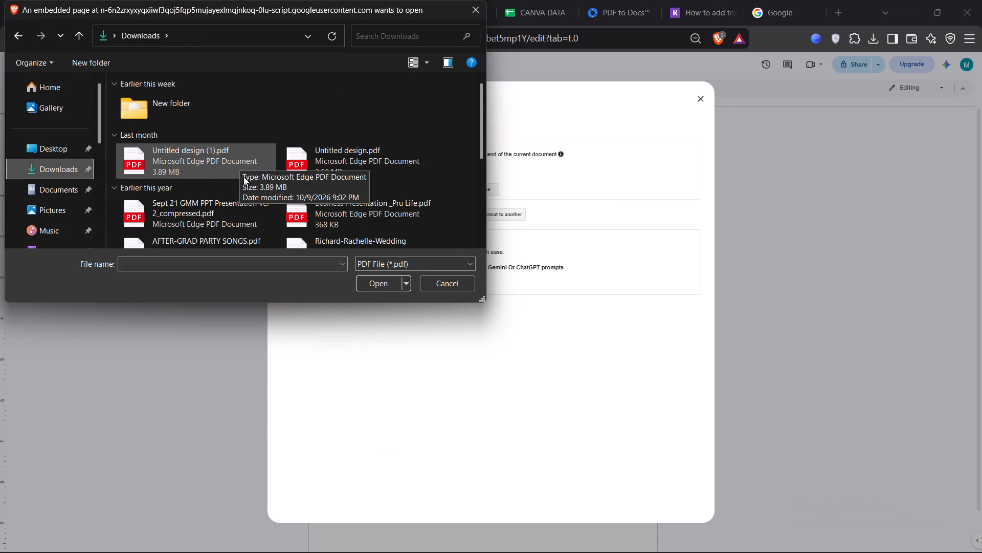
pyautogui.scroll(-1, 198, 113)
pyautogui.click(224, 145)
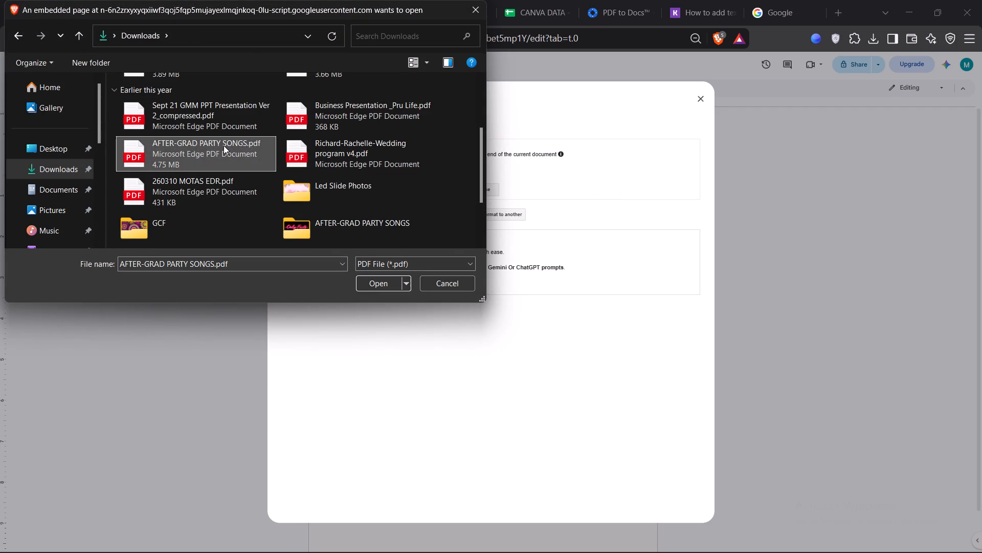
pyautogui.write('aaa')
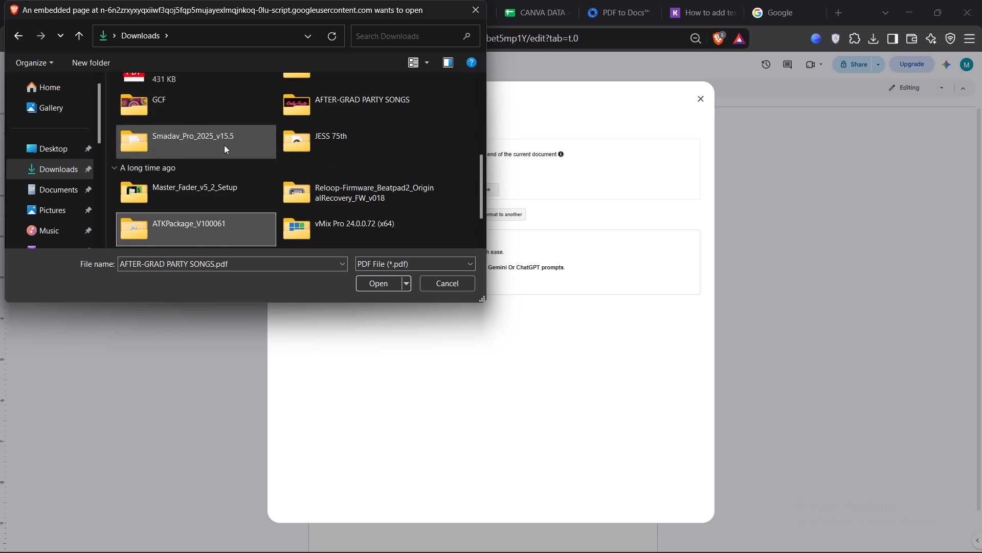
pyautogui.press('a')
pyautogui.press('a')
pyautogui.press('a')
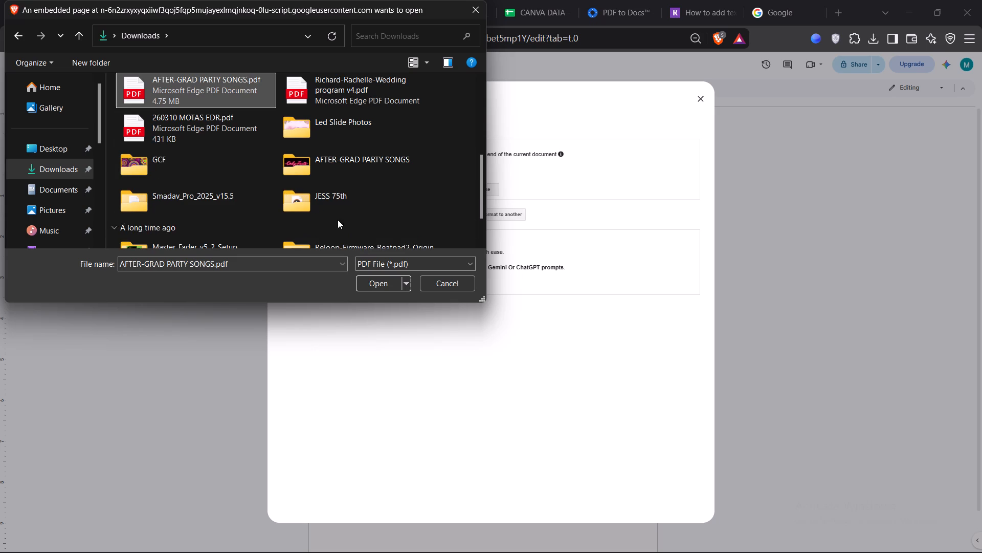
pyautogui.click(58, 189)
pyautogui.press('a')
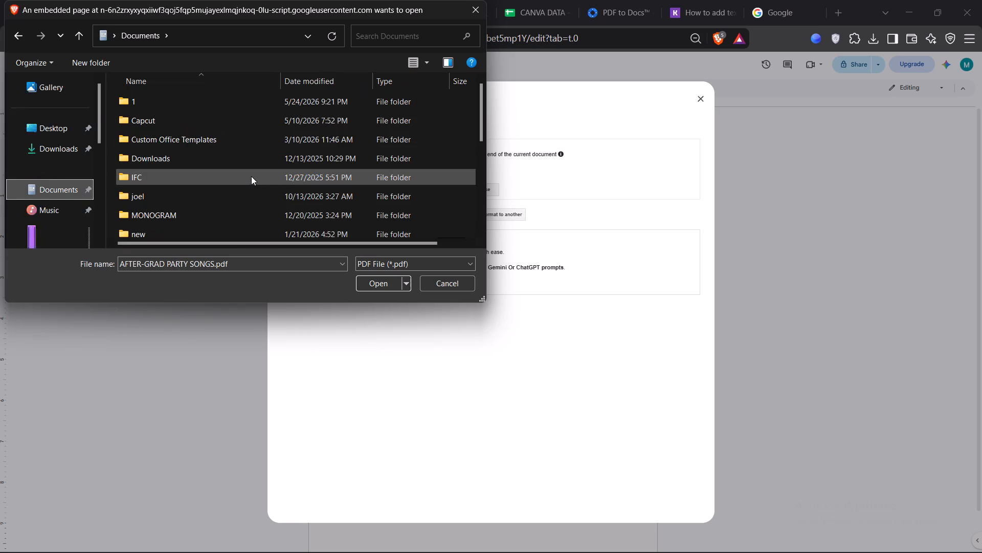
pyautogui.click(251, 175)
pyautogui.press('a')
pyautogui.press('a')
pyautogui.scroll(-5, 231, 208)
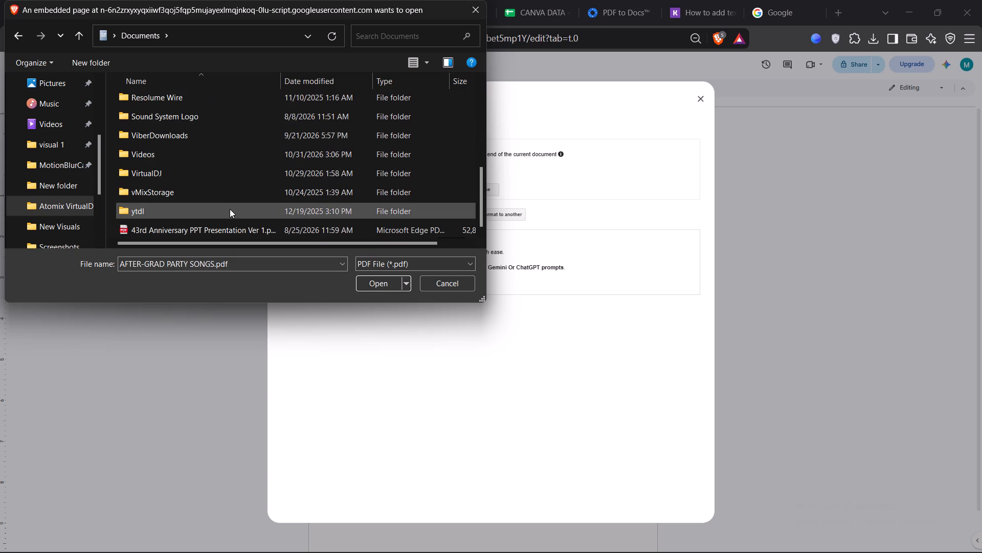
pyautogui.scroll(-2, 230, 209)
pyautogui.click(448, 292)
pyautogui.click(449, 281)
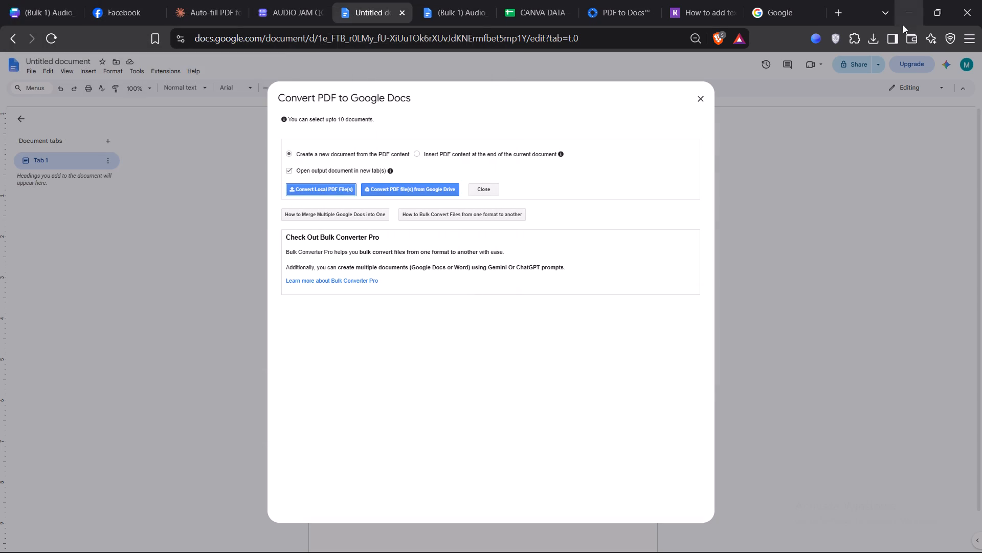
# Show the downloaded "(Bulk 1)" quotation PDF in its New Visuals folder and transfer it to the Downloads folder.
pyautogui.click(877, 41)
pyautogui.click(809, 152)
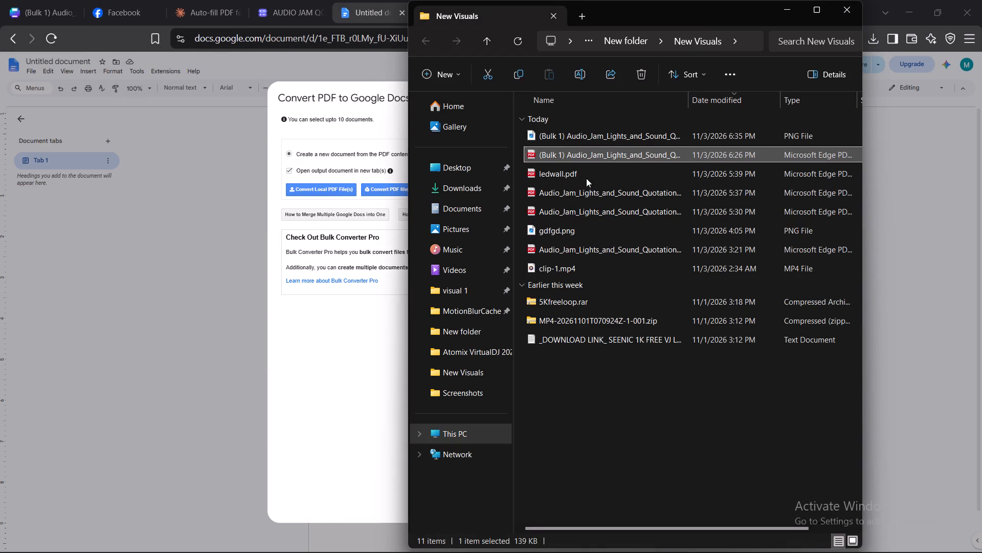
pyautogui.moveTo(597, 155); pyautogui.dragTo(597, 155)
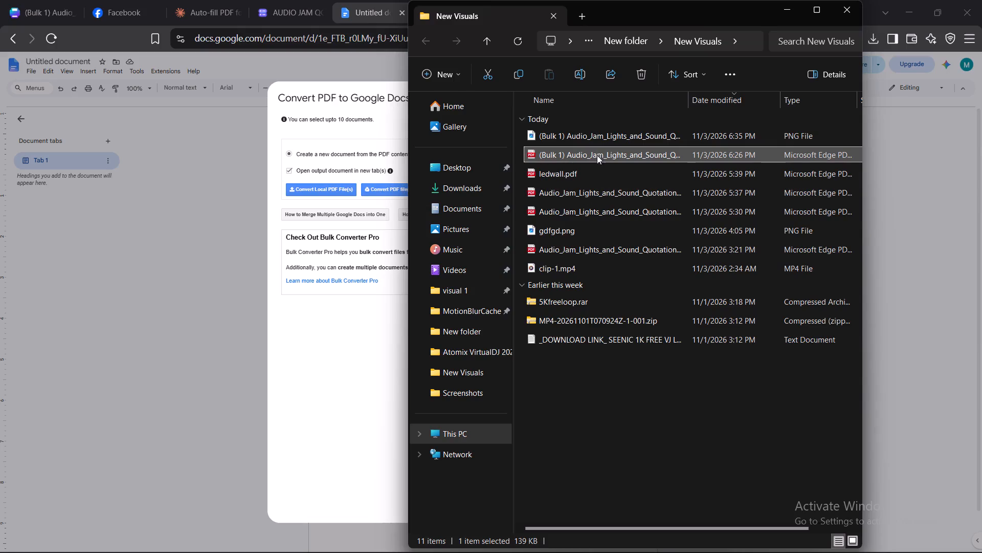
pyautogui.moveTo(597, 155); pyautogui.dragTo(476, 178)
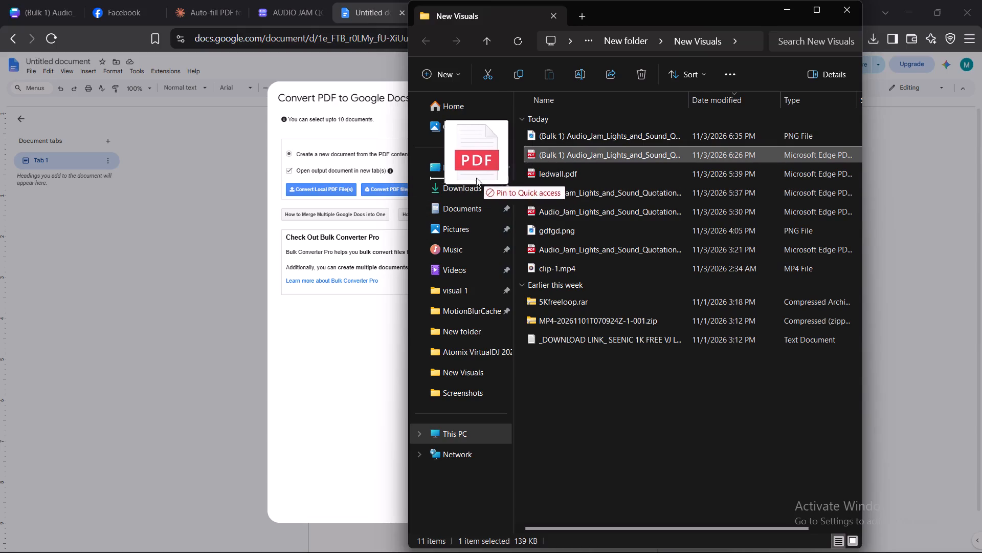
pyautogui.moveTo(476, 178); pyautogui.dragTo(461, 184)
pyautogui.hotkey('alt', 'Tab')
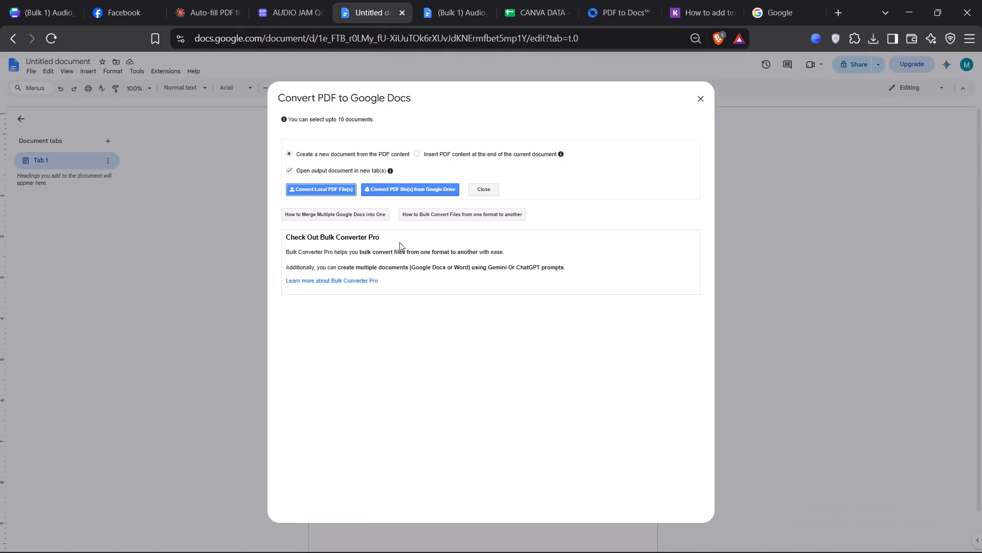
# Convert the local file "(Bulk 1) Audio_Jam_Lights_and_Sound_Quotation(1).pdf.pdf" from Downloads into a new Google Doc and close the converter.
pyautogui.click(343, 192)
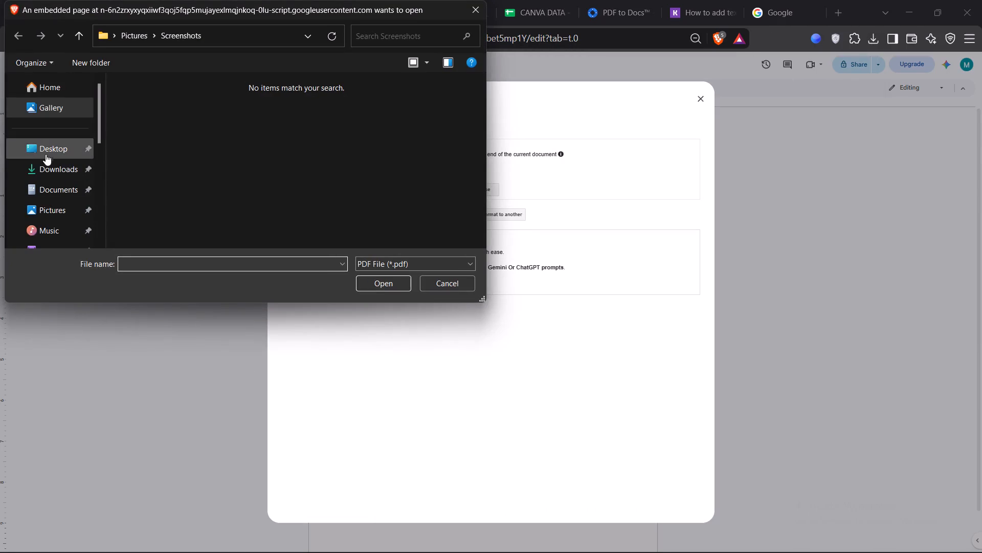
pyautogui.click(50, 165)
pyautogui.click(143, 109)
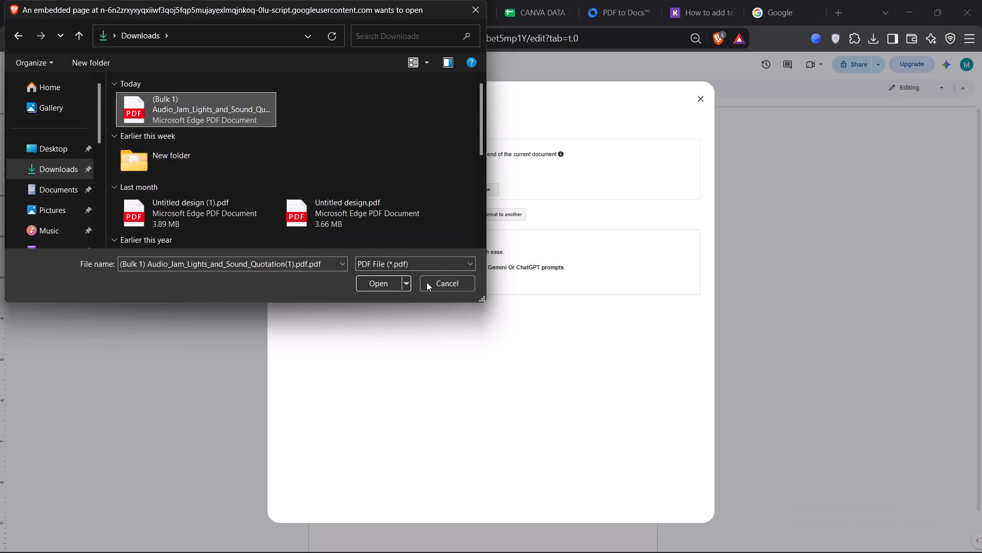
pyautogui.click(361, 284)
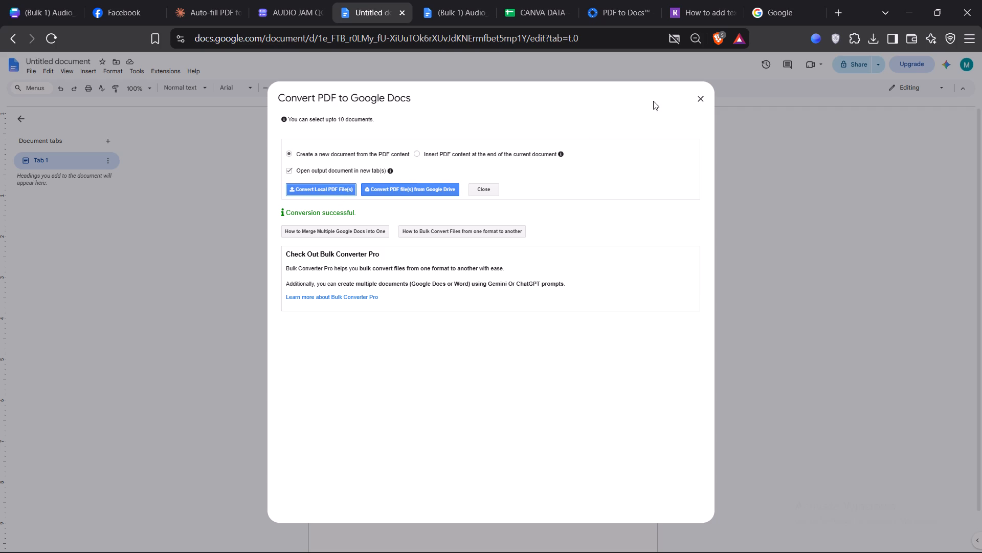
pyautogui.click(698, 101)
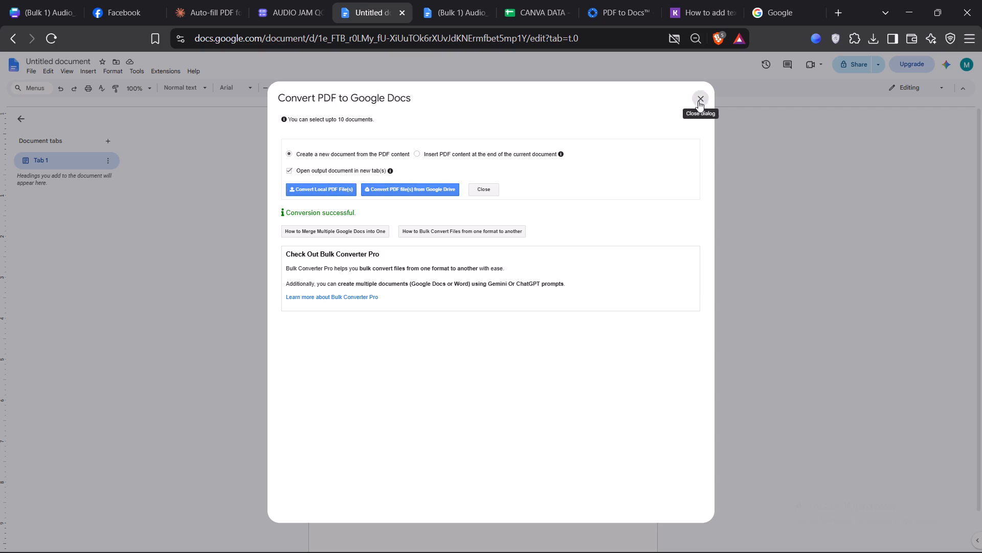
pyautogui.click(17, 68)
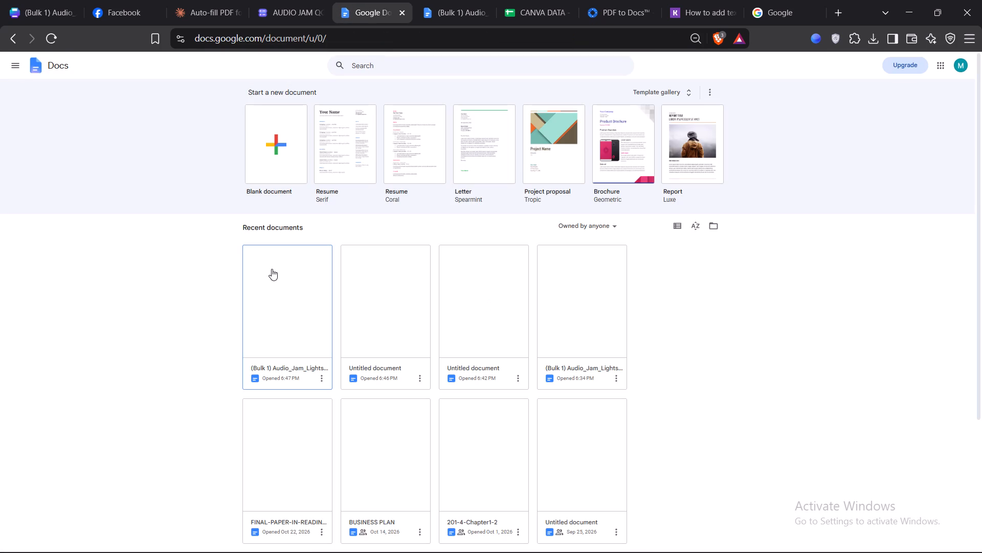
pyautogui.click(272, 270)
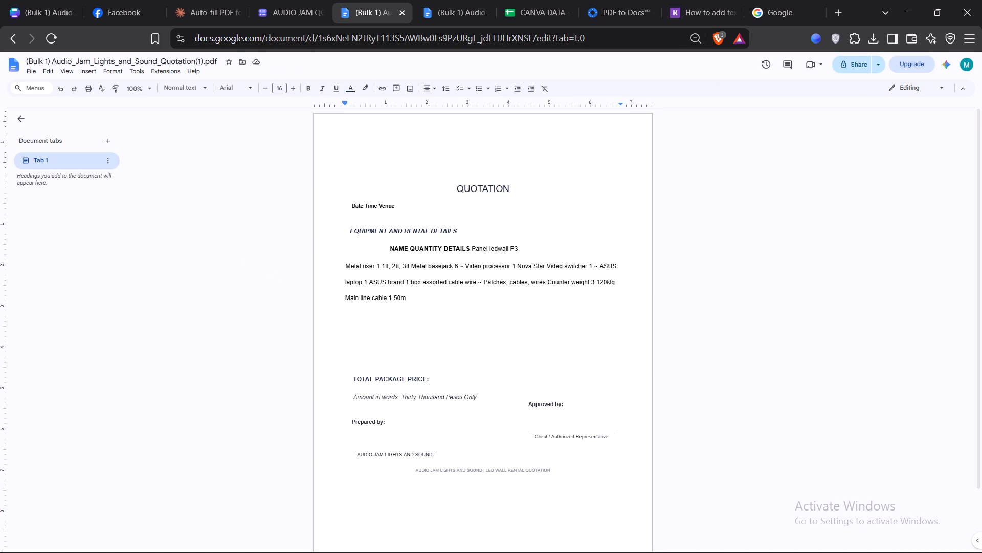
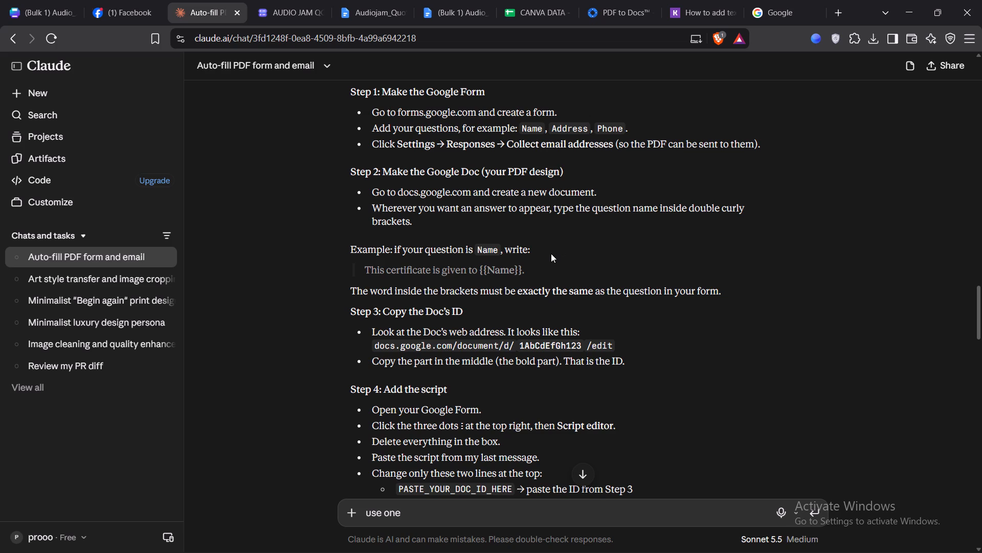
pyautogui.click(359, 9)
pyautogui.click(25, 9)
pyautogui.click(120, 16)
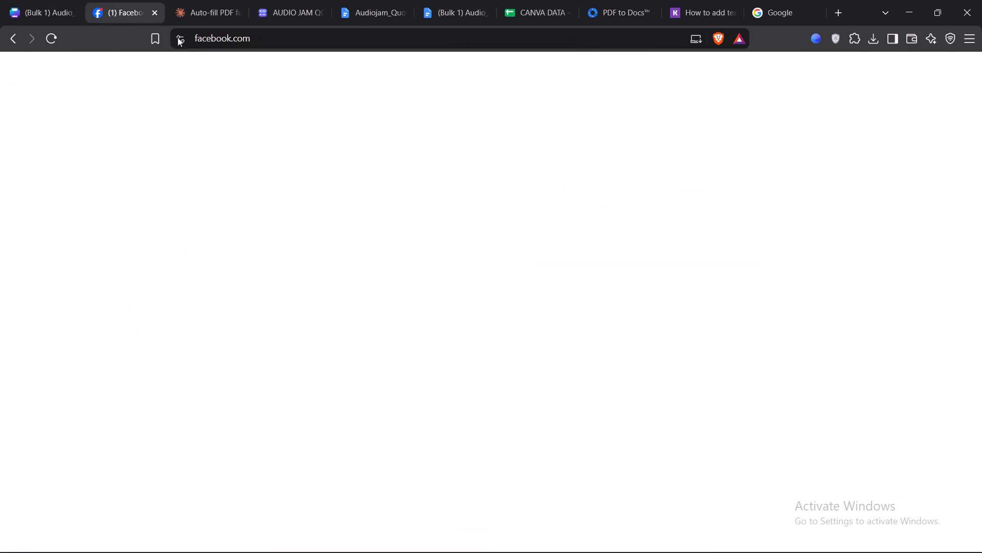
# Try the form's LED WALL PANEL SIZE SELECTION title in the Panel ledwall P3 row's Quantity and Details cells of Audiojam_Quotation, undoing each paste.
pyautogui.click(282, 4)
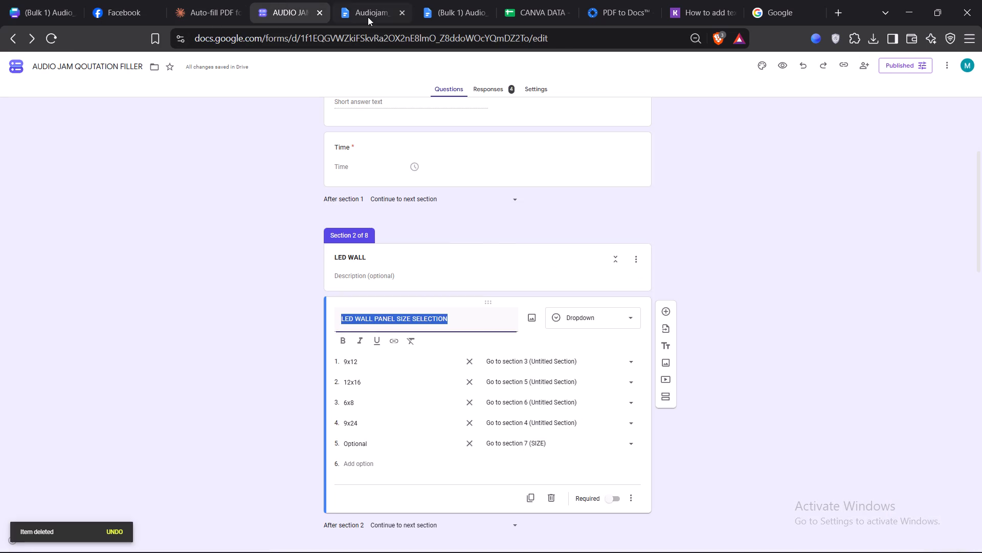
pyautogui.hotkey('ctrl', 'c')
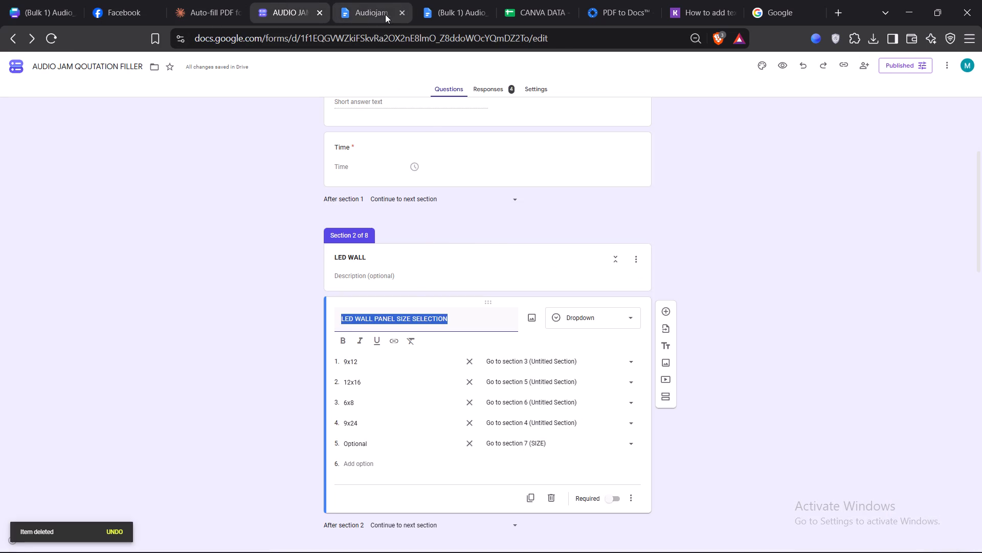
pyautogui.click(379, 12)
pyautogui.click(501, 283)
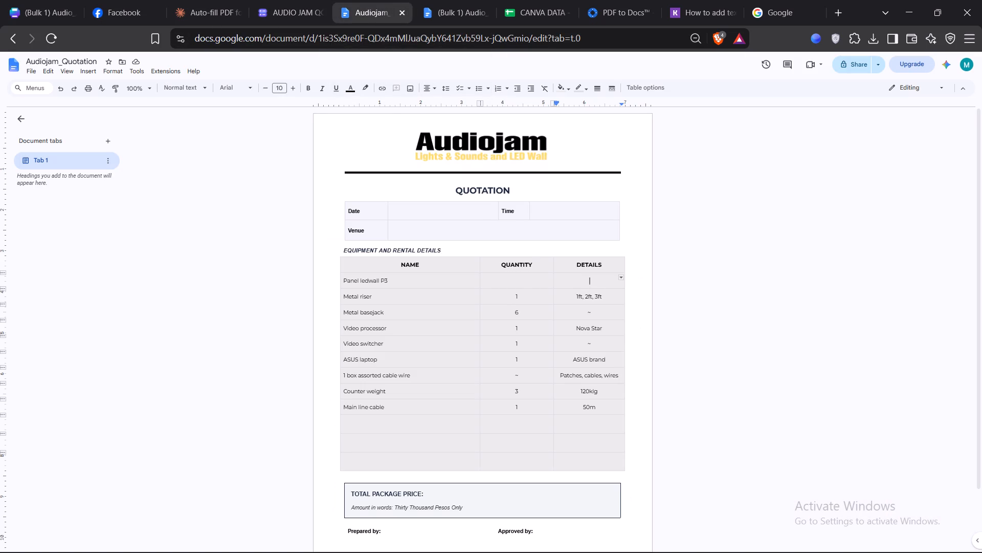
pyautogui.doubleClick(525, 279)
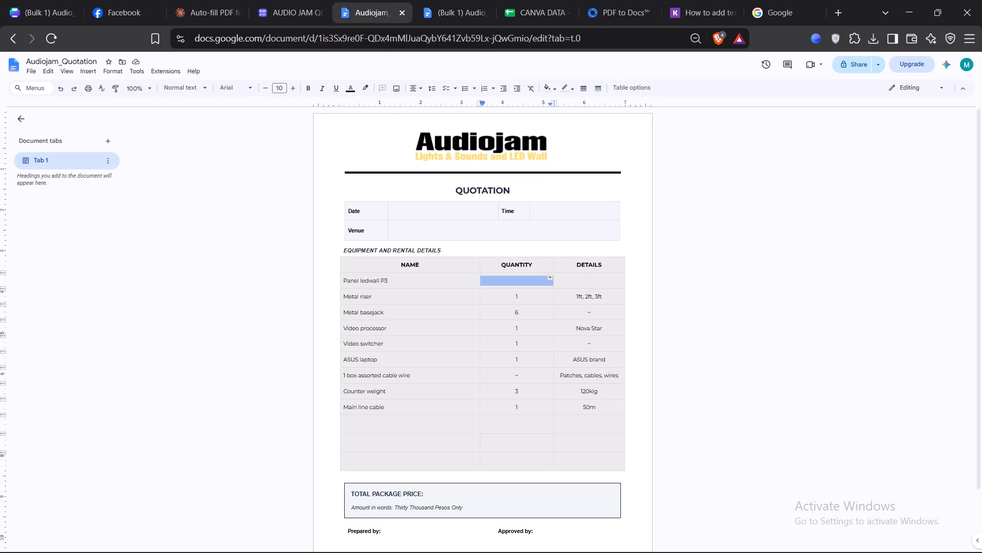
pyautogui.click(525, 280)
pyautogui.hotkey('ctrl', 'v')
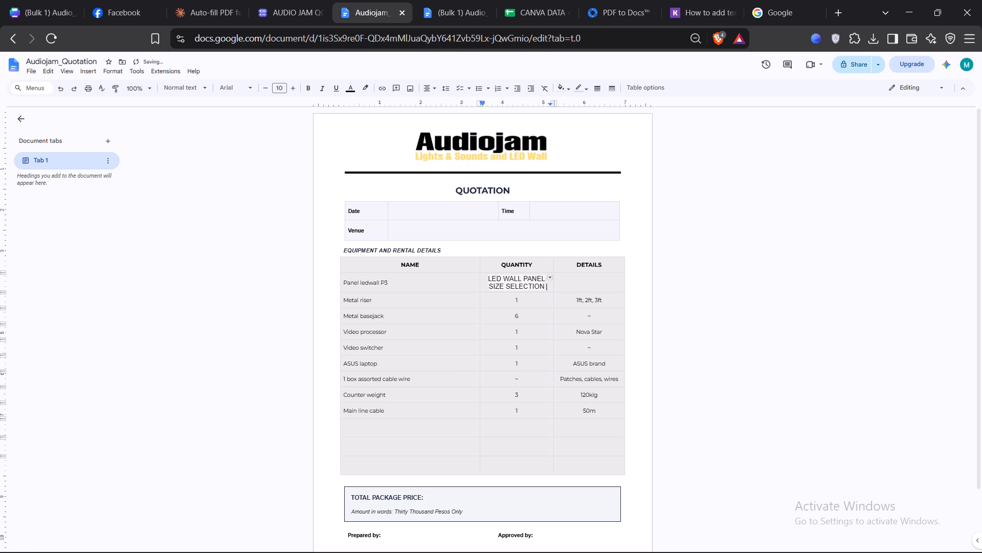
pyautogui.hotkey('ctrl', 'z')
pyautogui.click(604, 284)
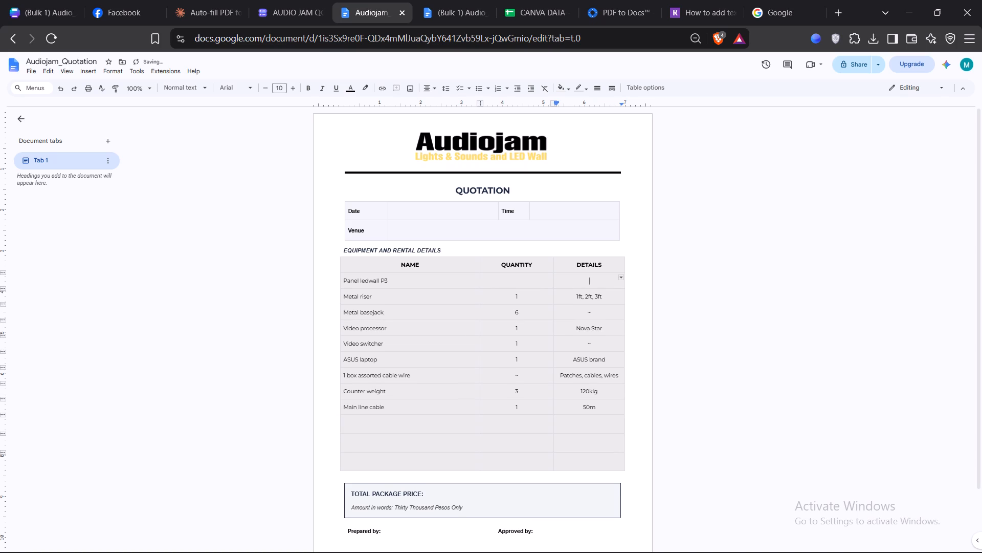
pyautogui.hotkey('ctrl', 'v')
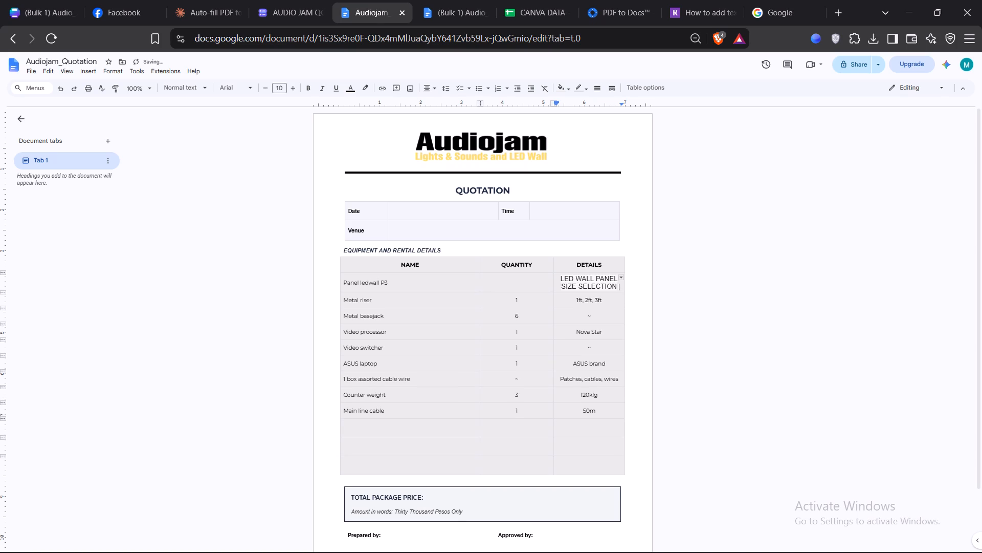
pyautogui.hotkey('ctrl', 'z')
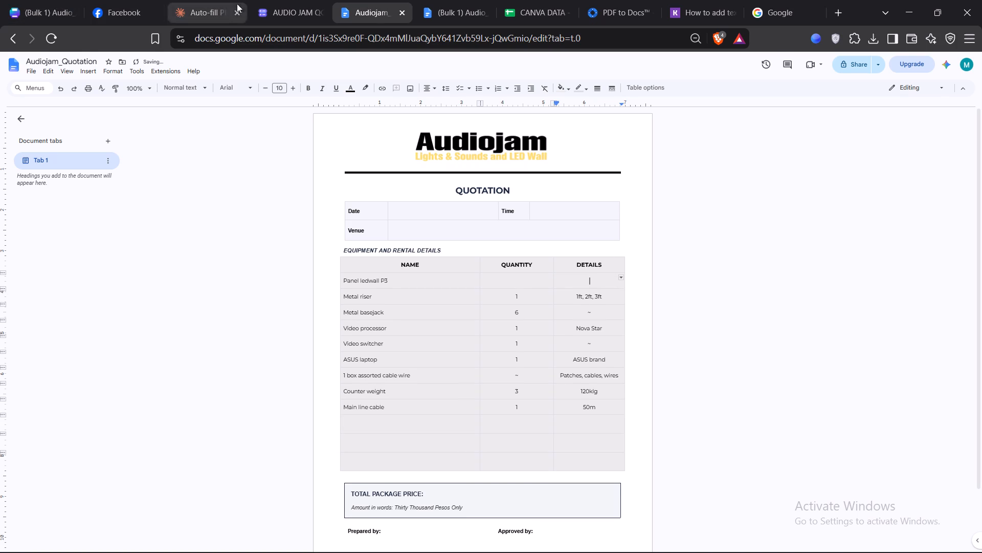
# Copy the DATE question's title from the AUDIO JAM QOUTATION FILLER form for use in the quotation document.
pyautogui.click(281, 16)
pyautogui.scroll(7, 434, 315)
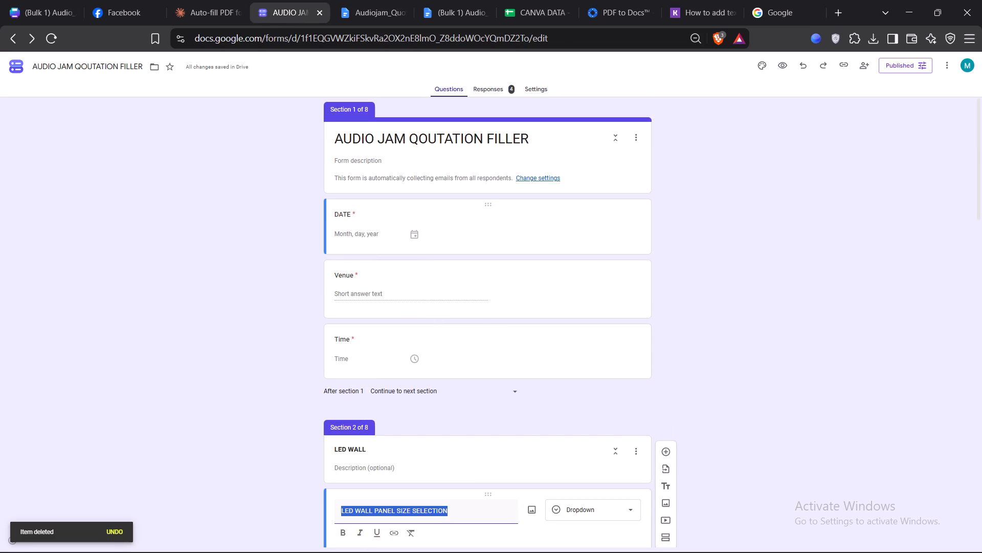
pyautogui.doubleClick(344, 211)
pyautogui.hotkey('ctrl', 'c')
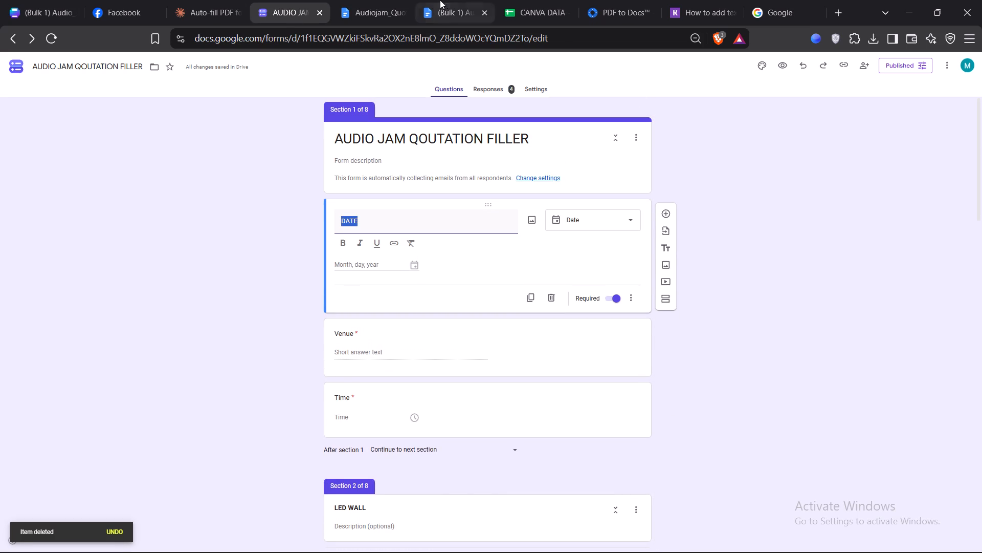
# In the Audiojam_Quotation document, enter the placeholder {{DATE}} in the empty cell beside Date.
pyautogui.click(380, 10)
pyautogui.click(418, 212)
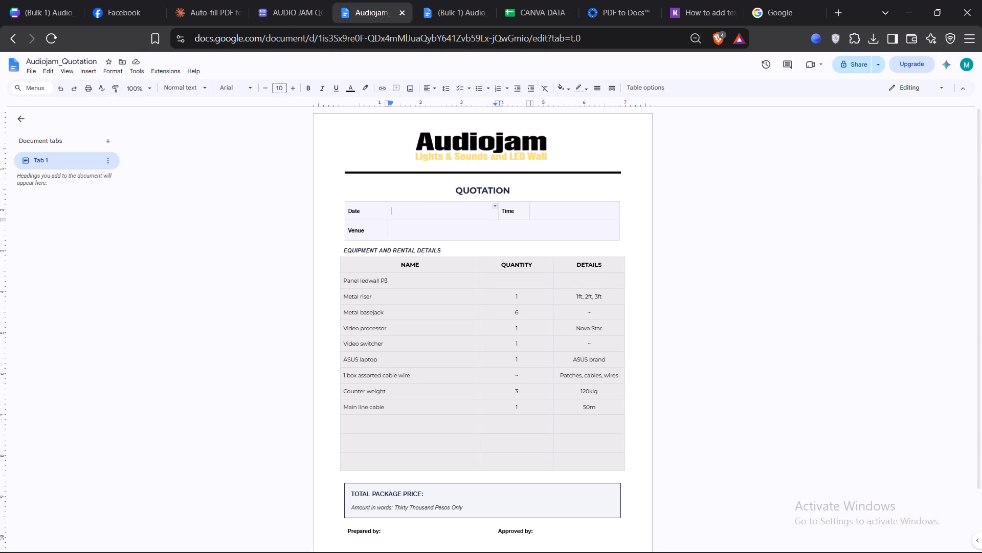
pyautogui.hotkey('ctrl', 'v')
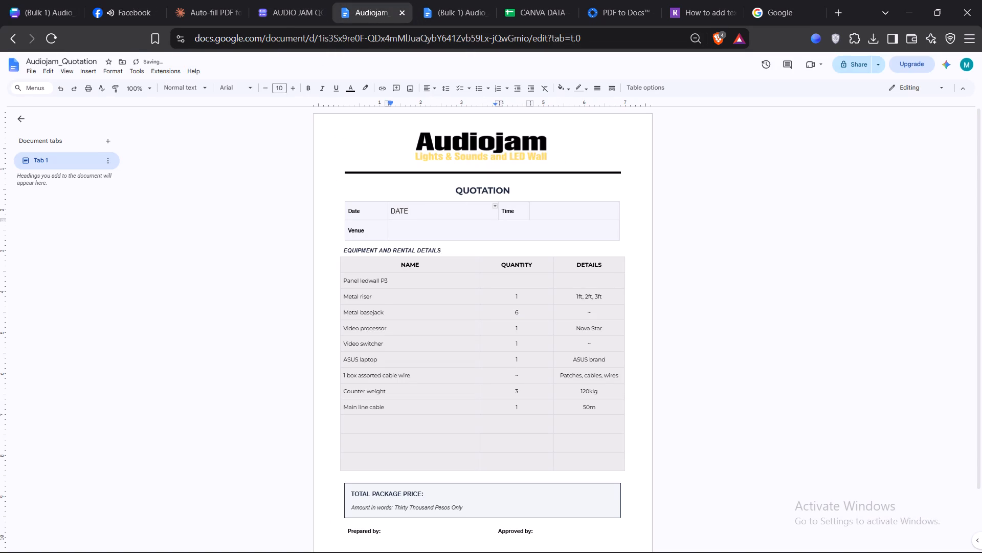
pyautogui.press('BackSpace')
pyautogui.write('}}')
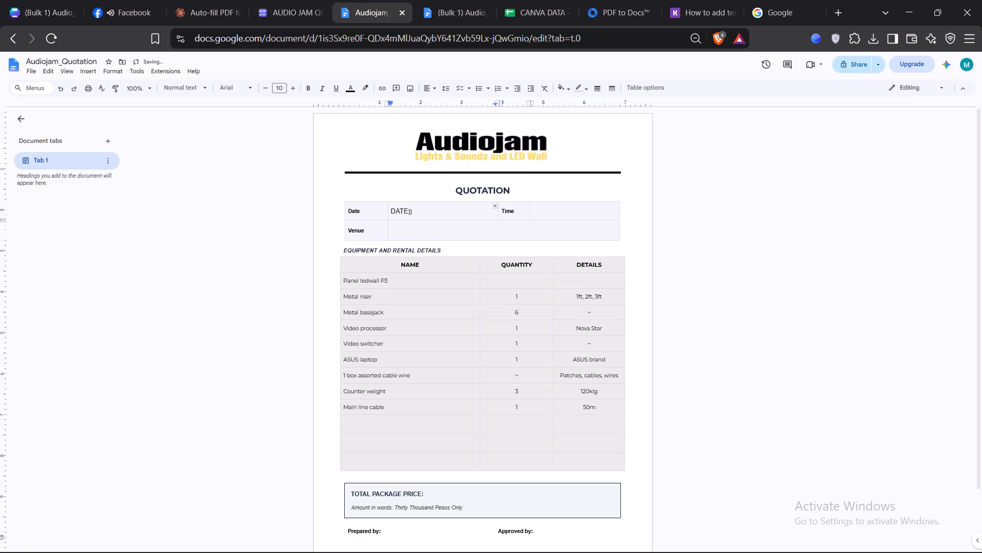
pyautogui.click(393, 212)
pyautogui.write('{{')
# Copy the {{DATE}} placeholder into the empty cells beside Venue and Time.
pyautogui.tripleClick(406, 207)
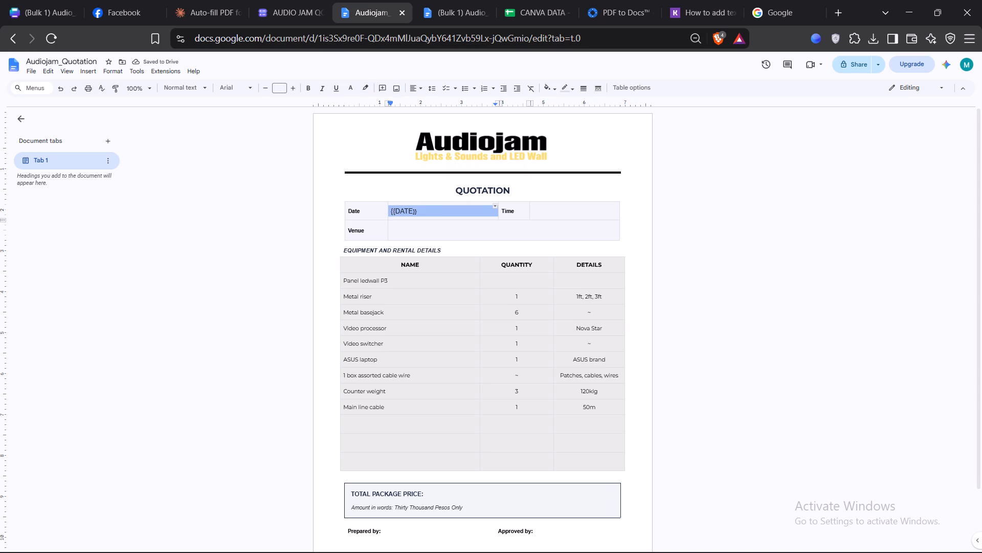
pyautogui.click(406, 207)
pyautogui.moveTo(416, 211); pyautogui.dragTo(390, 211)
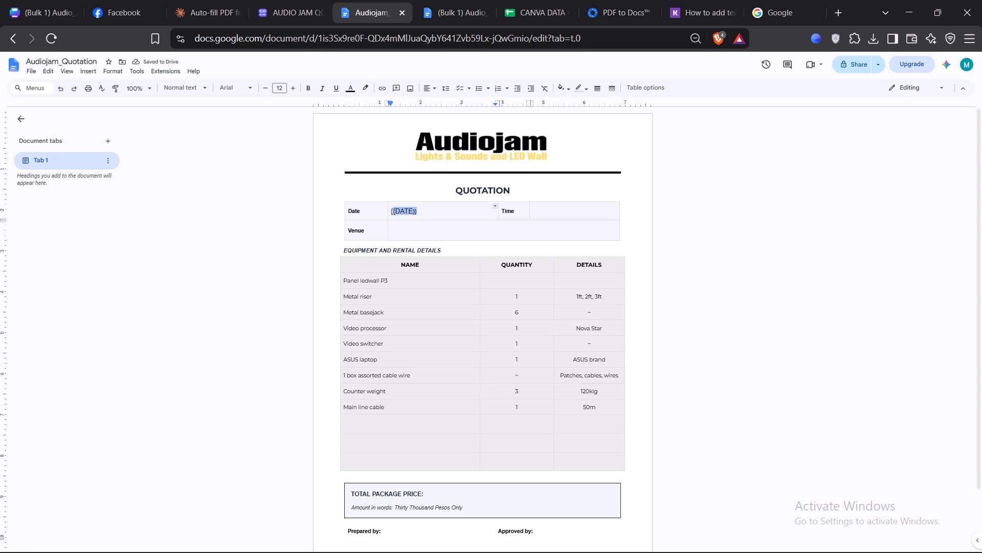
pyautogui.moveTo(390, 211); pyautogui.dragTo(392, 211)
pyautogui.hotkey('ctrl', 'c')
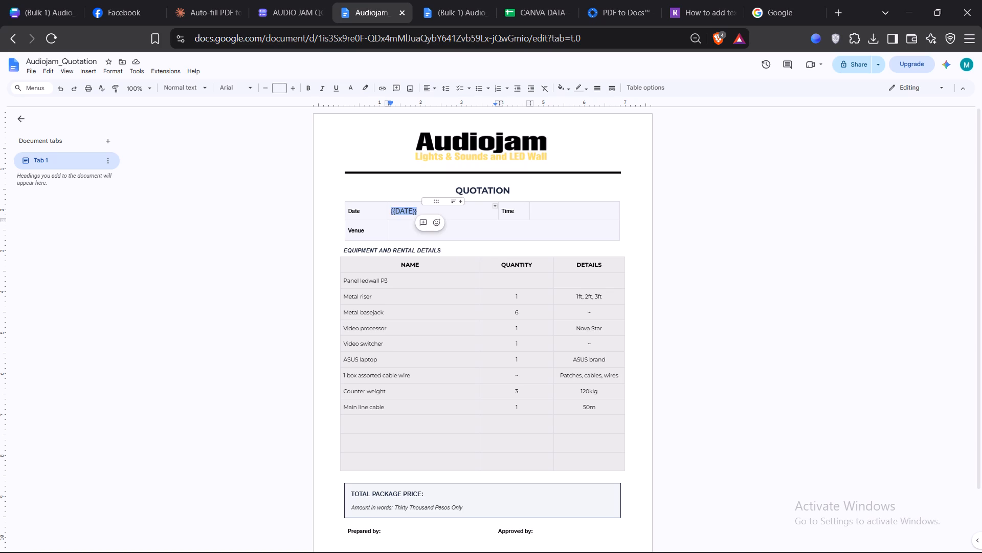
pyautogui.click(405, 231)
pyautogui.hotkey('ctrl', 'v')
pyautogui.click(540, 212)
pyautogui.hotkey('ctrl', 'v')
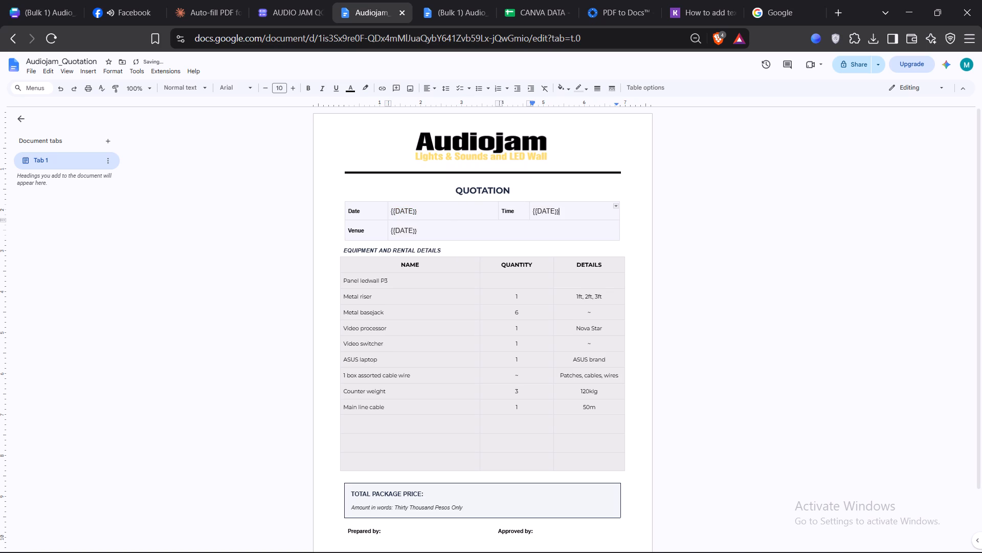
# Copy the Venue question name from the form and make the Venue cell's placeholder {{Venue}}, without a trailing space.
pyautogui.click(268, 2)
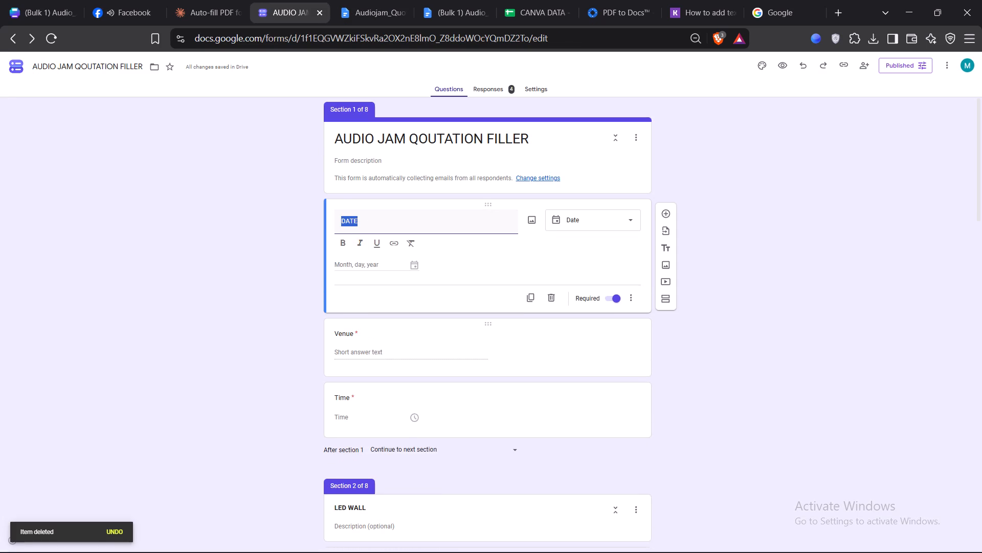
pyautogui.doubleClick(344, 332)
pyautogui.doubleClick(350, 279)
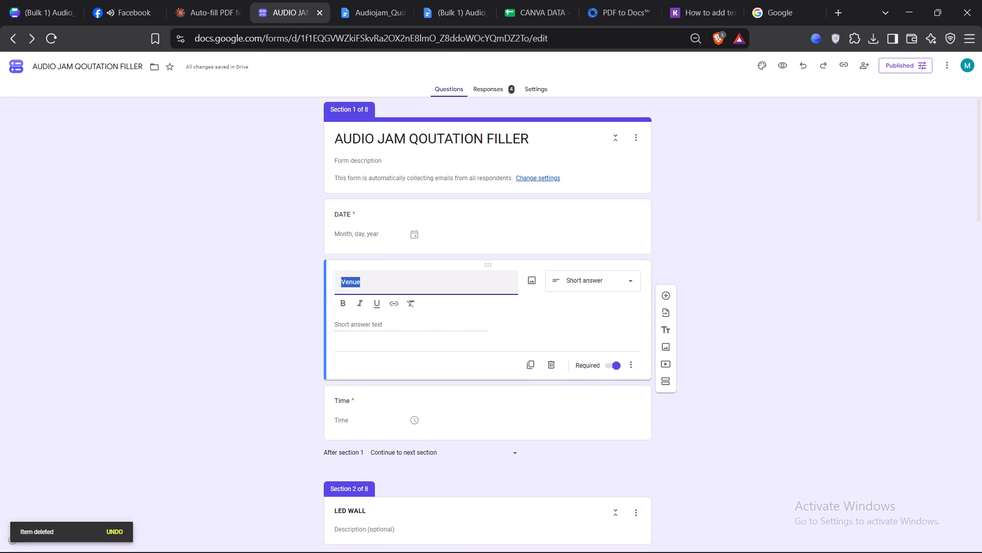
pyautogui.hotkey('ctrl', 'c')
pyautogui.click(383, 5)
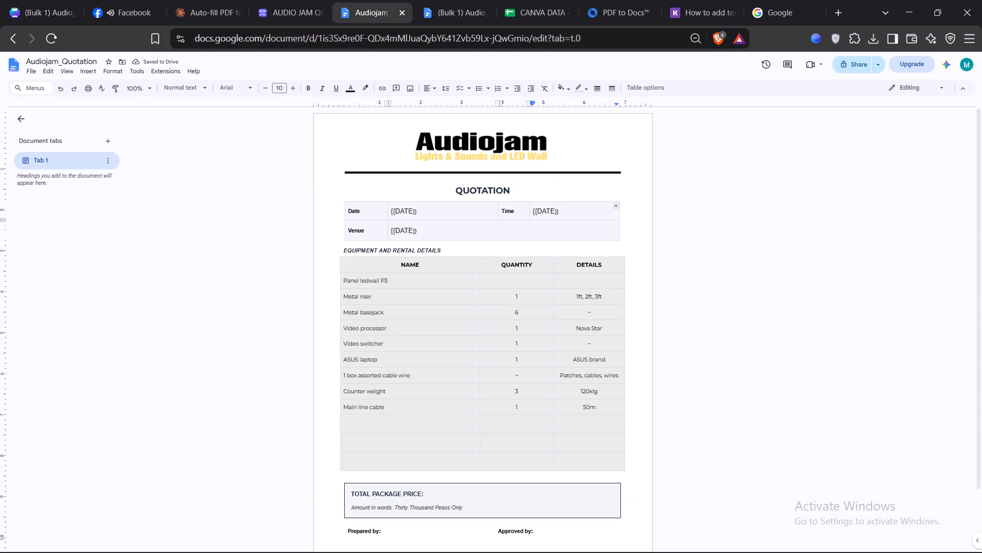
pyautogui.doubleClick(404, 233)
pyautogui.hotkey('ctrl', 'v')
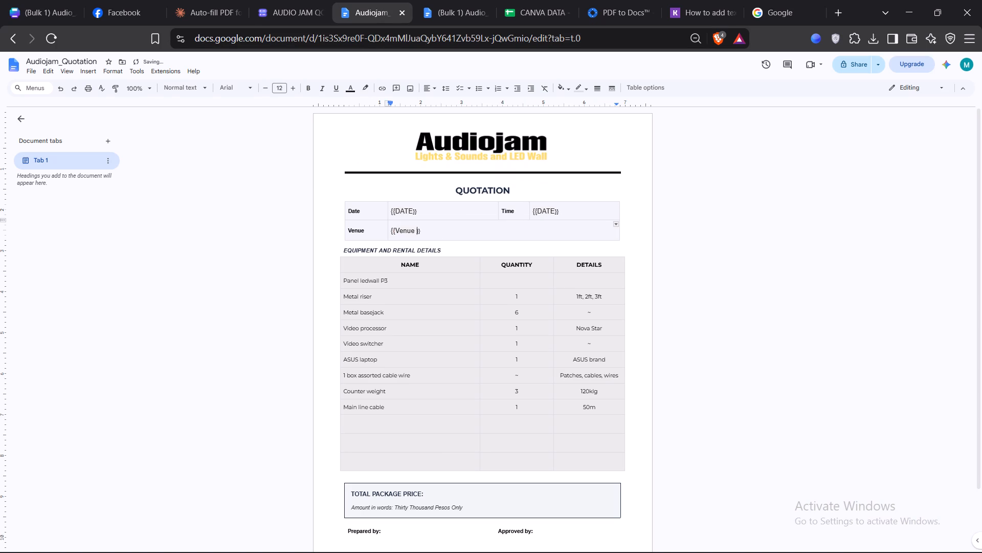
pyautogui.press('BackSpace')
# Copy the Time question name from the form and make the Time cell's placeholder {{Time}}, without a trailing space.
pyautogui.click(279, 15)
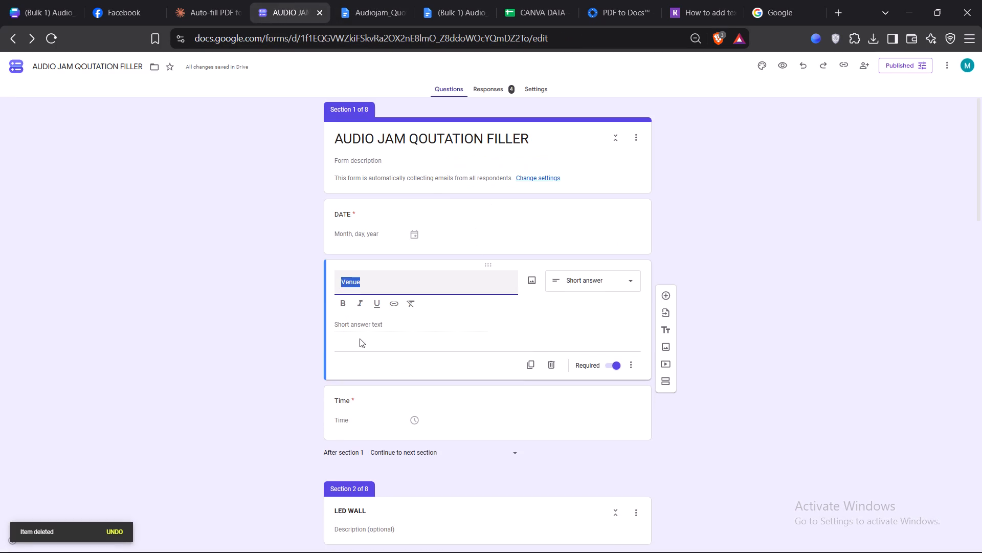
pyautogui.scroll(-2, 342, 446)
pyautogui.doubleClick(344, 274)
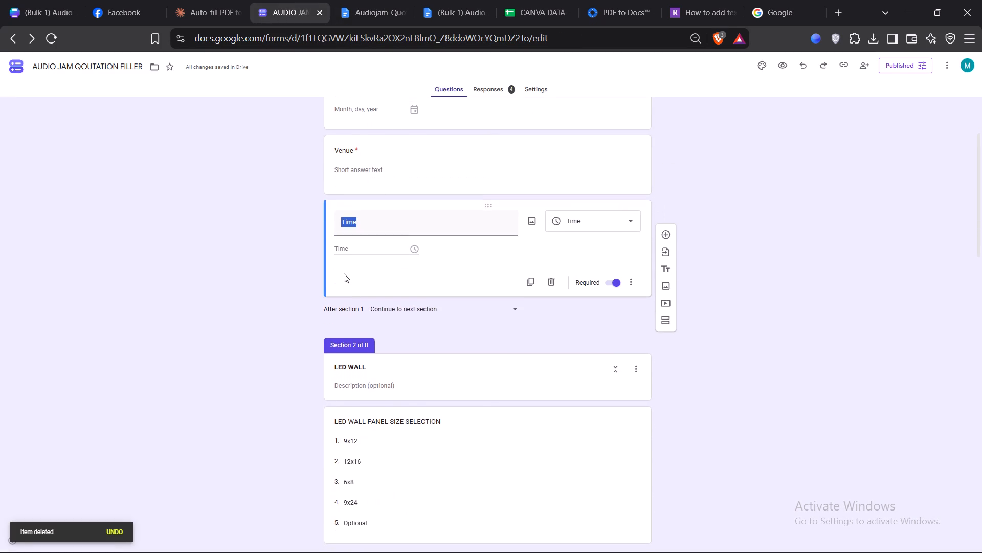
pyautogui.hotkey('ctrl', 'c')
pyautogui.click(372, 10)
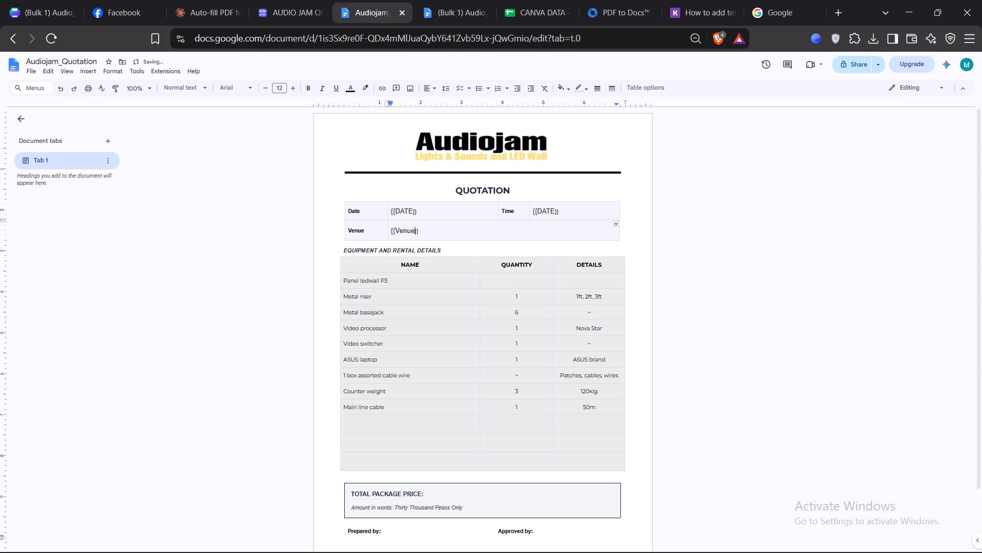
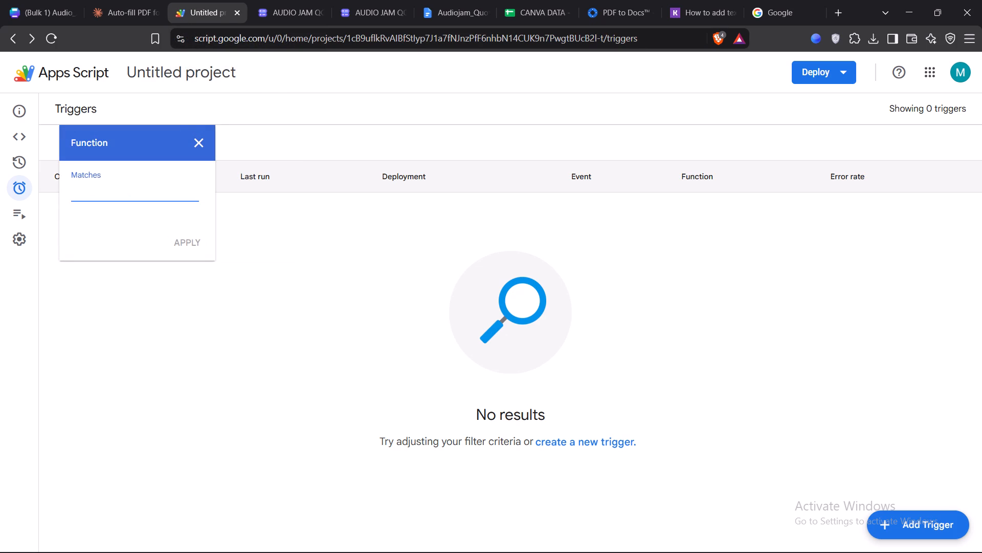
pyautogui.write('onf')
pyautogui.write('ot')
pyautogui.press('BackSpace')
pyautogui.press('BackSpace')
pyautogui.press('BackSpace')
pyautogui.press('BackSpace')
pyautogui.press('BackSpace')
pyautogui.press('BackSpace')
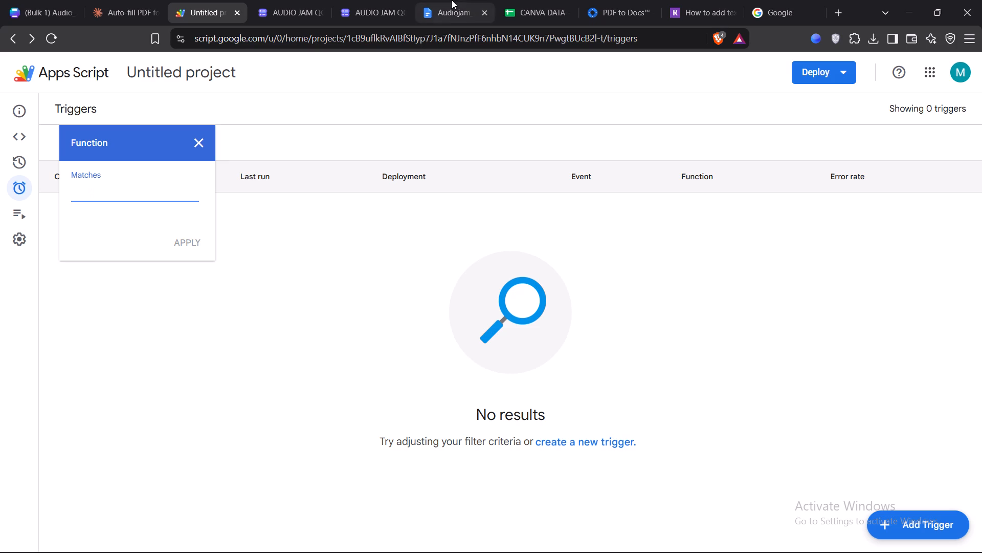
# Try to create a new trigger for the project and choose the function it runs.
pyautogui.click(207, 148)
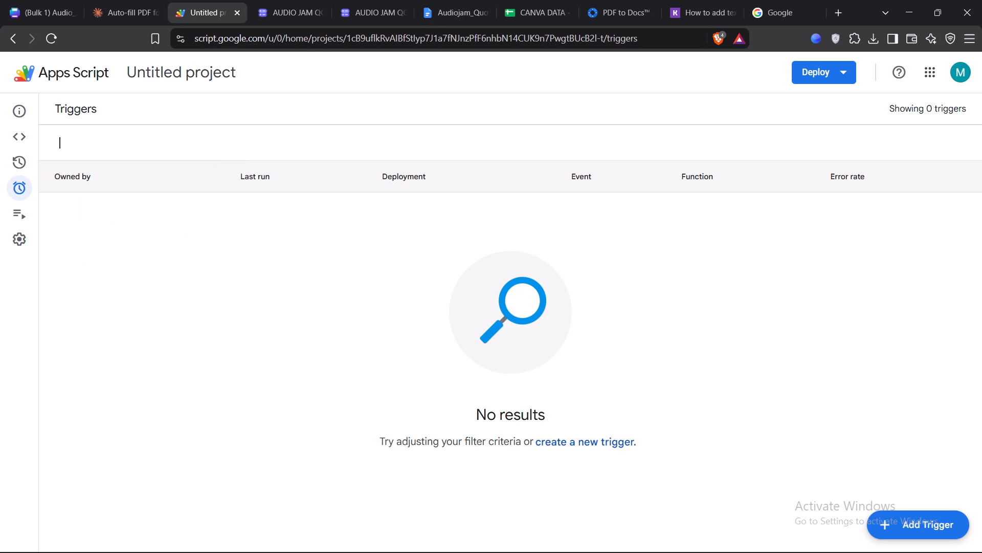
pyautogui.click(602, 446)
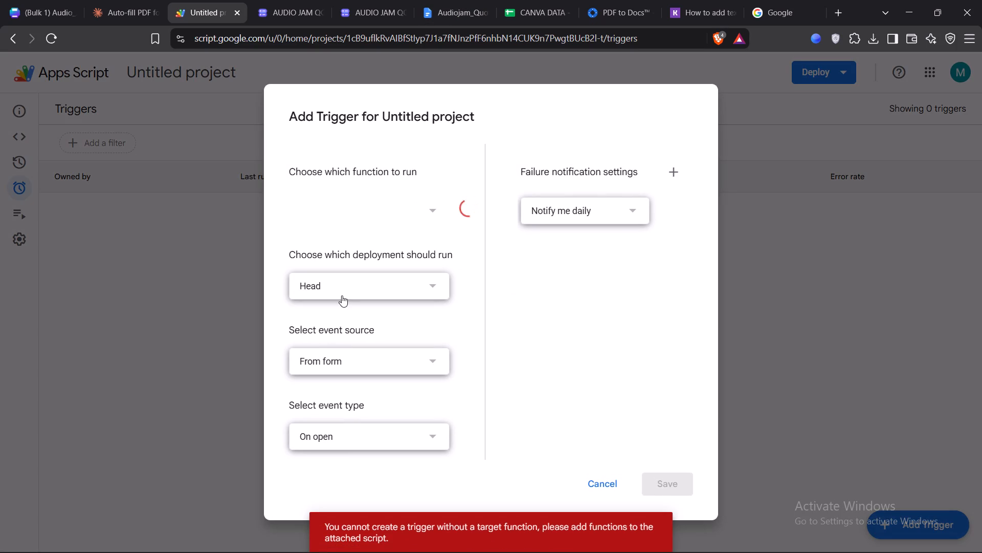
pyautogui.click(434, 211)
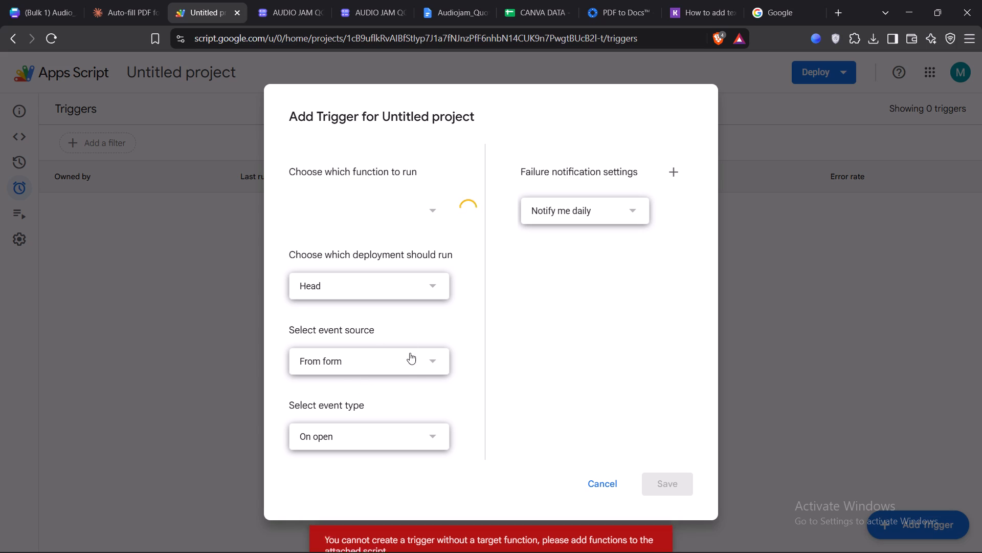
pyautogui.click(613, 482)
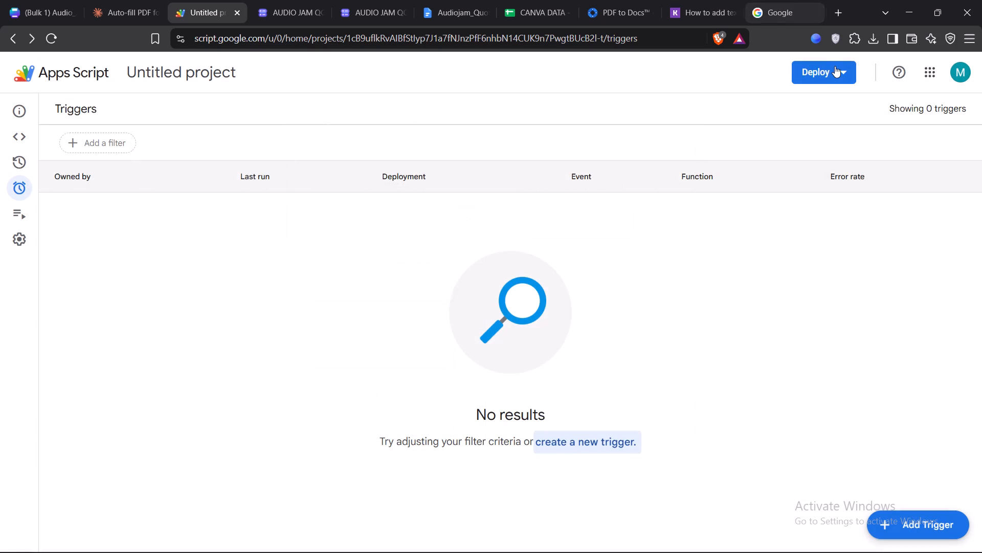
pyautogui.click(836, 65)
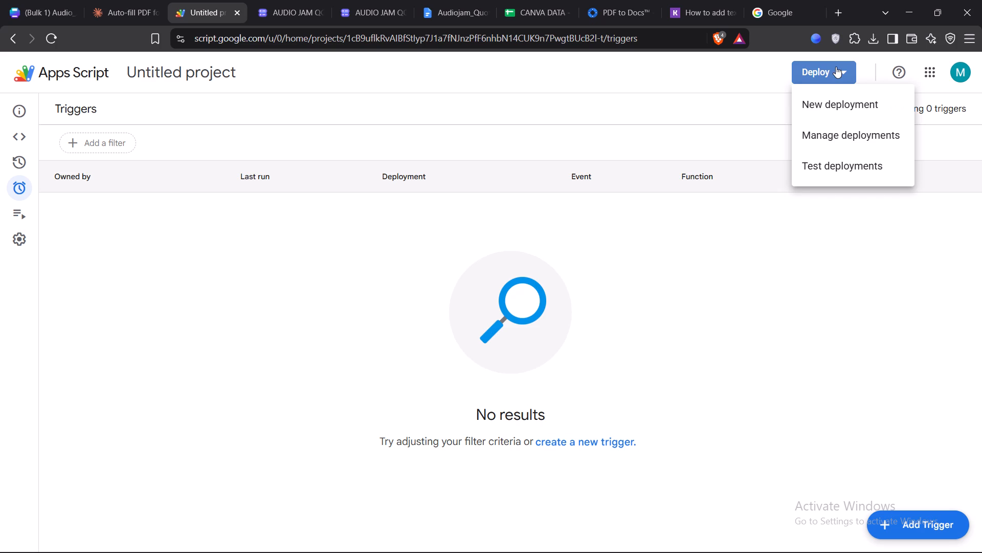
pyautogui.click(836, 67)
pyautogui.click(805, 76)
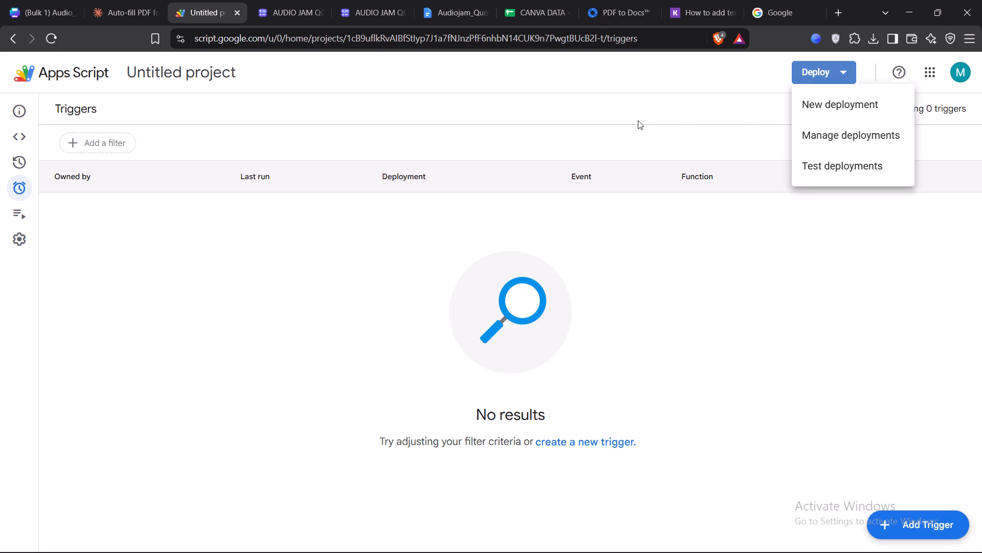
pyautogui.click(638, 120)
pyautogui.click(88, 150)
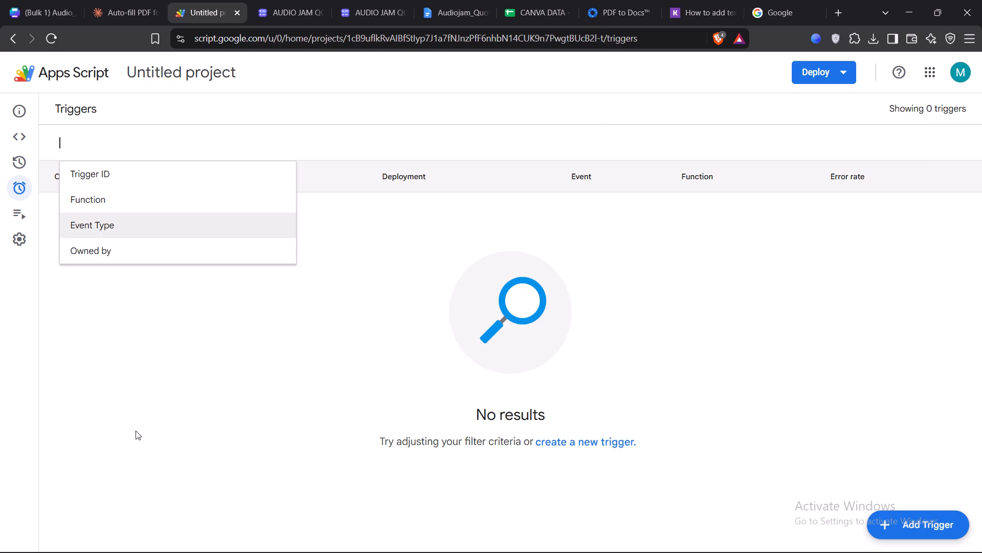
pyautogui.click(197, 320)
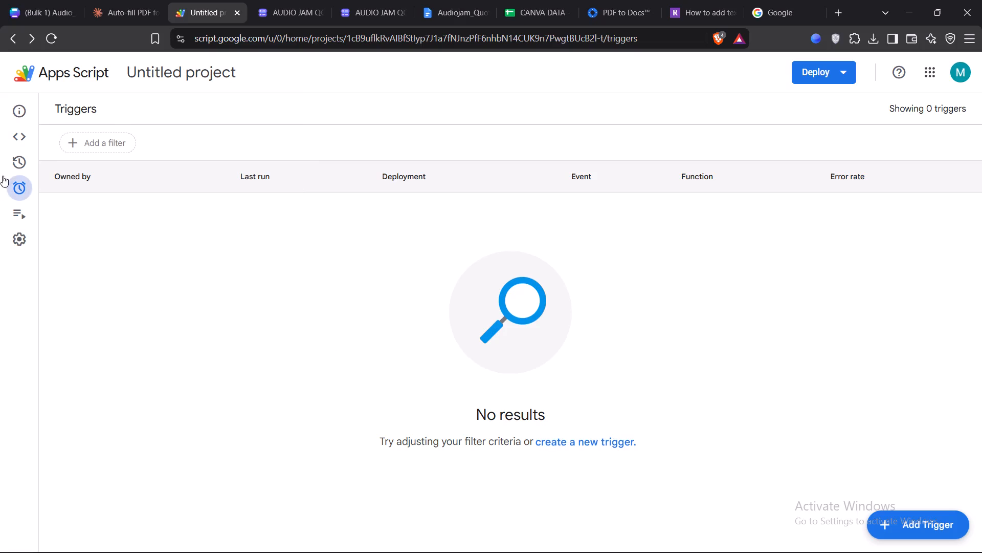
# Check the script in Code.gs and the project's version history.
pyautogui.click(37, 139)
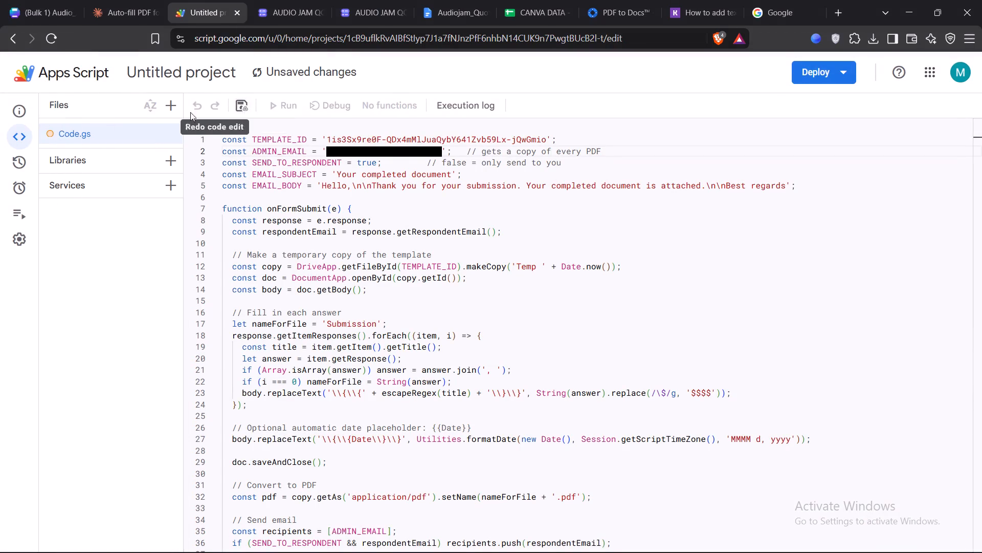
pyautogui.click(15, 162)
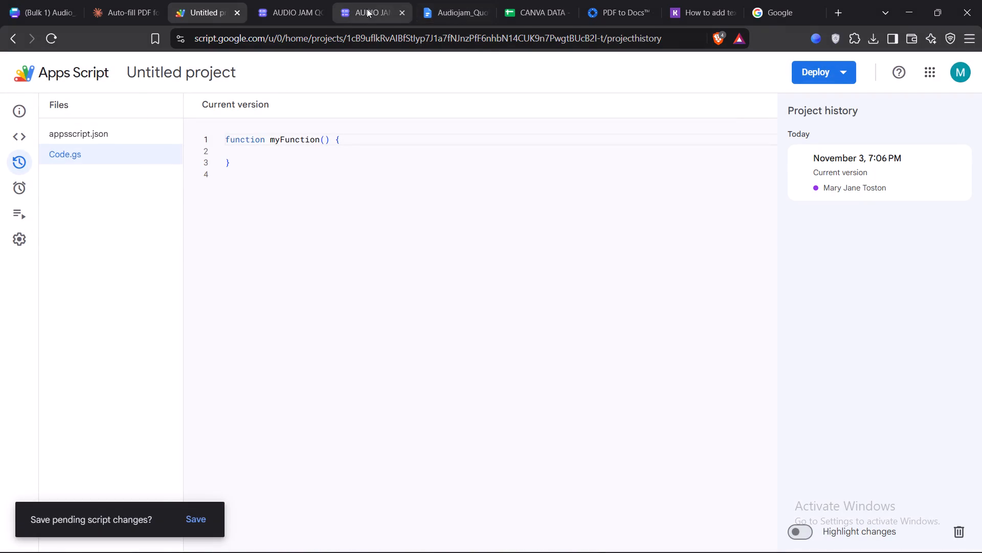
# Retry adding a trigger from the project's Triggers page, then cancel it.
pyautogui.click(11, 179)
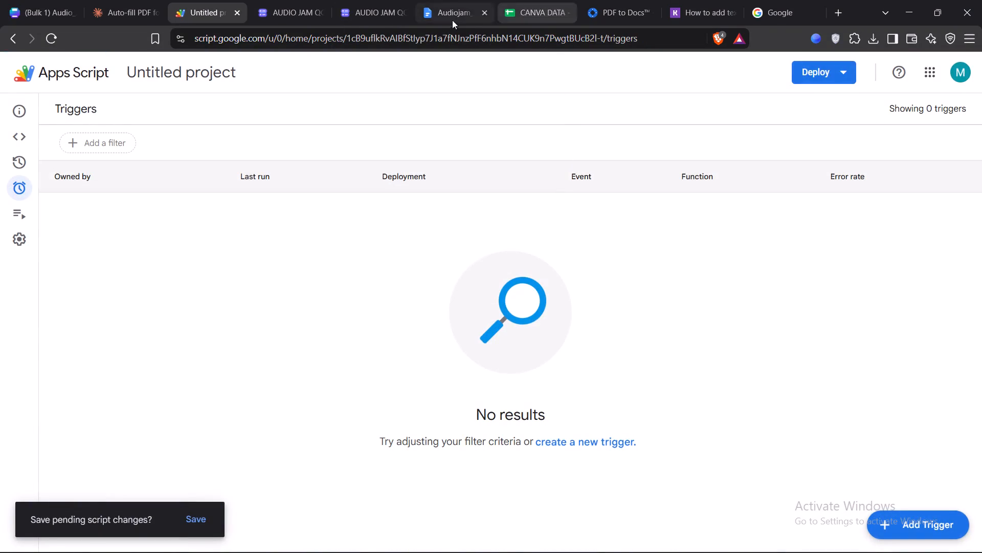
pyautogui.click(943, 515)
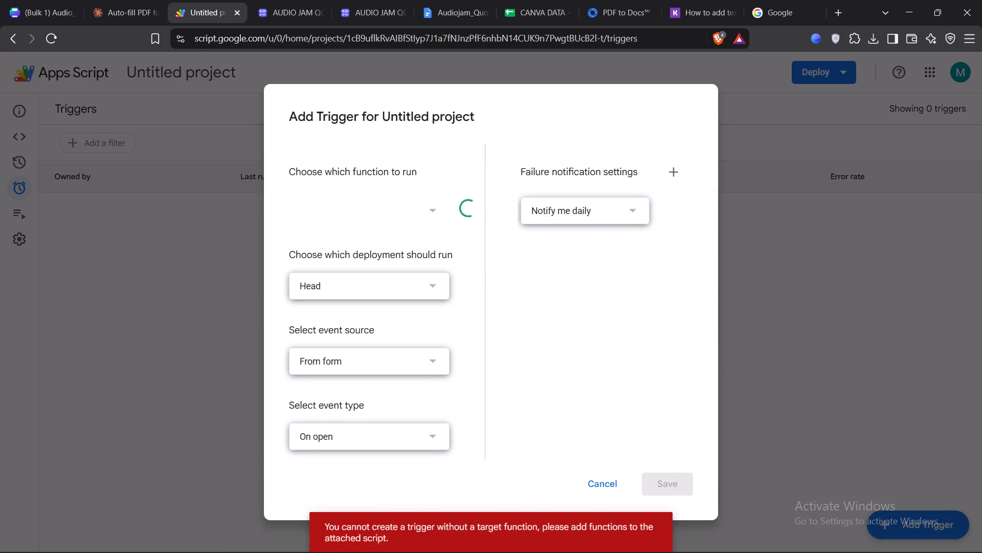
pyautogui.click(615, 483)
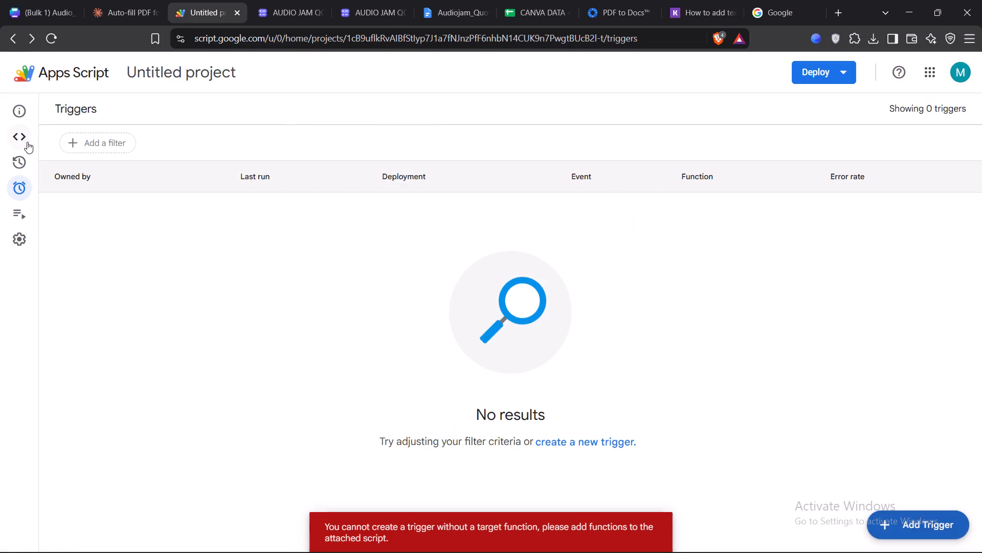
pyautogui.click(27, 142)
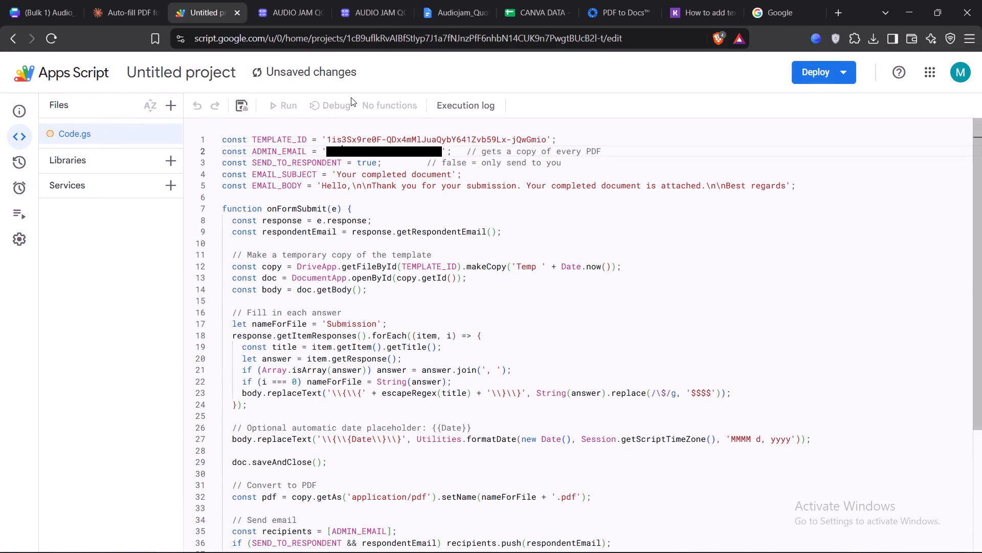
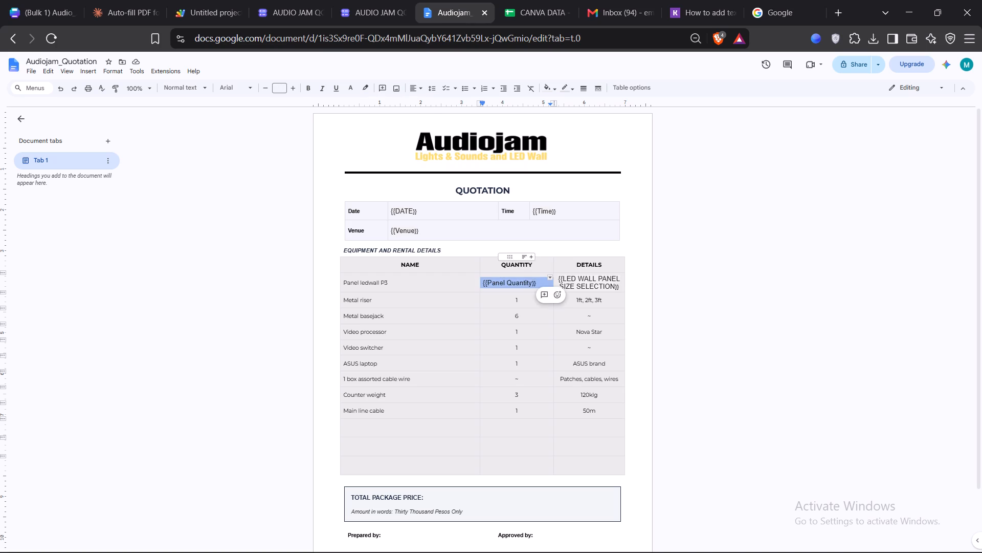
pyautogui.click(418, 87)
pyautogui.click(427, 105)
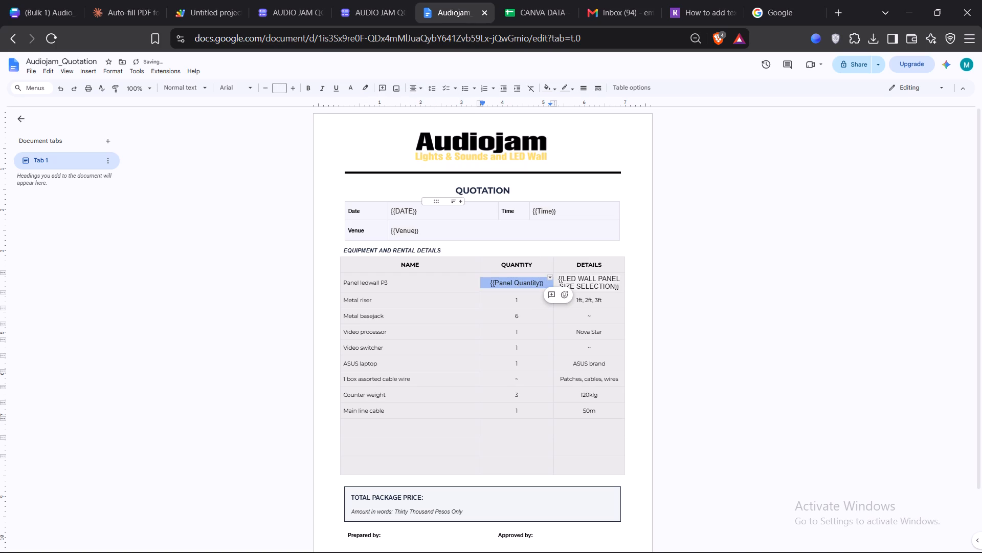
# Start a new drawing in the TOTAL PACKAGE PRICE box and add an empty text box about 7.7 by 2.6 inches.
pyautogui.scroll(-2, 425, 328)
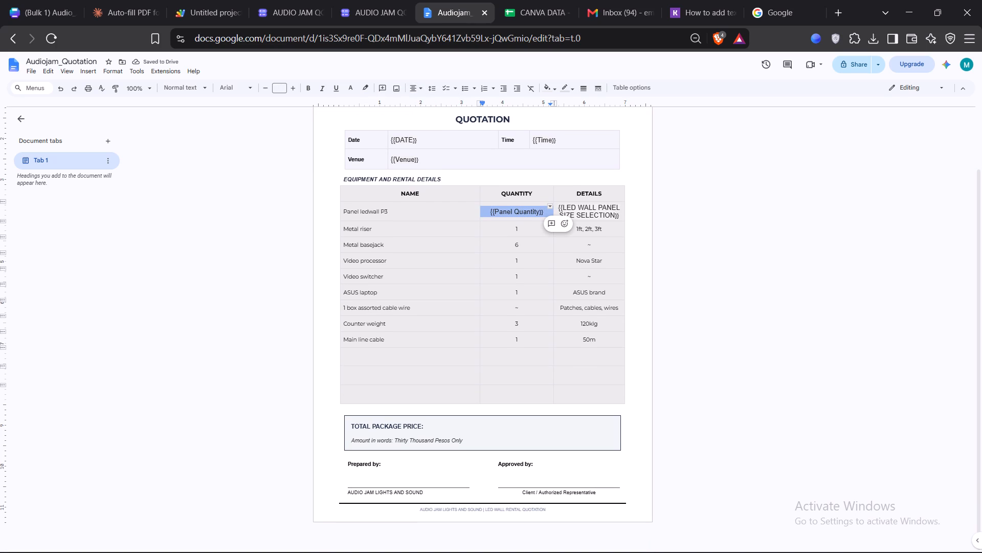
pyautogui.click(604, 434)
pyautogui.click(605, 421)
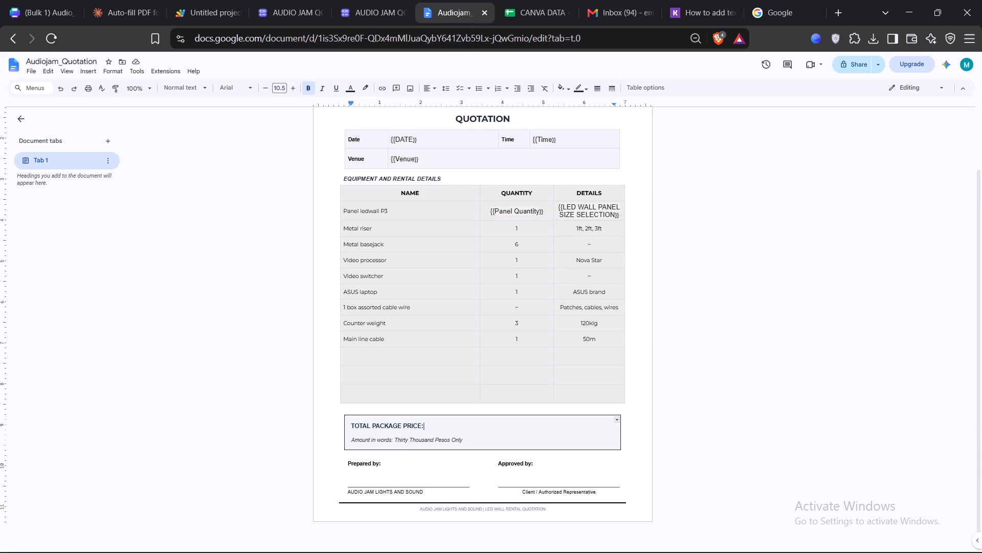
pyautogui.click(95, 69)
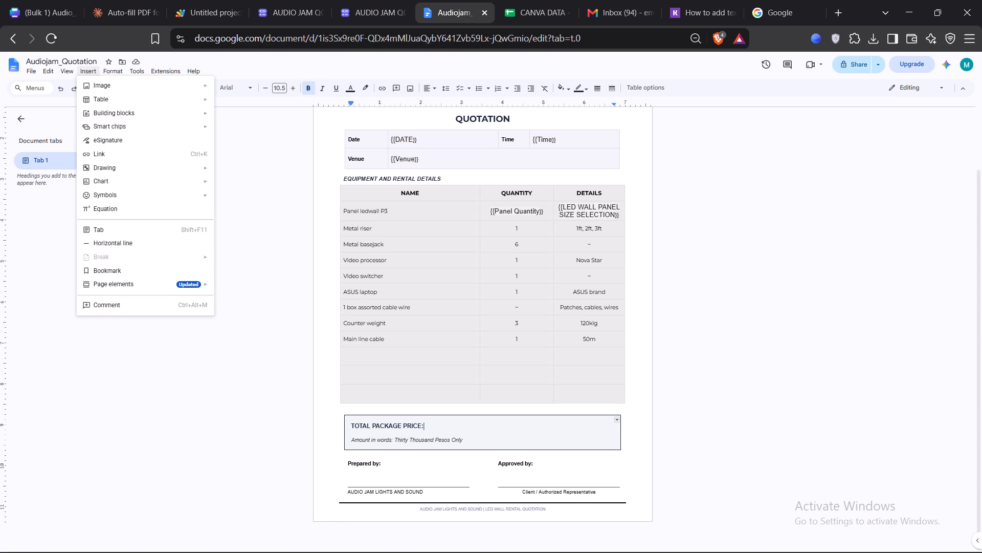
pyautogui.click(133, 169)
pyautogui.click(260, 177)
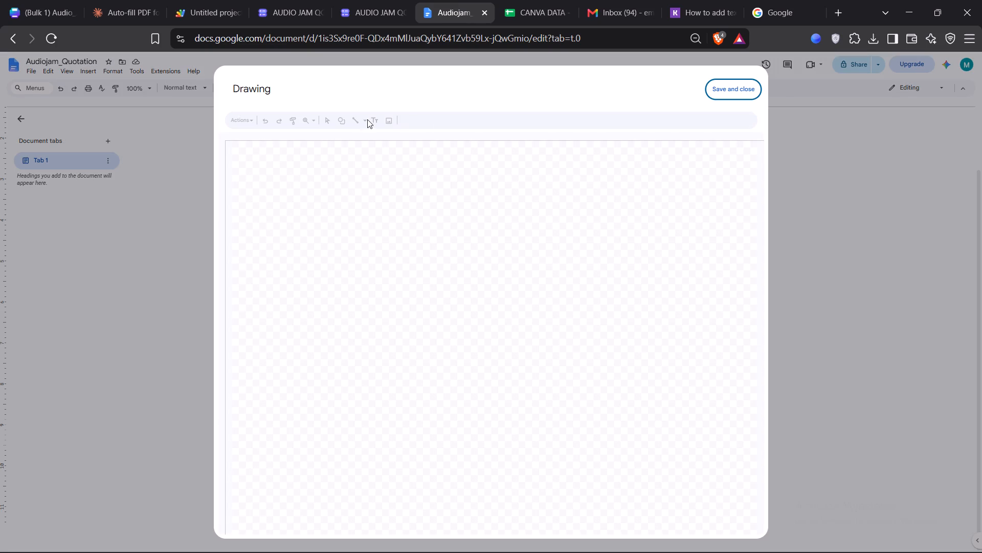
pyautogui.click(380, 121)
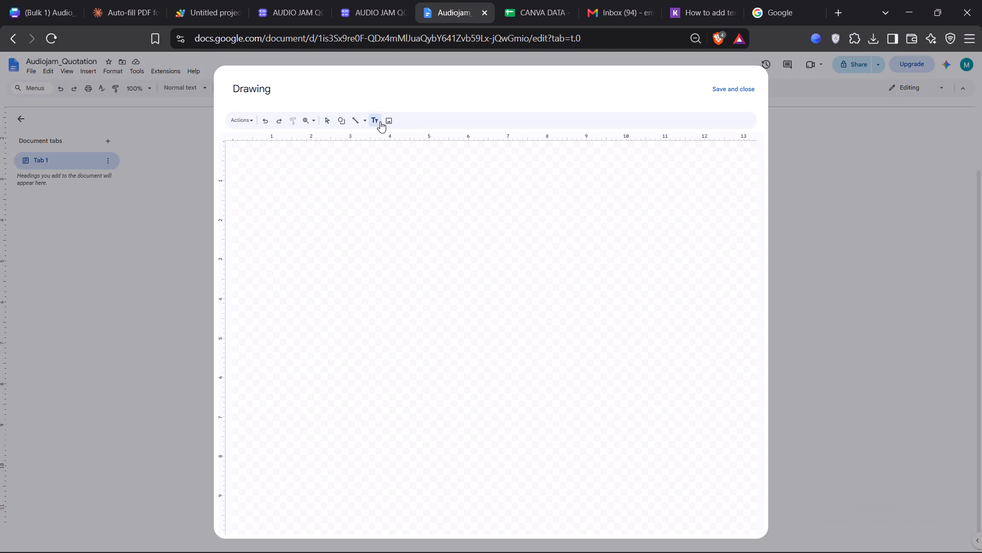
pyautogui.moveTo(358, 171); pyautogui.dragTo(661, 274)
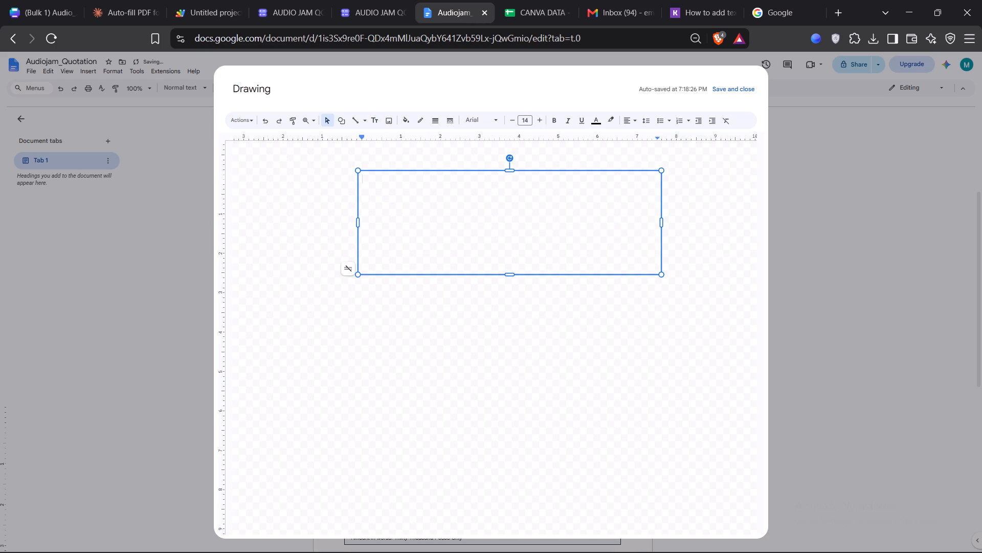
# In the AUDIO JAM QOUTATION FILLER form, delete the untitled section whose Panel Quantity option is 35, including its question.
pyautogui.click(208, 10)
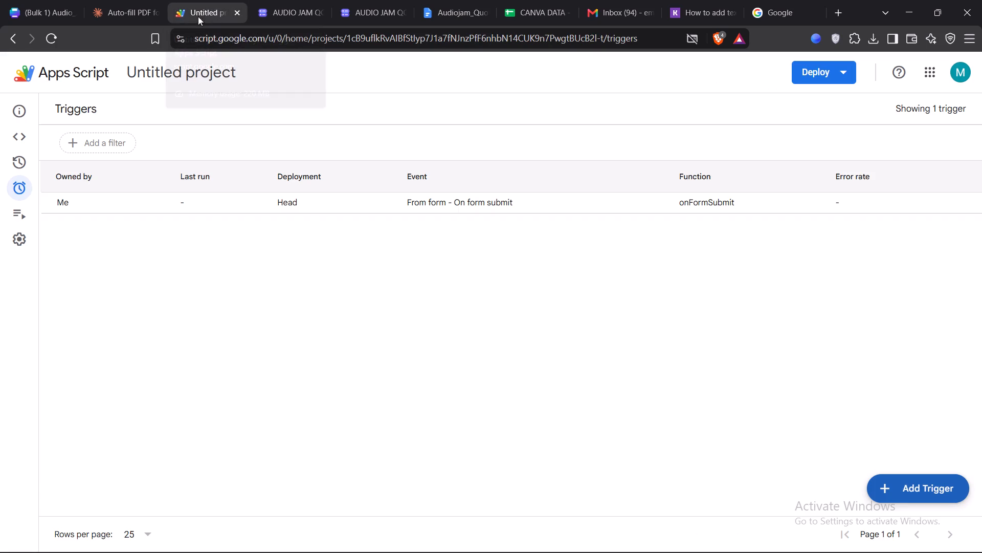
pyautogui.click(41, 14)
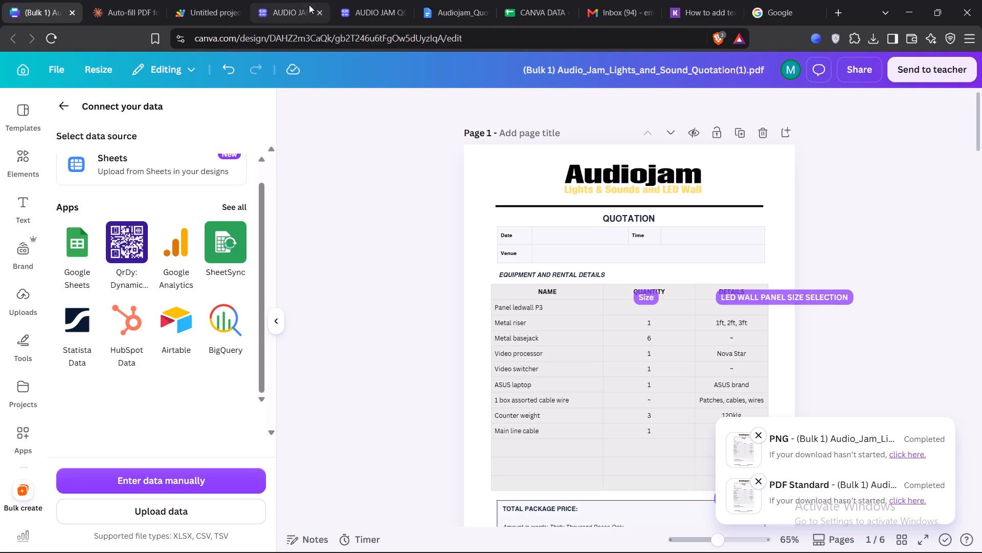
pyautogui.click(288, 15)
pyautogui.scroll(-13, 396, 285)
pyautogui.scroll(-3, 403, 366)
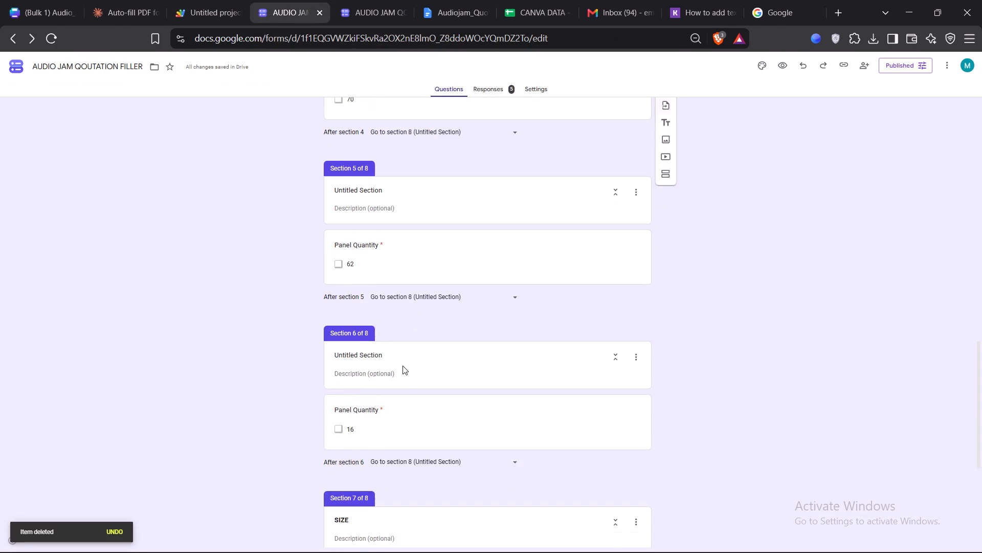
pyautogui.scroll(-9, 403, 366)
pyautogui.scroll(3, 334, 401)
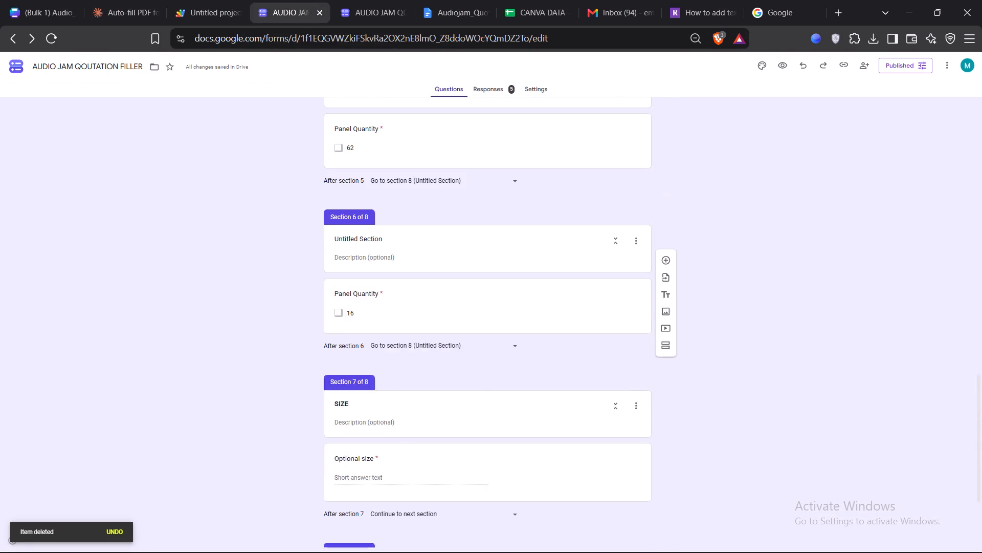
pyautogui.scroll(7, 334, 408)
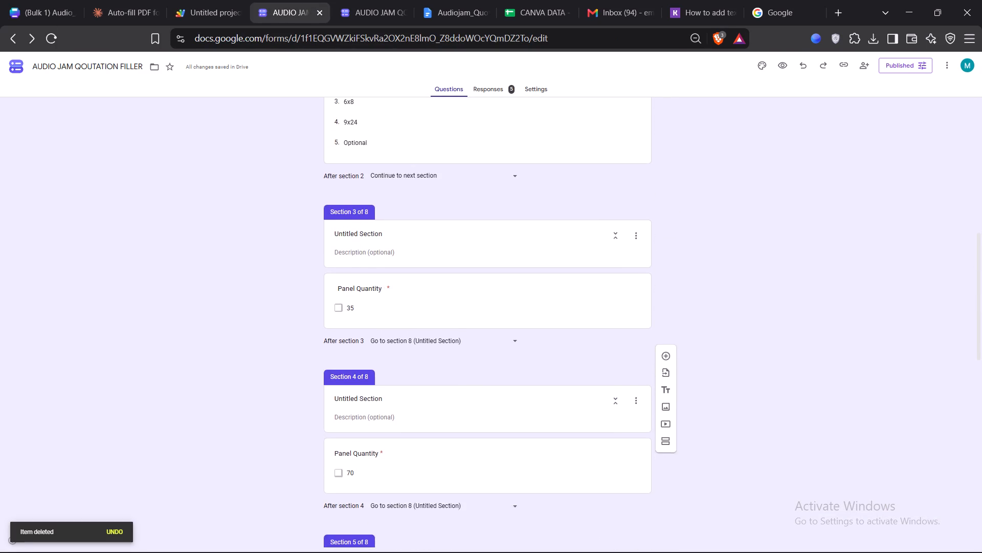
pyautogui.scroll(5, 362, 399)
pyautogui.scroll(-2, 384, 396)
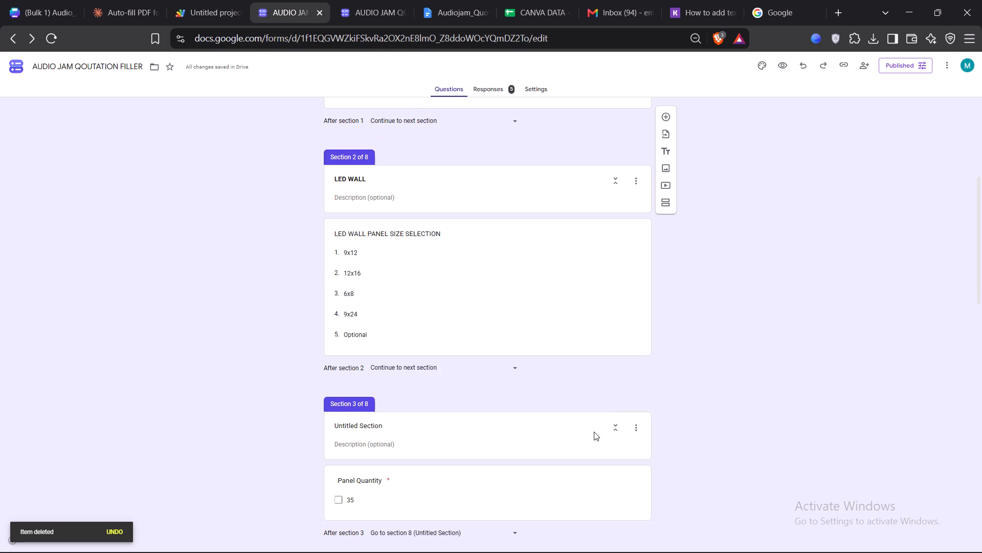
pyautogui.scroll(-1, 633, 432)
pyautogui.click(634, 364)
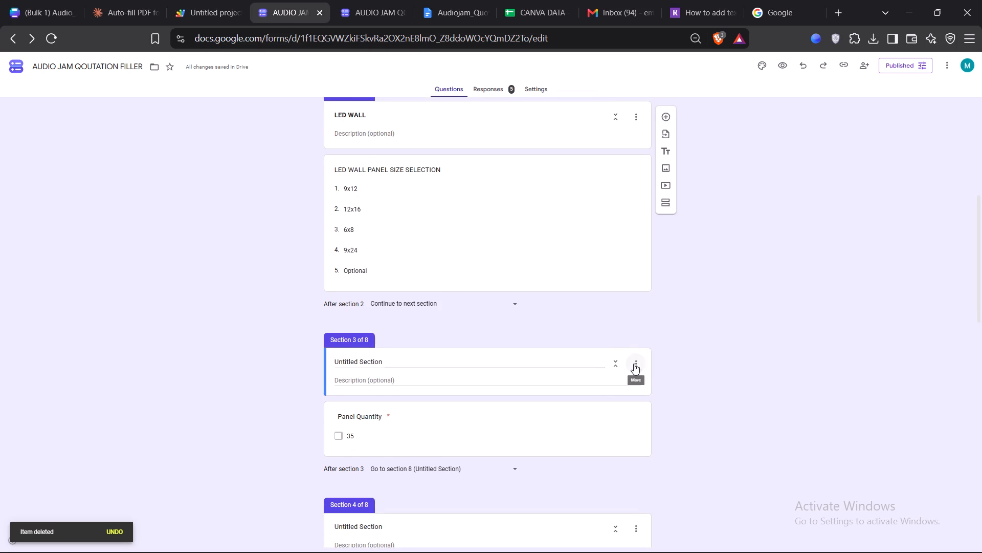
pyautogui.click(652, 435)
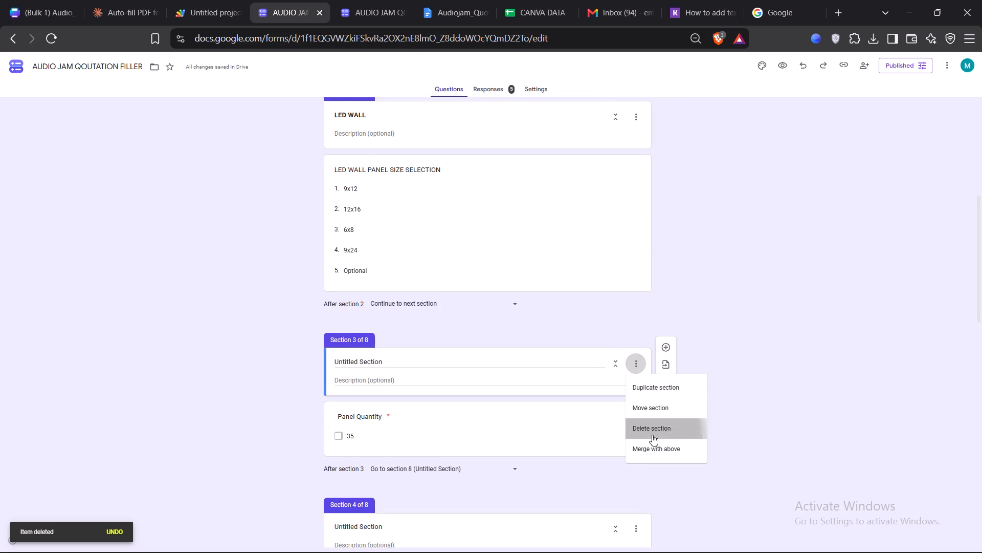
pyautogui.click(554, 337)
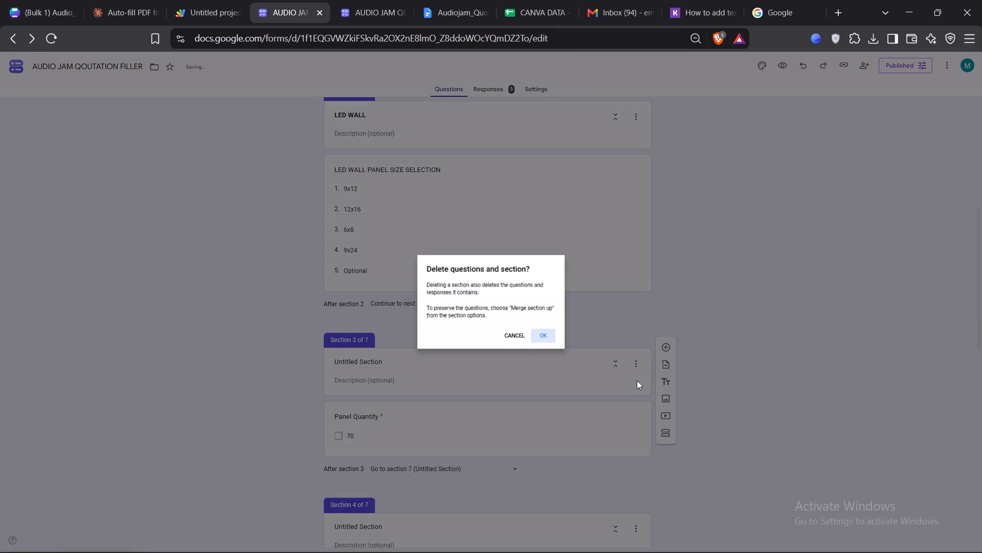
# Delete the untitled sections whose Panel Quantity options are 70 and 62, including their questions.
pyautogui.click(631, 360)
pyautogui.click(657, 431)
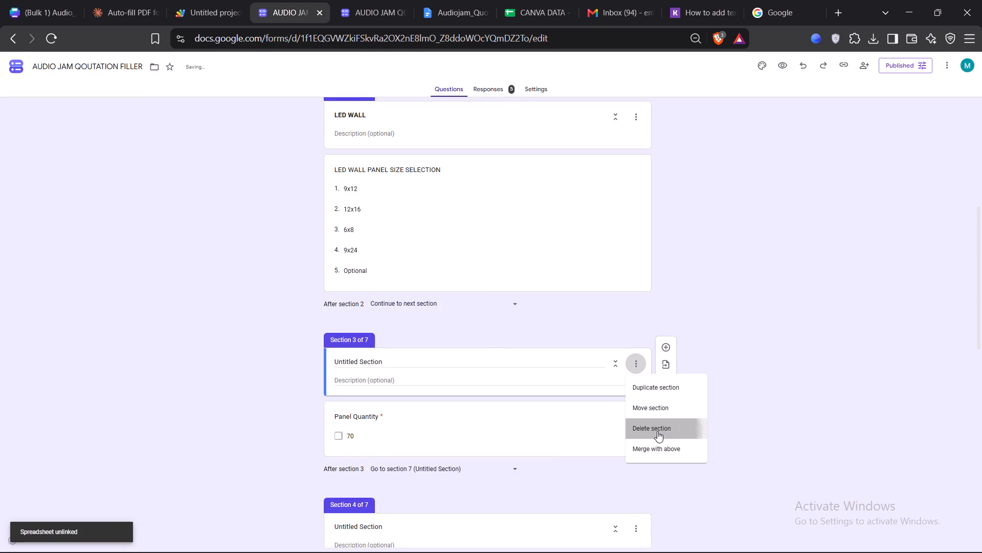
pyautogui.click(547, 342)
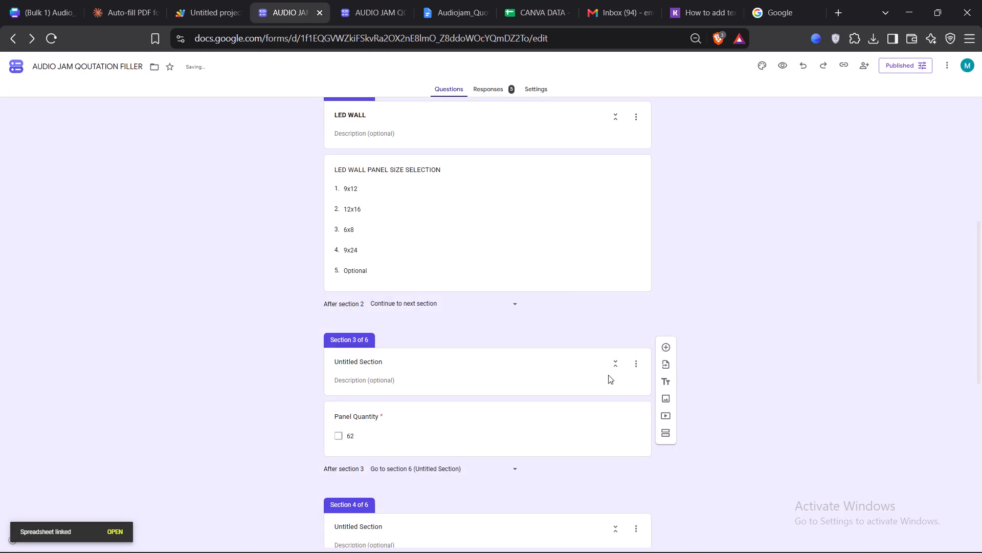
pyautogui.click(636, 366)
pyautogui.click(666, 425)
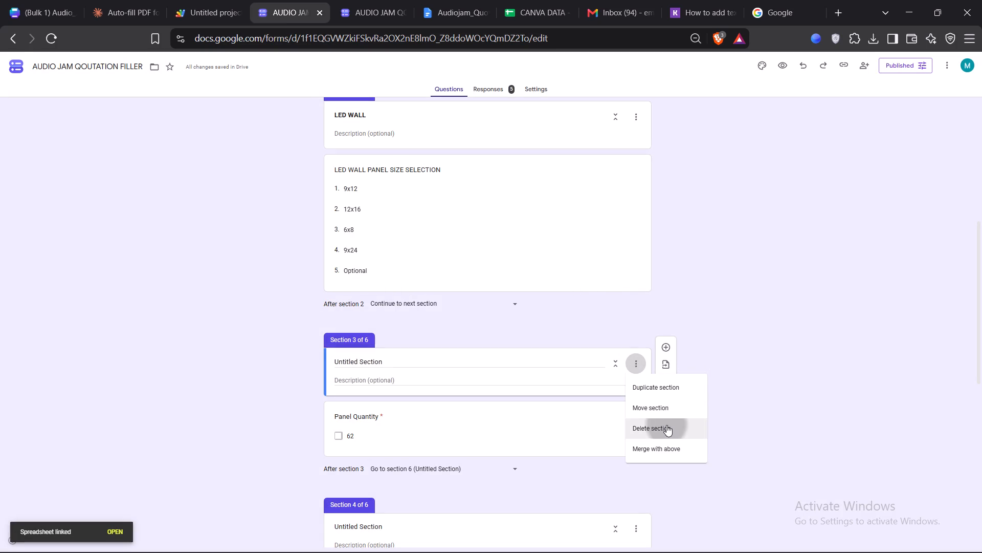
pyautogui.click(550, 339)
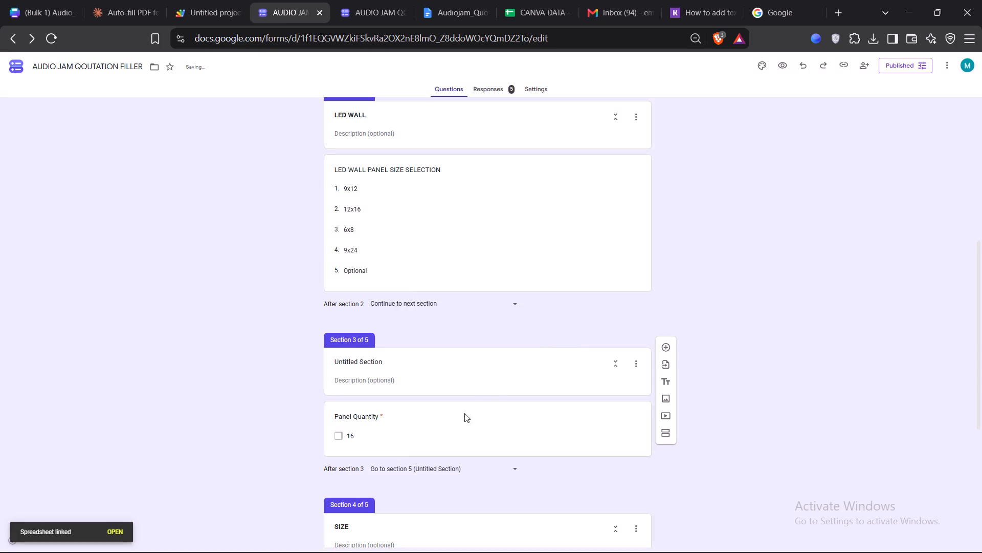
# Change the remaining Panel Quantity question, with option 16, to a dropdown and add a second option.
pyautogui.doubleClick(361, 415)
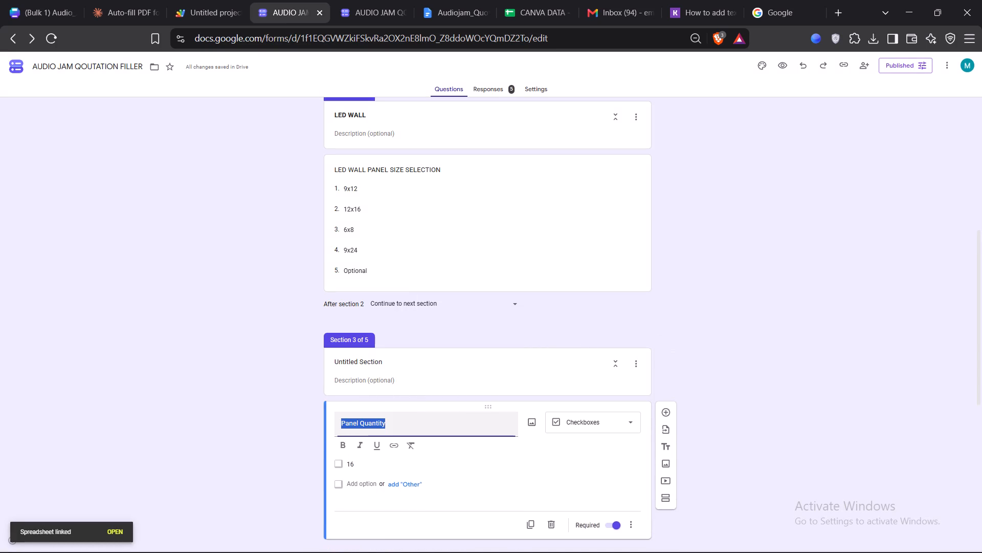
pyautogui.click(395, 426)
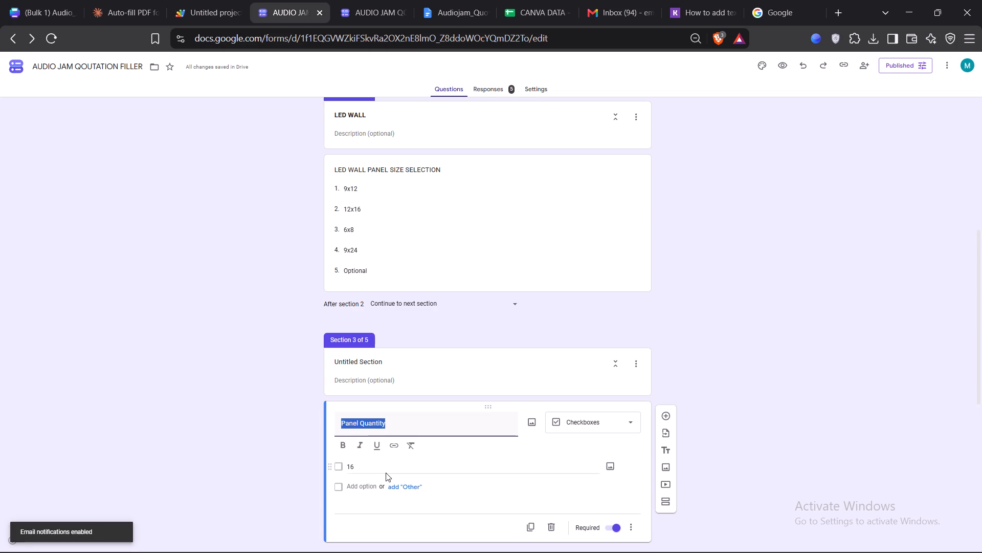
pyautogui.click(576, 425)
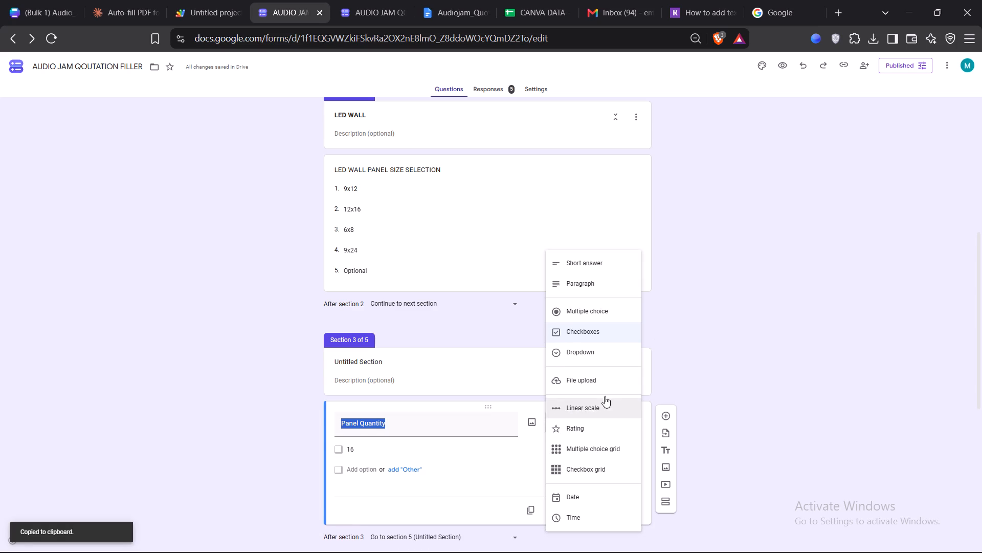
pyautogui.click(589, 423)
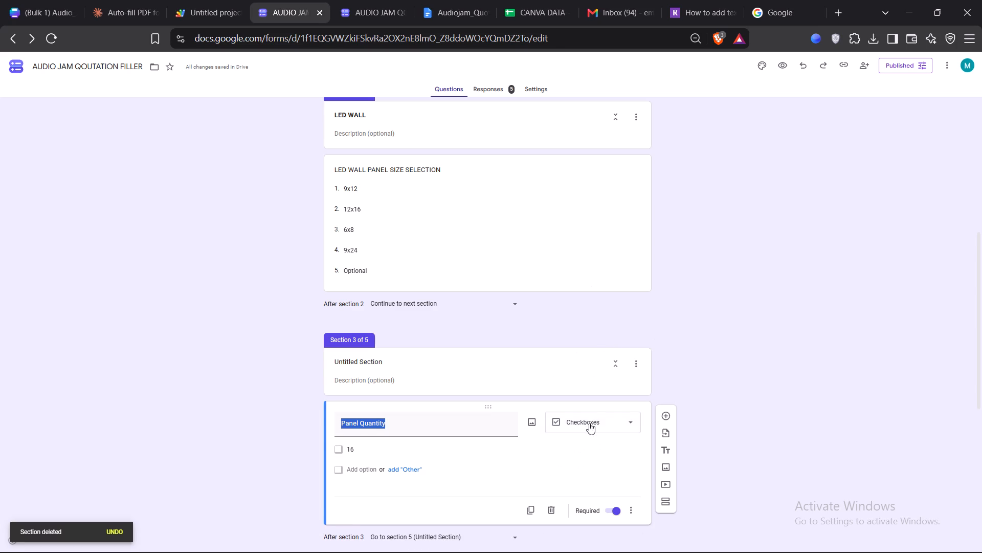
pyautogui.click(587, 356)
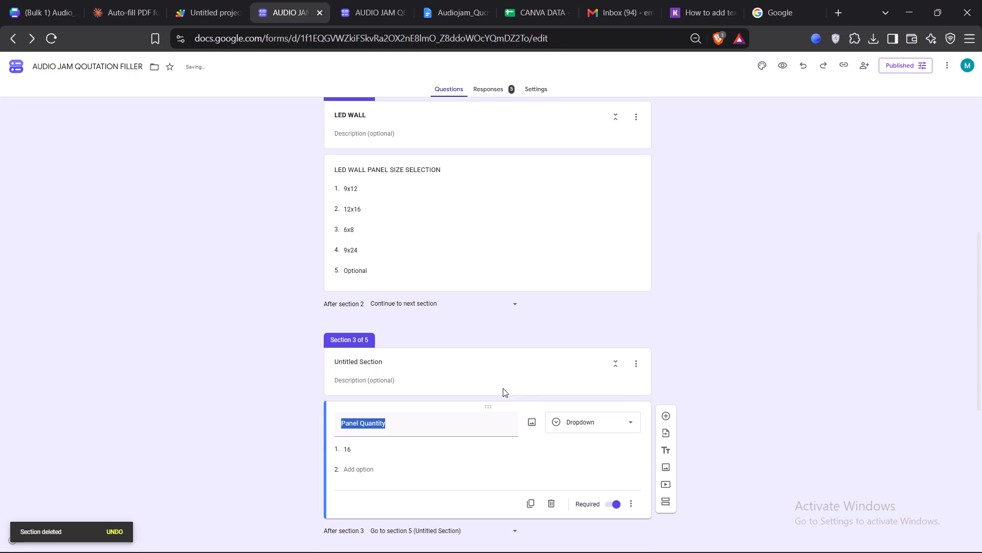
pyautogui.click(391, 469)
pyautogui.click(364, 473)
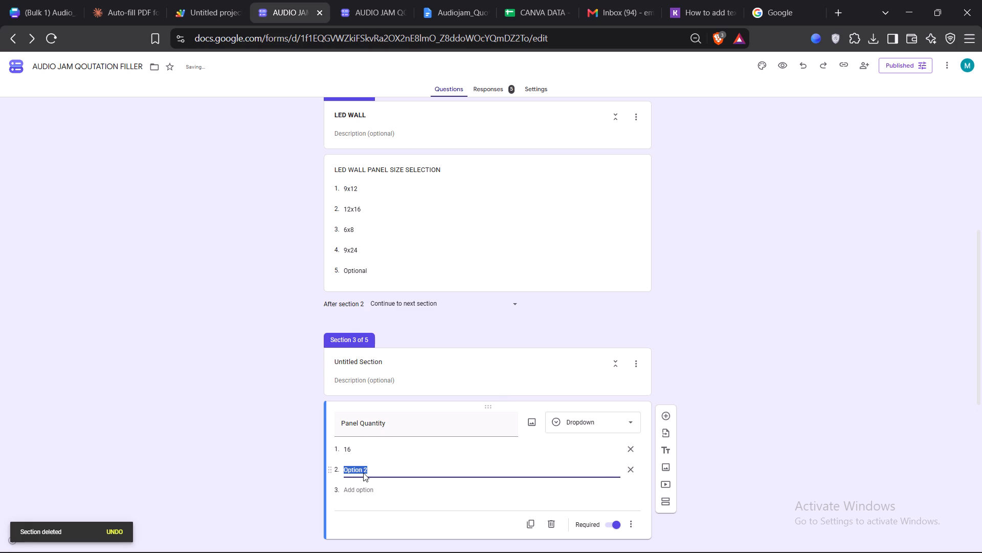
pyautogui.click(373, 446)
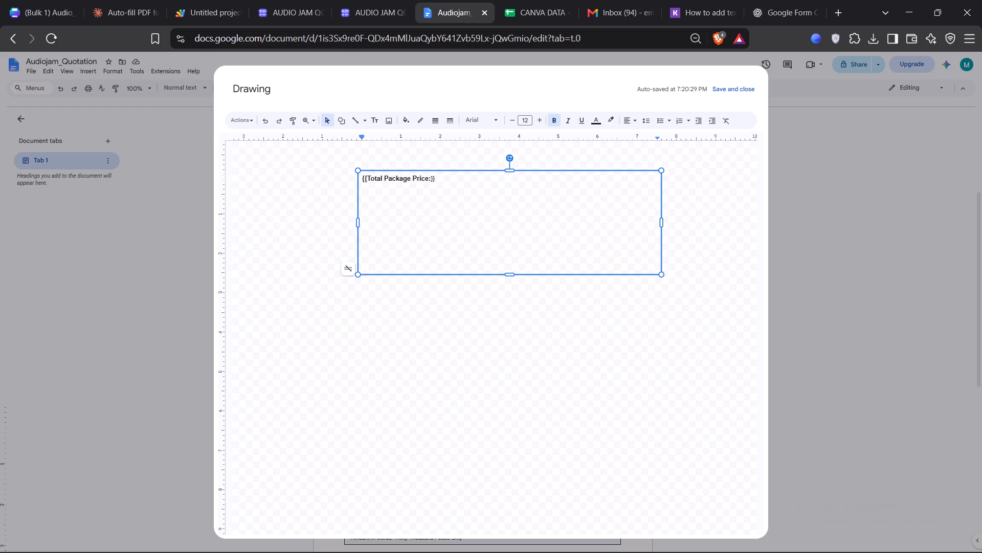
# Enlarge the {{Total Package Price:}} placeholder text to about size 21.
pyautogui.moveTo(475, 184); pyautogui.dragTo(331, 188)
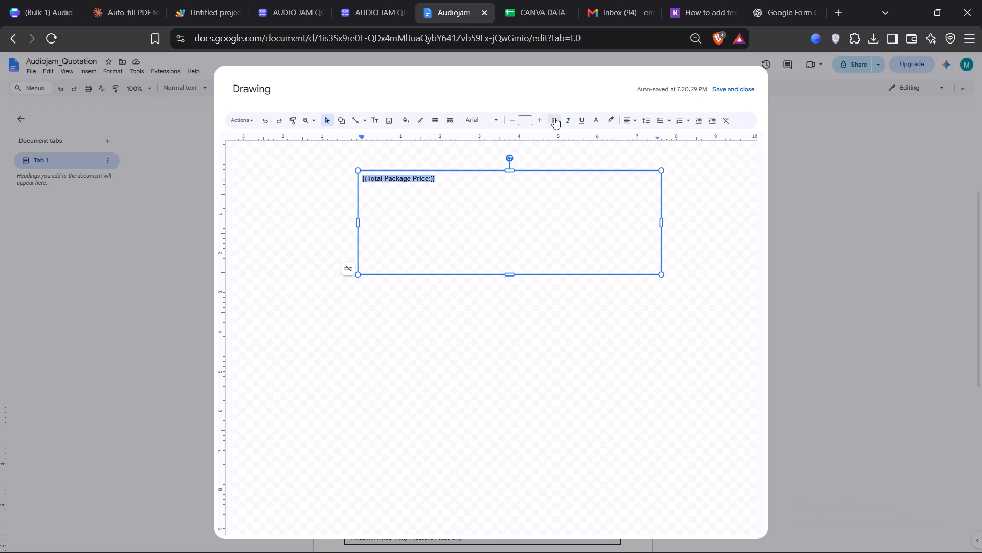
pyautogui.tripleClick(541, 120)
pyautogui.doubleClick(541, 120)
pyautogui.tripleClick(541, 120)
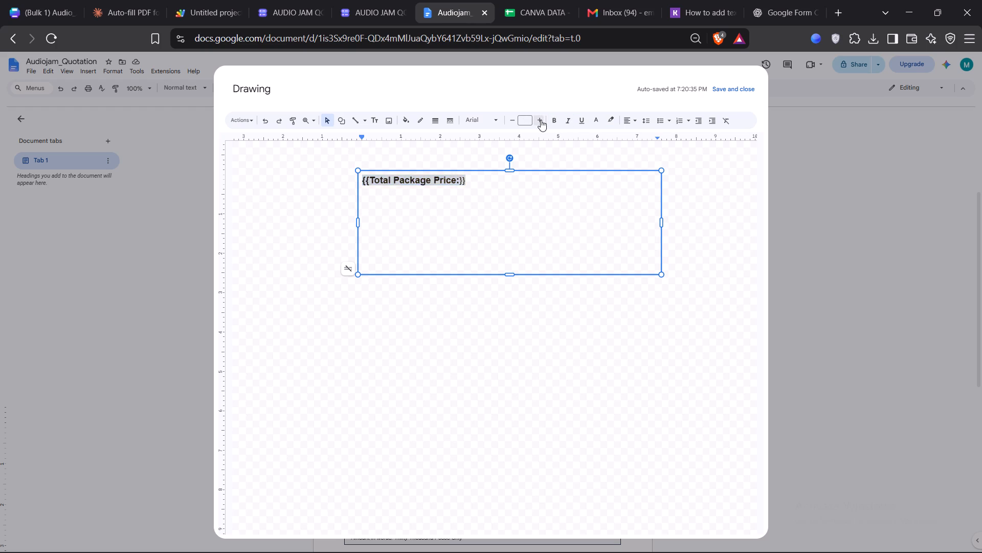
pyautogui.click(541, 120)
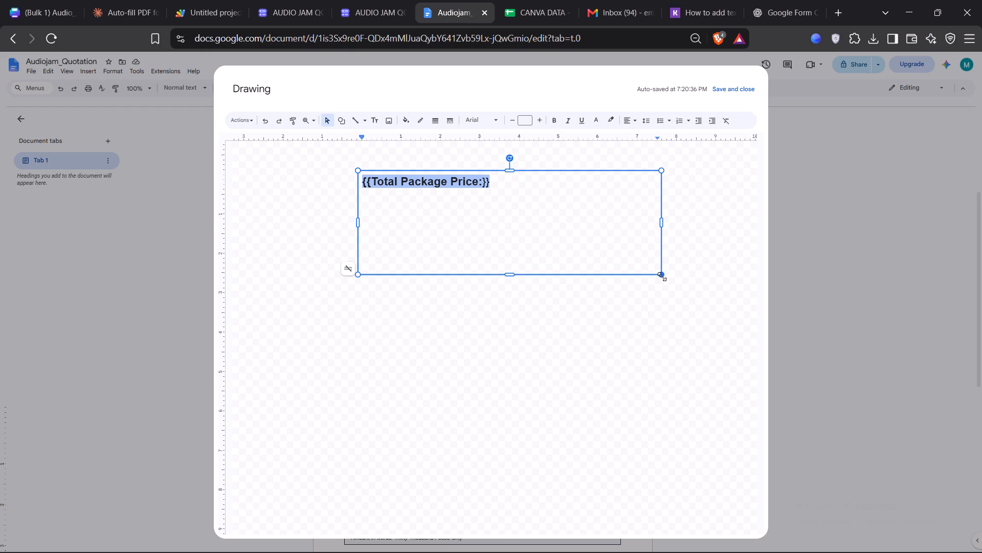
# Shrink the text box around the placeholder, keeping the text on one line, and save the drawing into the document.
pyautogui.moveTo(660, 276); pyautogui.dragTo(491, 192)
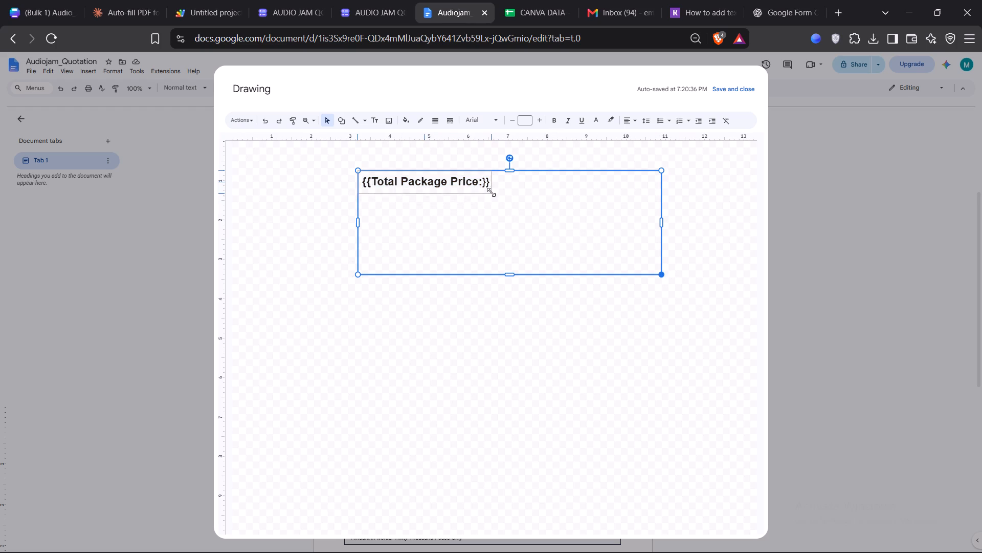
pyautogui.moveTo(491, 192); pyautogui.dragTo(492, 192)
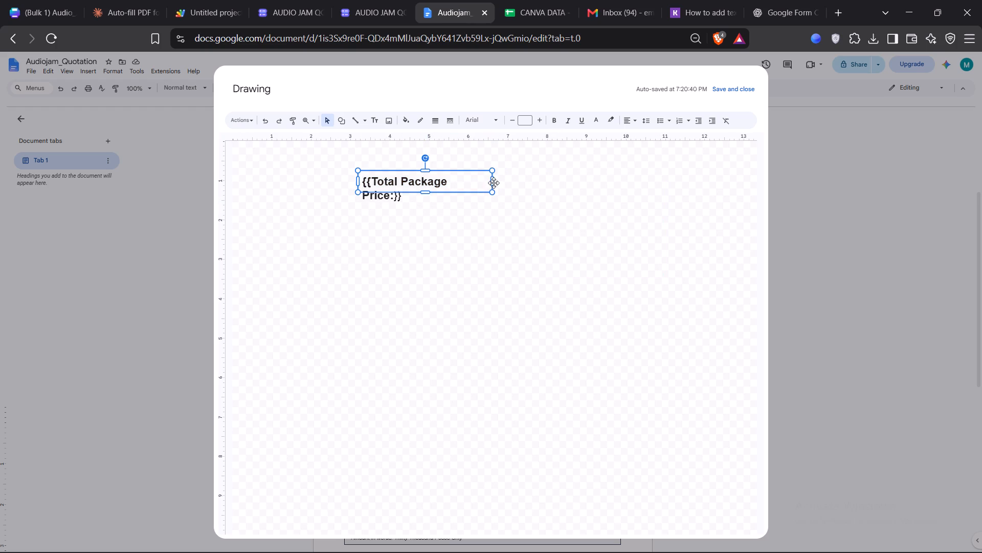
pyautogui.moveTo(492, 181); pyautogui.dragTo(567, 182)
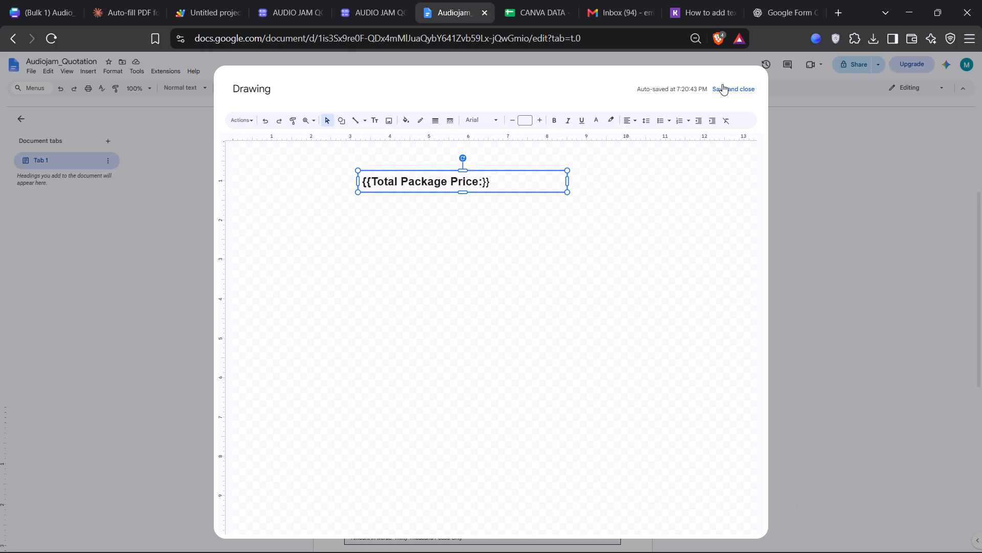
pyautogui.click(724, 89)
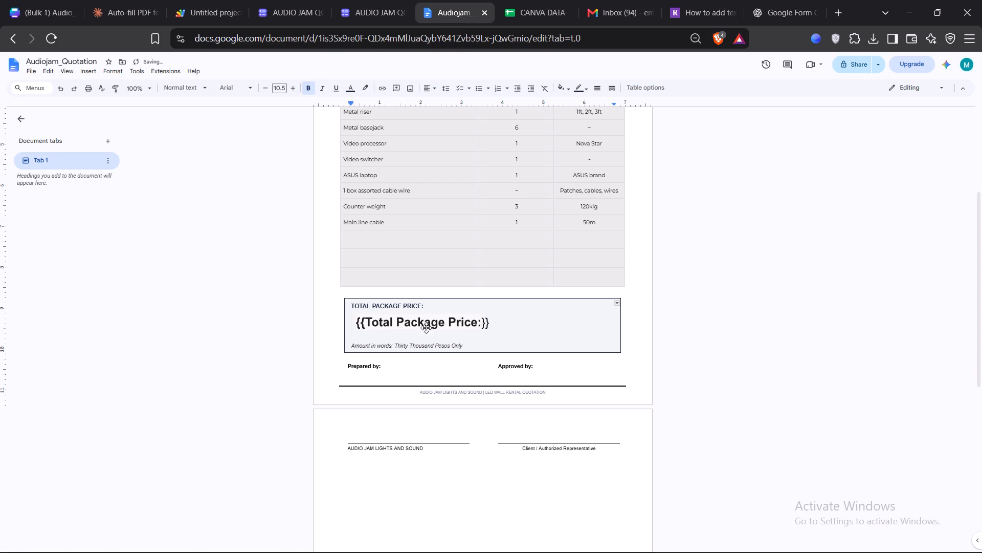
# Scale down the placeholder drawing in the document so it fits beside the TOTAL PACKAGE PRICE: label.
pyautogui.click(426, 328)
pyautogui.moveTo(432, 326); pyautogui.dragTo(583, 326)
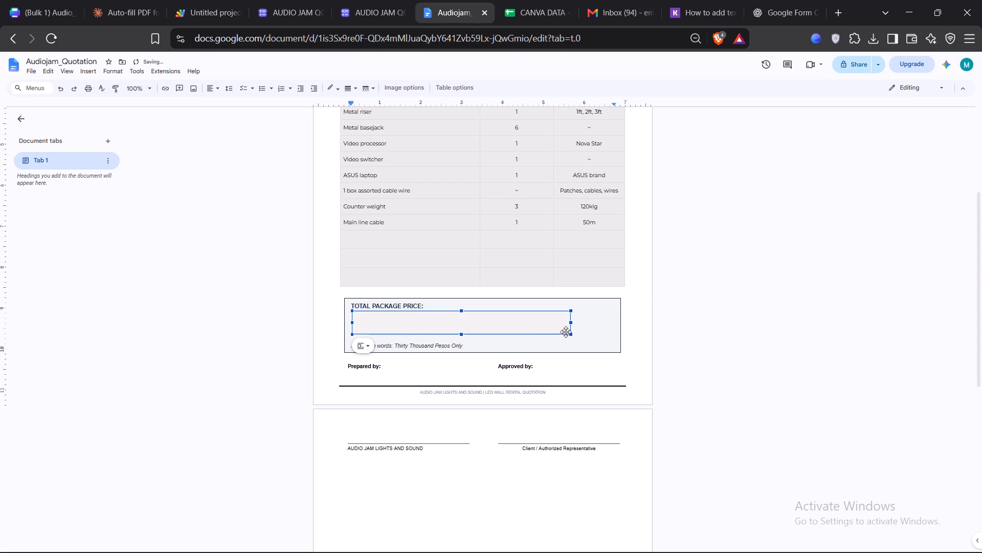
pyautogui.moveTo(569, 333); pyautogui.dragTo(465, 323)
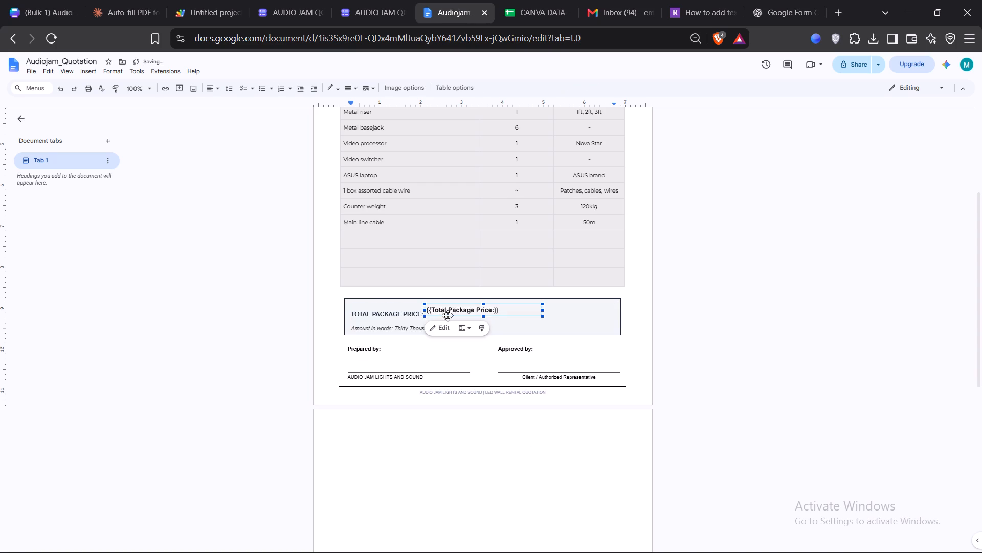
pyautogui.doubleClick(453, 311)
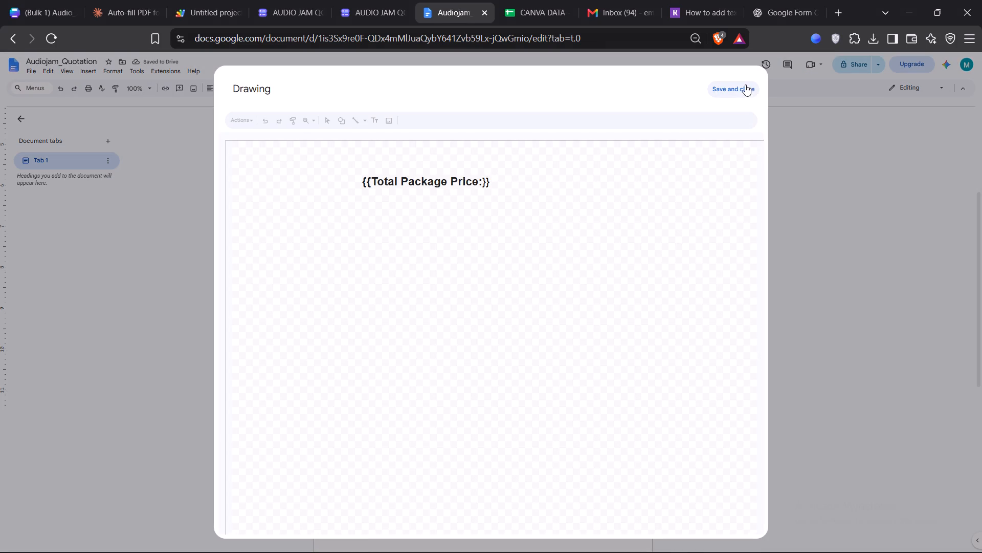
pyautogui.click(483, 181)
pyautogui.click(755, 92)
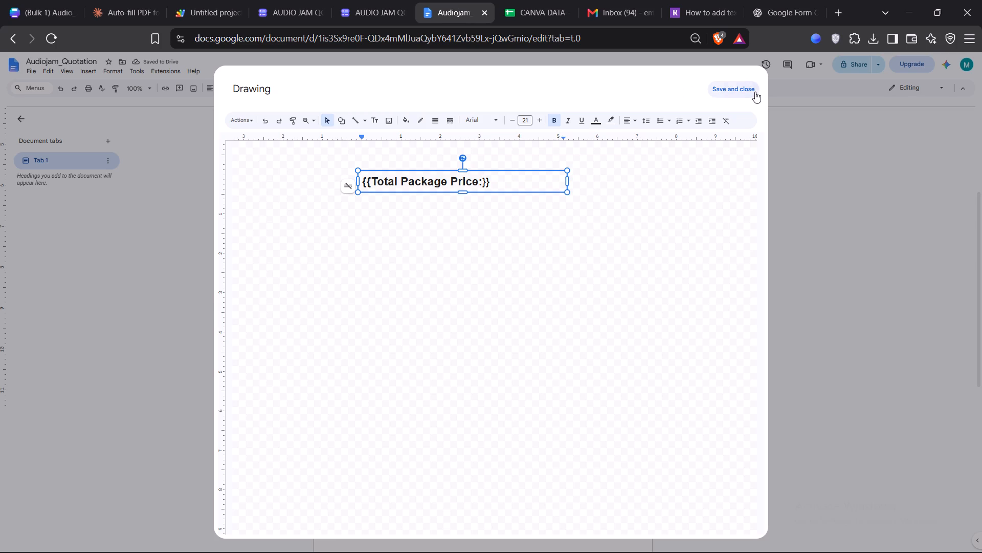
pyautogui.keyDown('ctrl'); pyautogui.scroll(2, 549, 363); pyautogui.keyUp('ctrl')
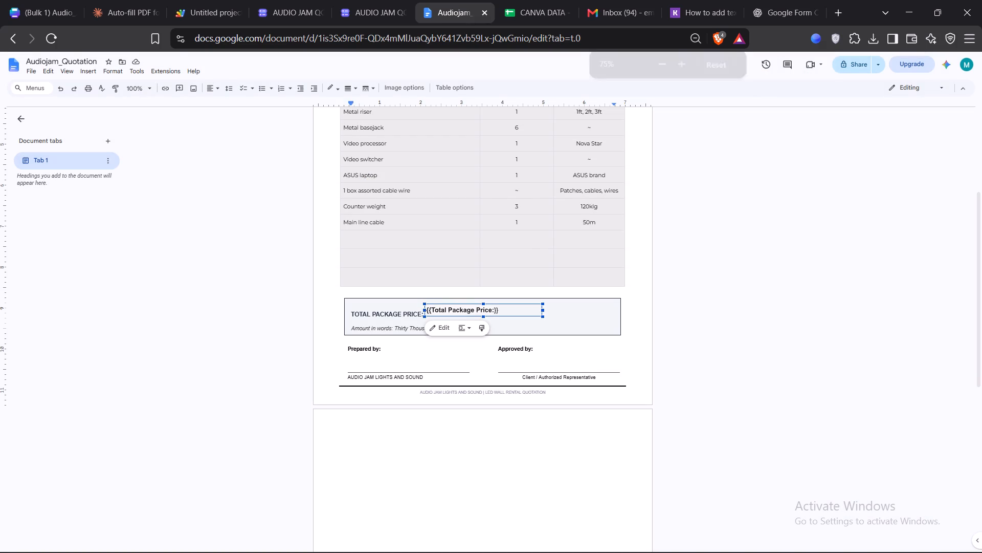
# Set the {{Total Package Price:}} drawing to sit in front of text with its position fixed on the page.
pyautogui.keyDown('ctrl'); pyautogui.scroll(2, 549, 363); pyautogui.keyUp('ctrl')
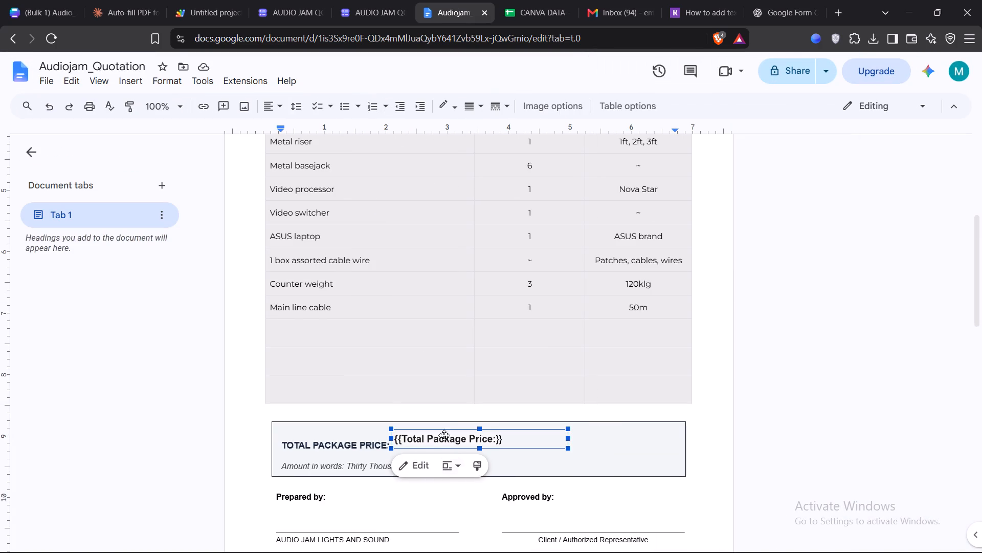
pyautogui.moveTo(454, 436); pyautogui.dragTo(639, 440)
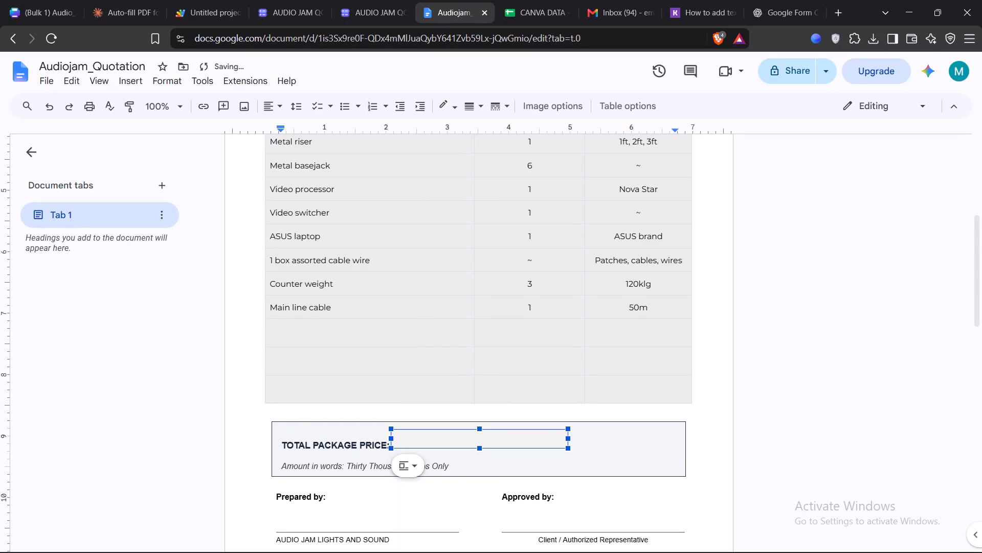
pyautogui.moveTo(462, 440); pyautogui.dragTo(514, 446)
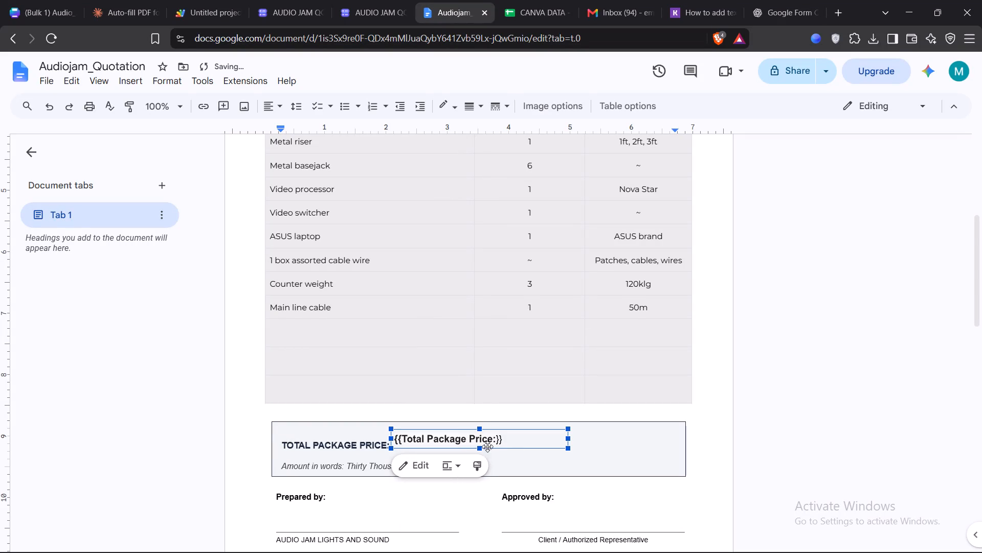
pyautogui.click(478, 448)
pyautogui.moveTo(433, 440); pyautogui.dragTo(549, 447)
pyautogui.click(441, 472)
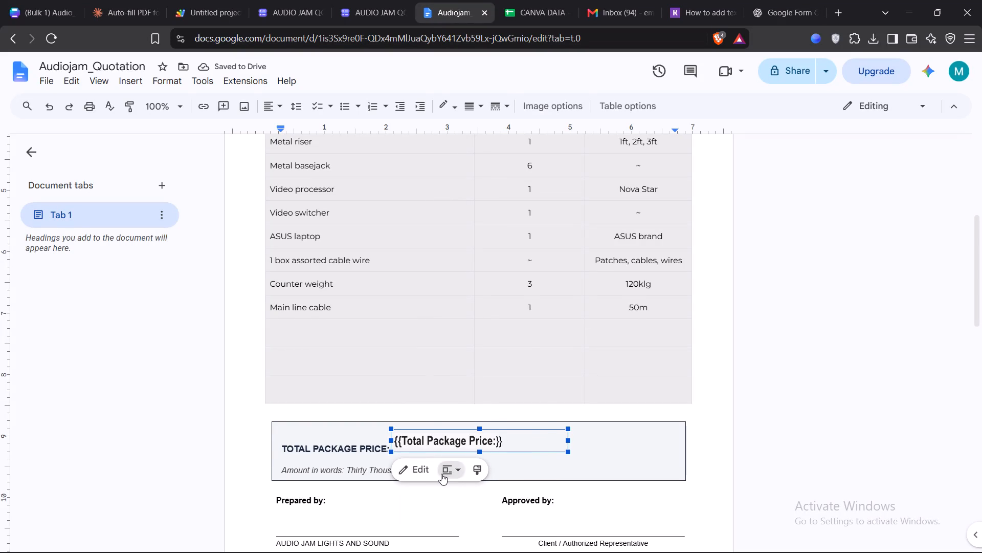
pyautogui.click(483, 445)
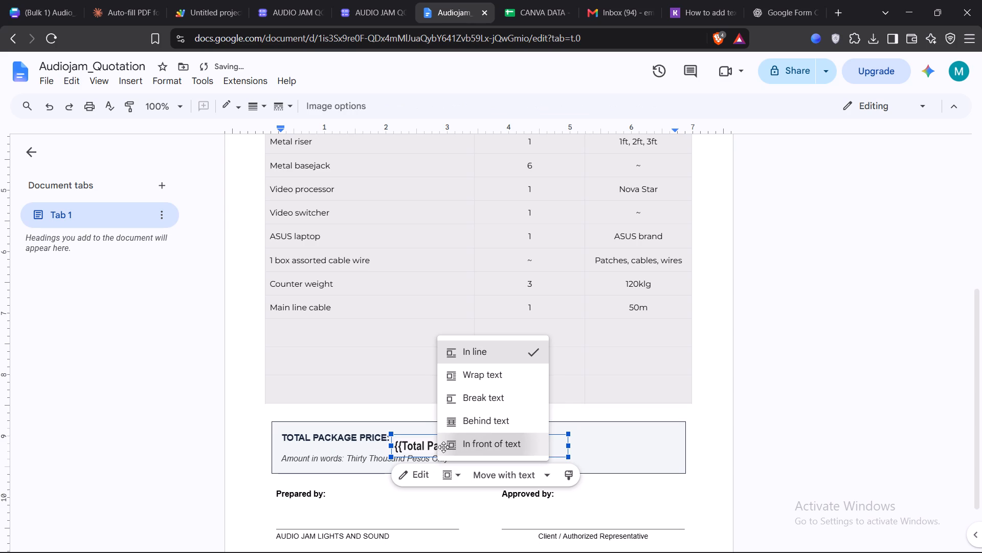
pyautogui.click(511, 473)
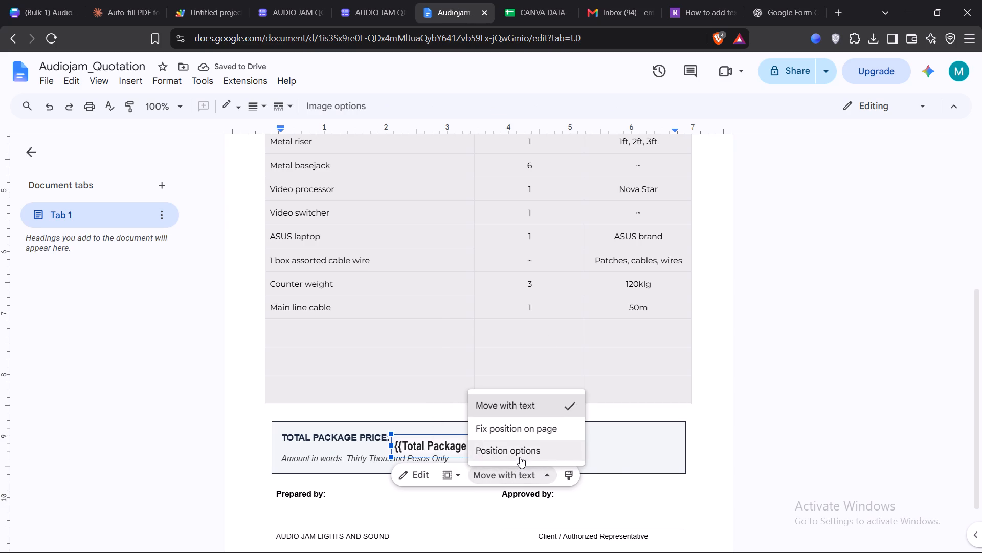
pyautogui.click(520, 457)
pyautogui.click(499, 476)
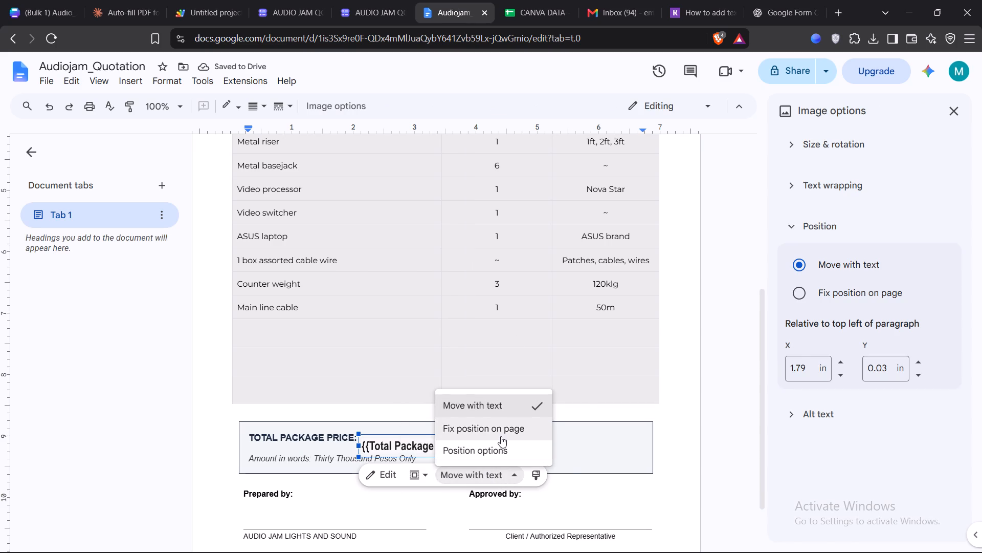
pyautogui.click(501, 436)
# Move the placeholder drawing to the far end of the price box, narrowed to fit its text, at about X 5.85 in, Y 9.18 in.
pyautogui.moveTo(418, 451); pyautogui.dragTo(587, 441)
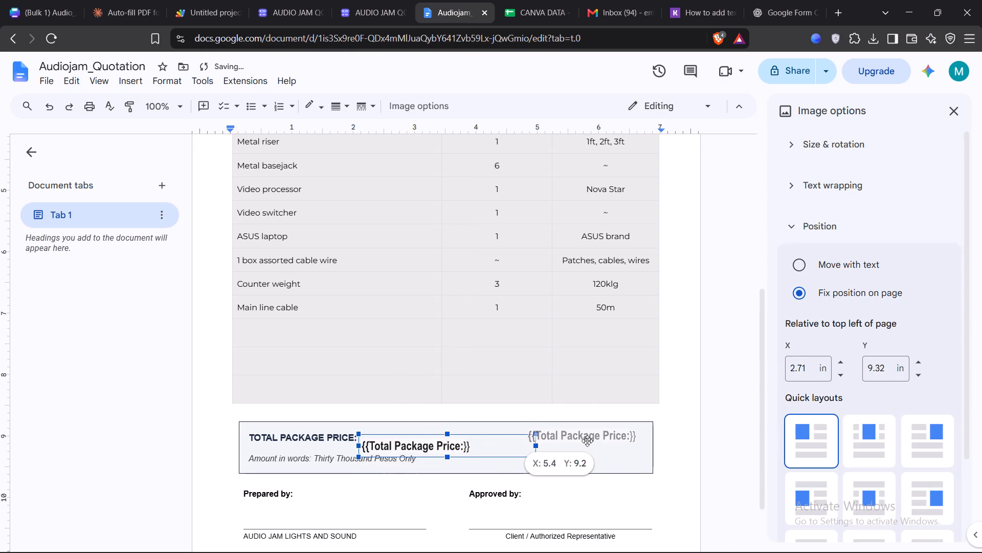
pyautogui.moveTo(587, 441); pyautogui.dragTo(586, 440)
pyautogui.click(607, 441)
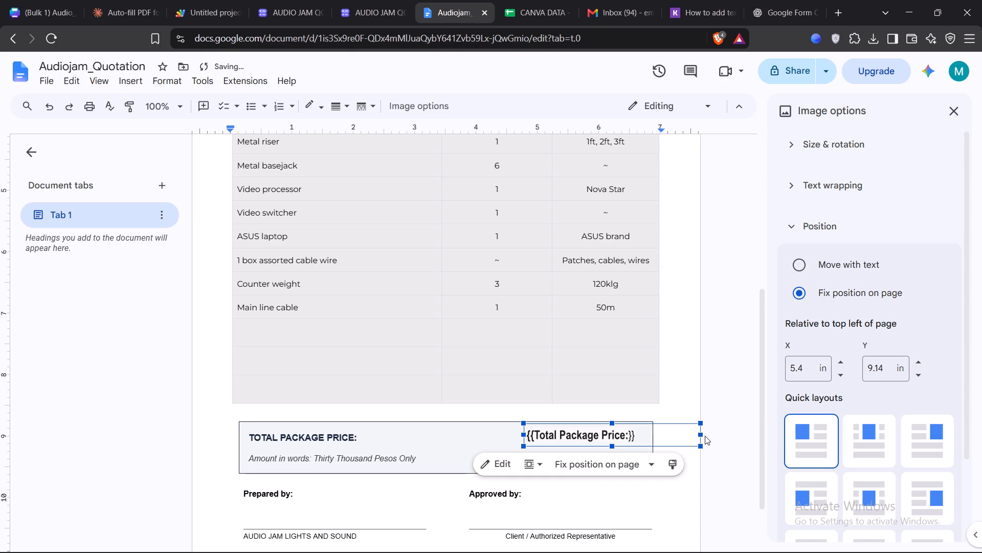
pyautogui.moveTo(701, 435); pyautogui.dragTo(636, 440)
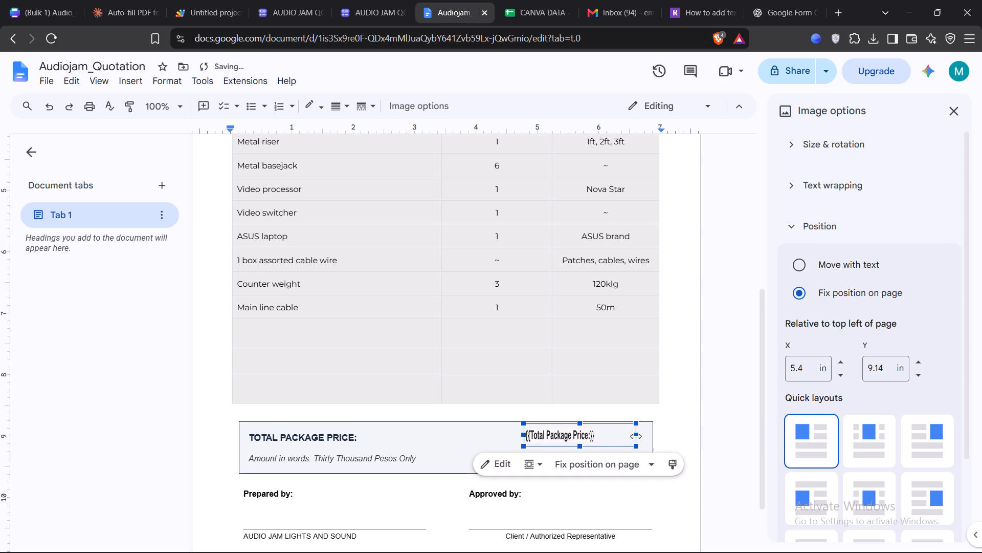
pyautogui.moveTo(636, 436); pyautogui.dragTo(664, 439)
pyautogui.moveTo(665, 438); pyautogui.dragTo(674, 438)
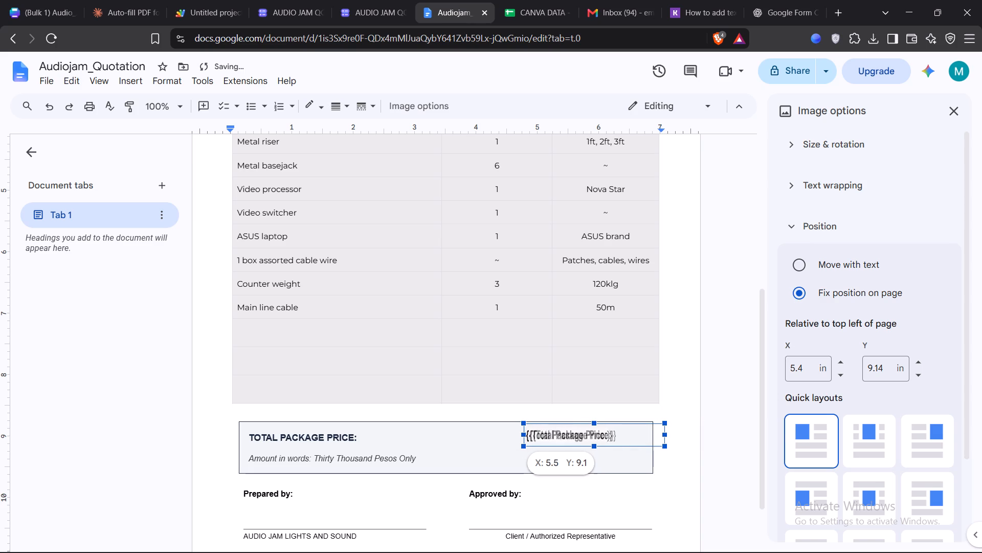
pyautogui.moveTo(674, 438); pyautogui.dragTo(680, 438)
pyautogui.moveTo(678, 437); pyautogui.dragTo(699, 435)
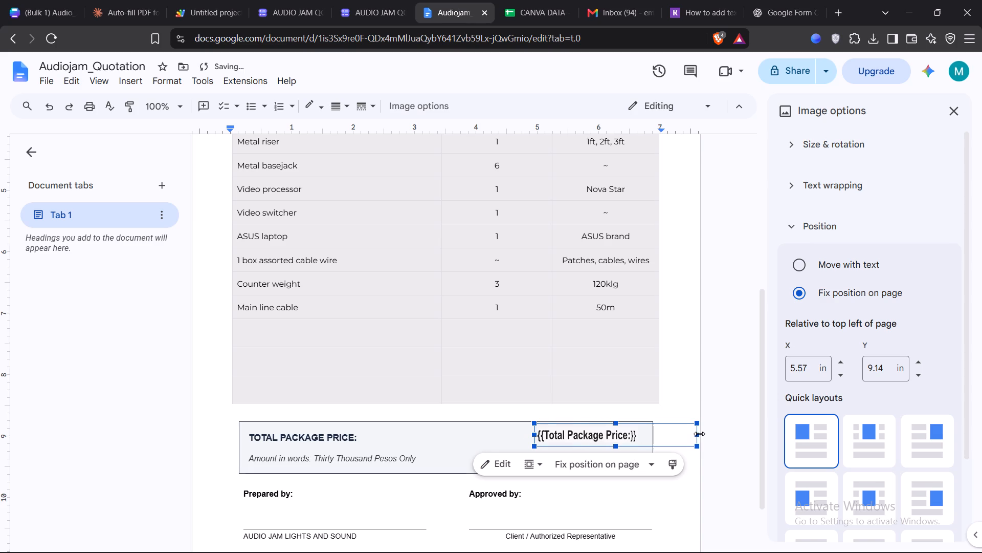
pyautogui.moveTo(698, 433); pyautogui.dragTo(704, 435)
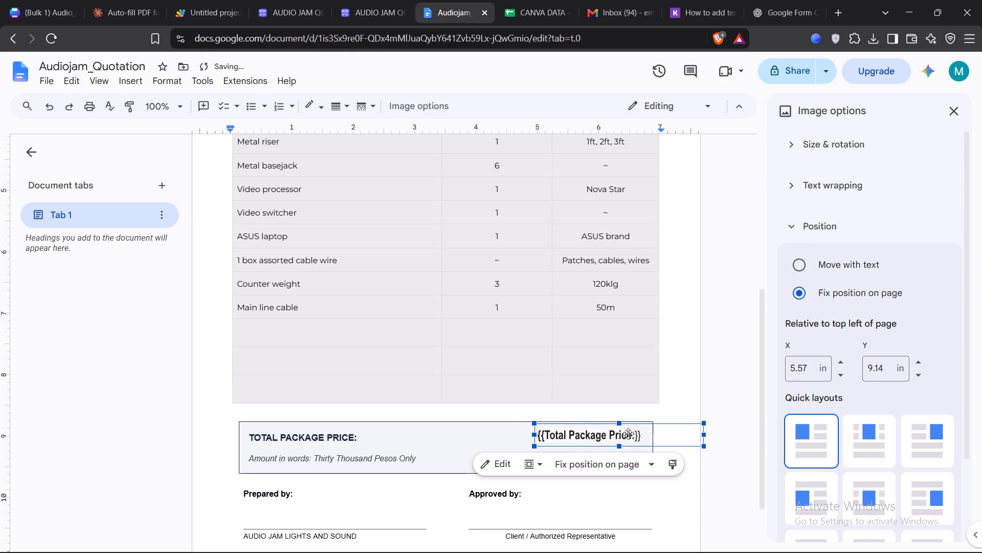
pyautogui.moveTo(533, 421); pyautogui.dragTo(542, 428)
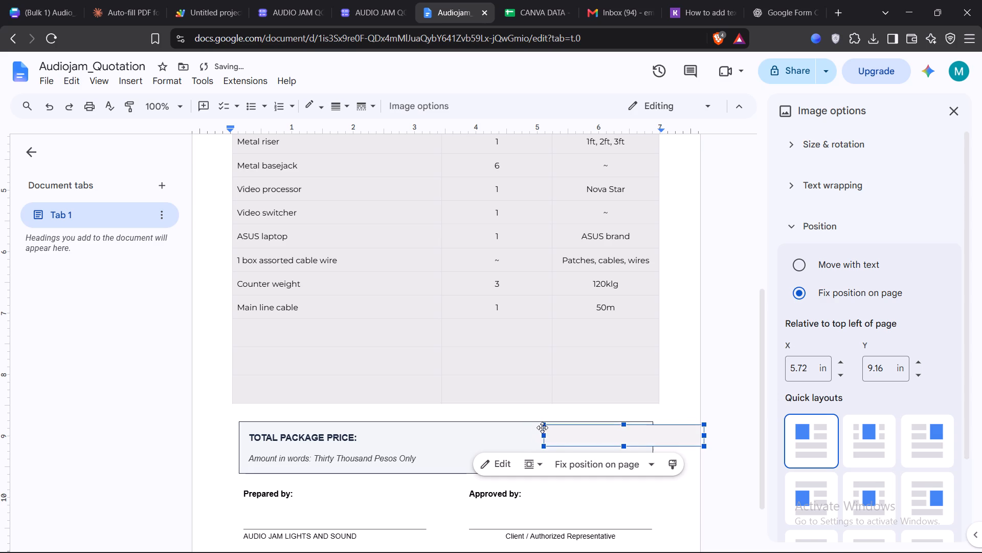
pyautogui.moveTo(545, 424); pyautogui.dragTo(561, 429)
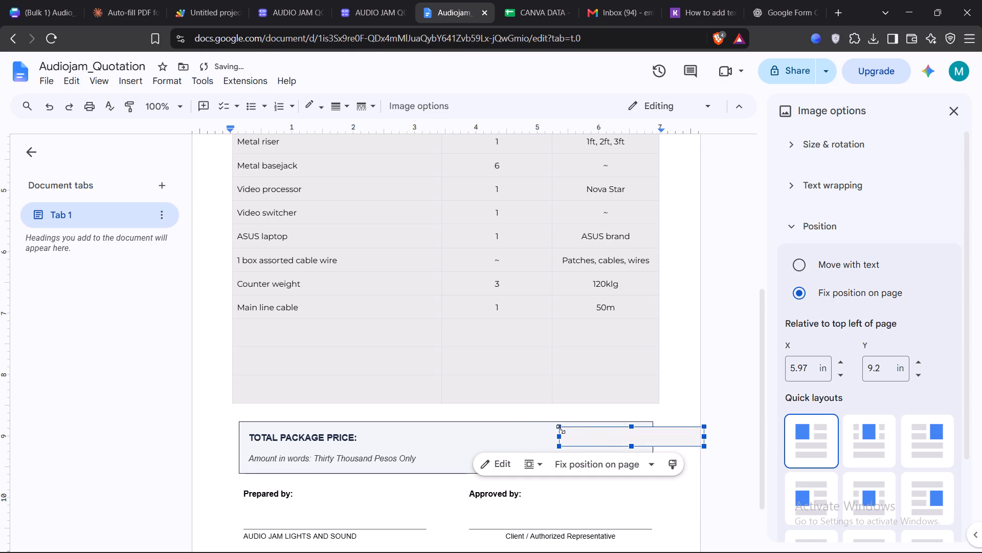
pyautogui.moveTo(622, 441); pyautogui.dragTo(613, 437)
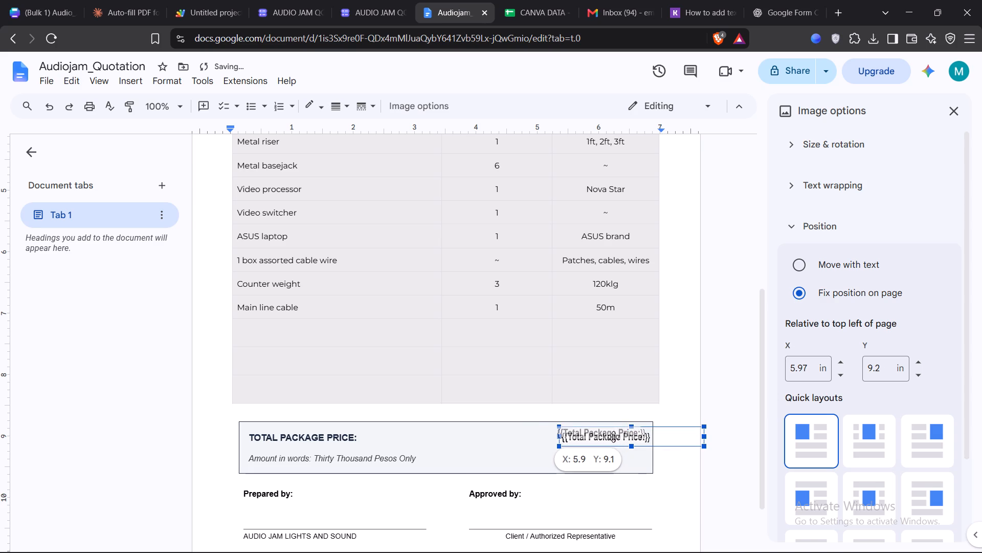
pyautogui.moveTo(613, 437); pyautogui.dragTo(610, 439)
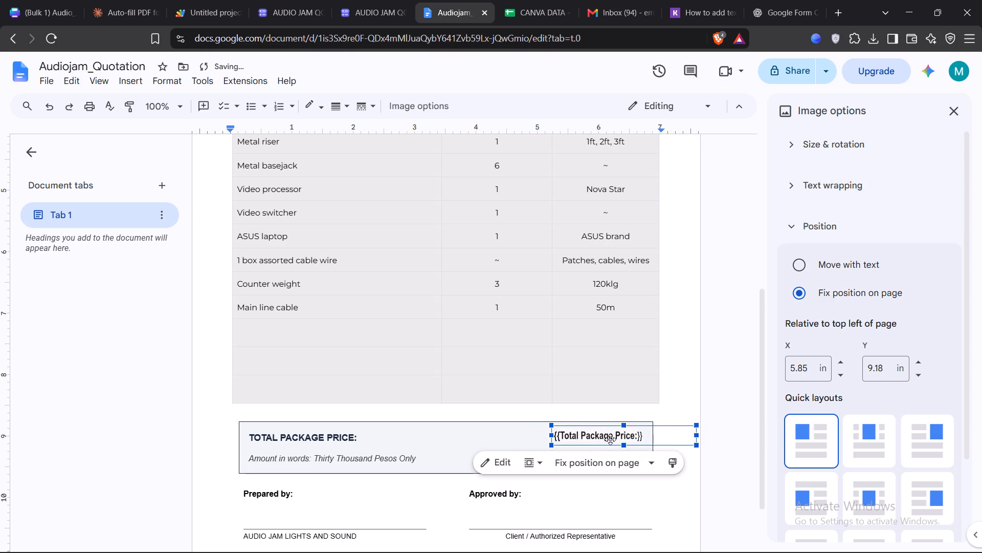
# Add a long run of spaces after the TOTAL PACKAGE PRICE: label.
pyautogui.click(309, 439)
pyautogui.click(375, 437)
pyautogui.press('space')
pyautogui.press('space')
pyautogui.press('space')
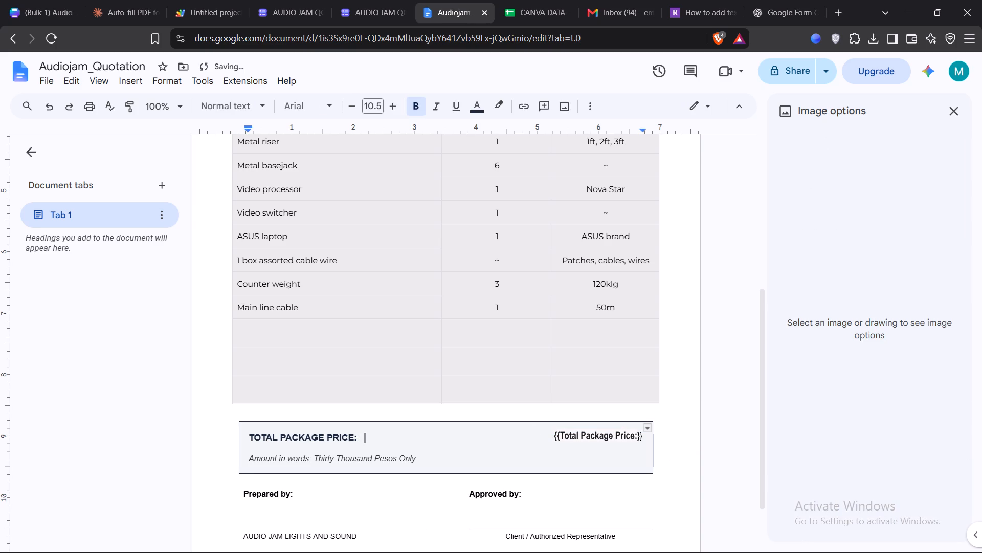
# Delete the {{Total Package Price:}} drawing from the price box.
pyautogui.click(613, 440)
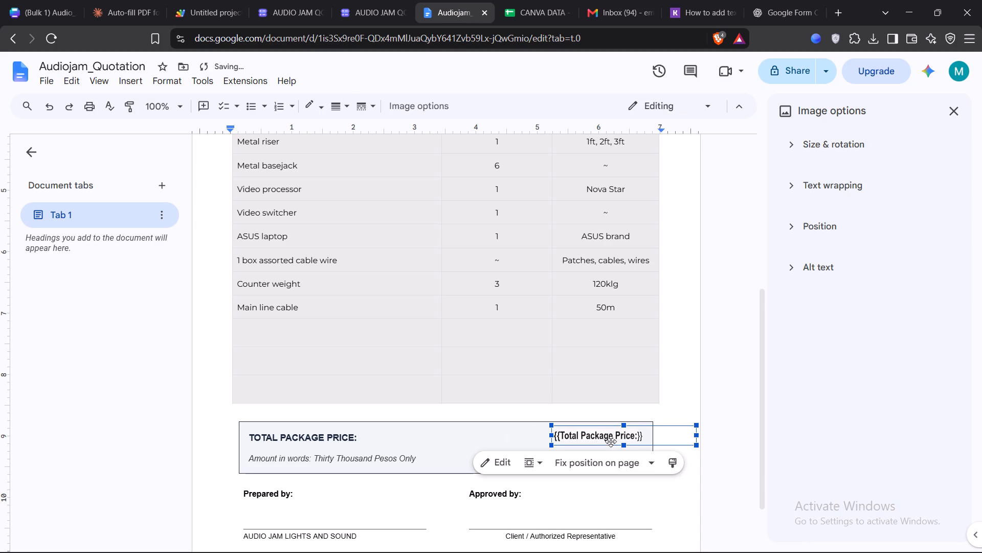
pyautogui.press('Delete')
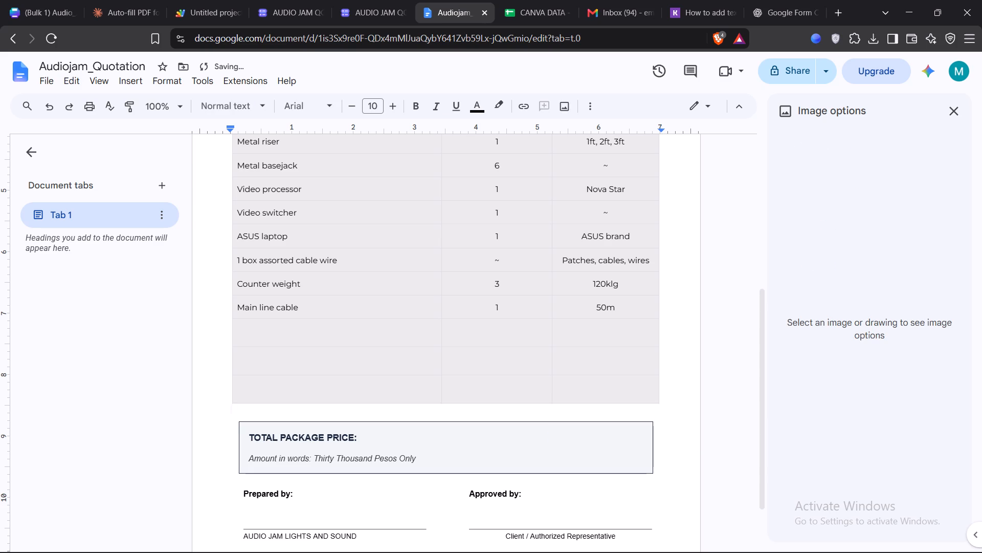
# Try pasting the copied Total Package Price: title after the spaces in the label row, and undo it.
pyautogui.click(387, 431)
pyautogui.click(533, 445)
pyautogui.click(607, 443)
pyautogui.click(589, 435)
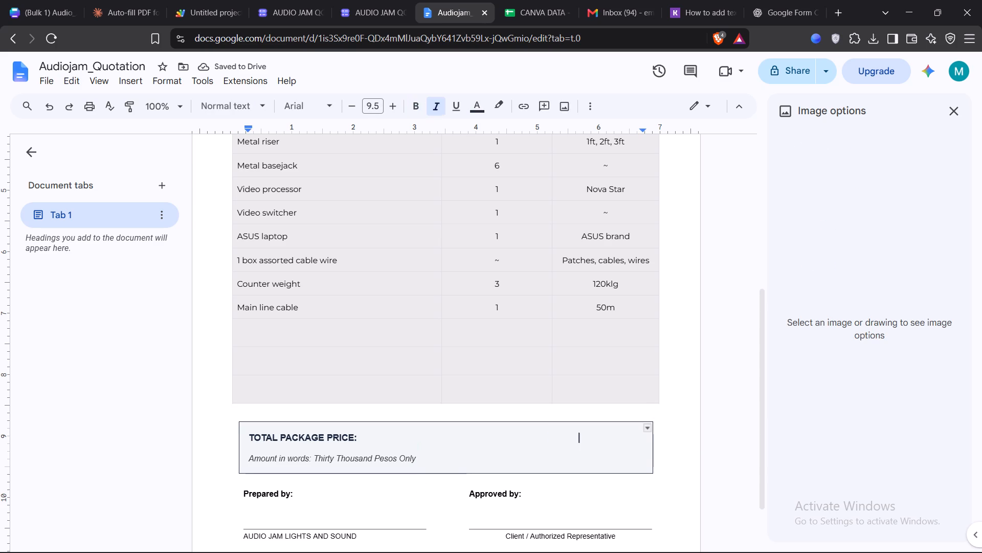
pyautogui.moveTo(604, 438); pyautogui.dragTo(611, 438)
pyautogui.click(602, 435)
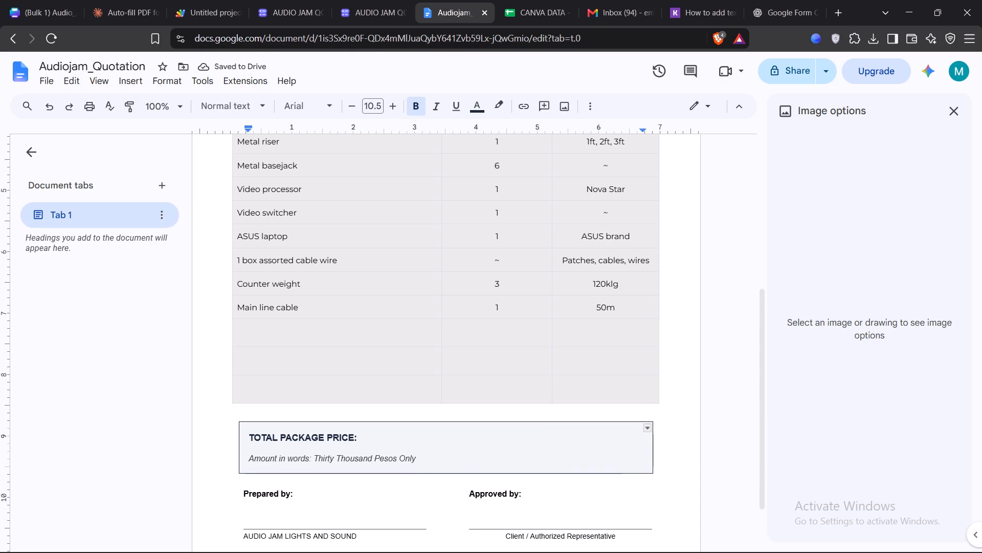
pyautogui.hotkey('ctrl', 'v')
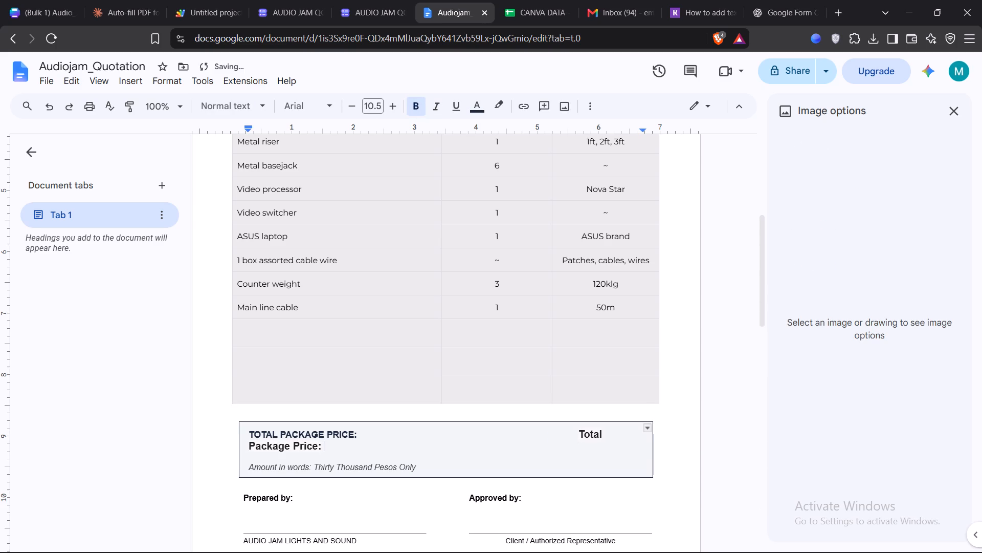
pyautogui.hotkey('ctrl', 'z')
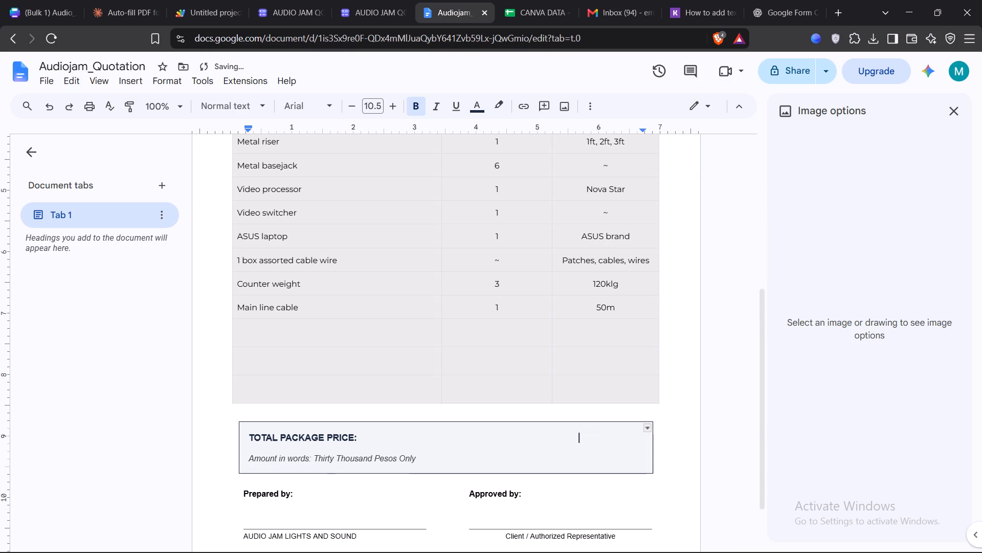
# Copy the TOTAL PACKAGE PRICE: label text from the price box.
pyautogui.tripleClick(270, 436)
pyautogui.click(304, 443)
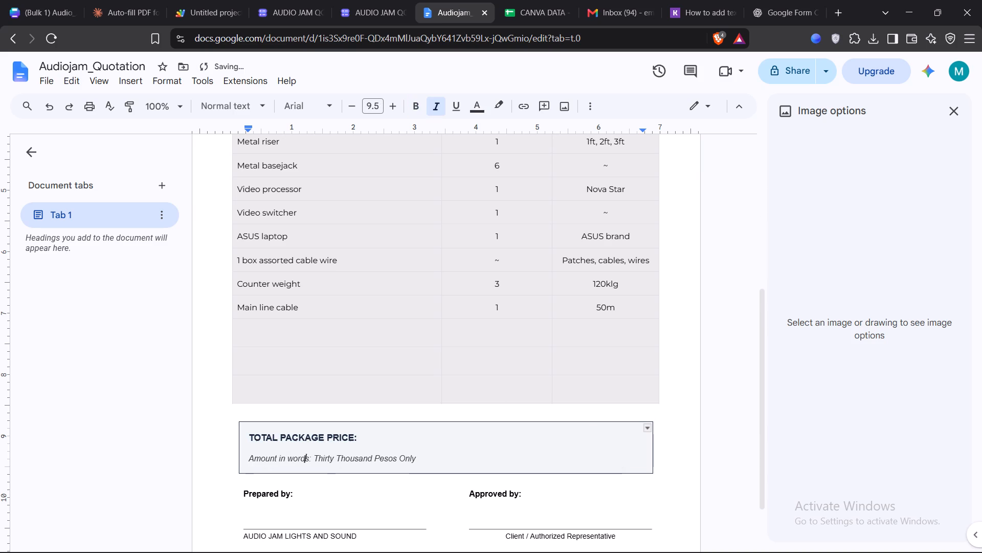
pyautogui.moveTo(356, 437); pyautogui.dragTo(257, 439)
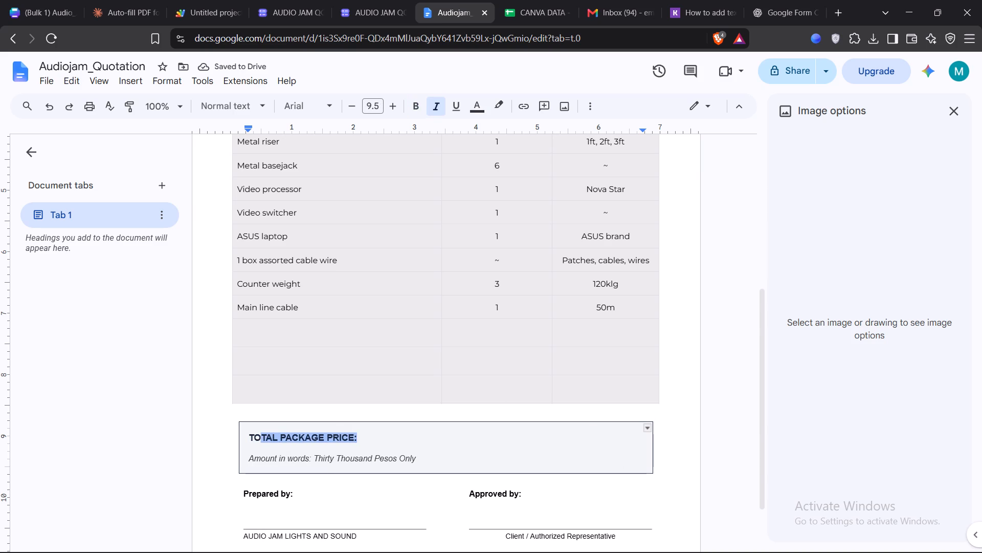
pyautogui.moveTo(257, 439); pyautogui.dragTo(251, 439)
pyautogui.hotkey('ctrl', 'c')
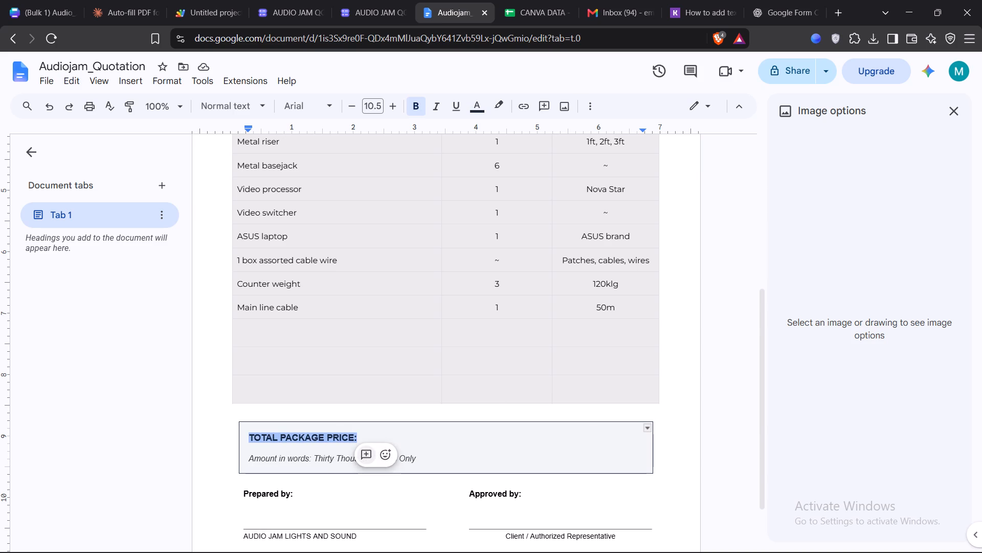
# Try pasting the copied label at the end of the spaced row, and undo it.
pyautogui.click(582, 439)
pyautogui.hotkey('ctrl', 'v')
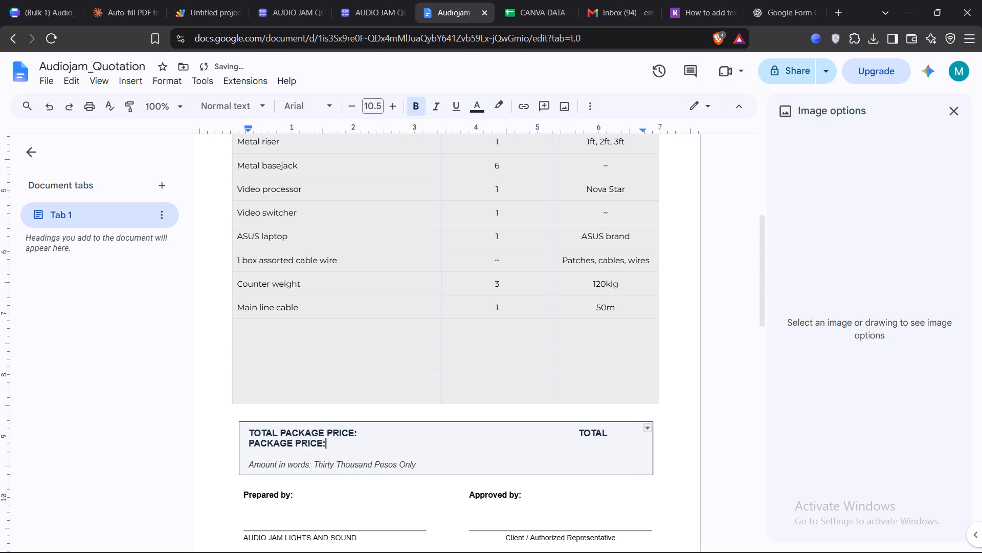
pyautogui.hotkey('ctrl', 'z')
# Remove a few trailing spaces from the label row and paste the copied TOTAL PACKAGE PRICE: text there.
pyautogui.click(612, 436)
pyautogui.moveTo(635, 439); pyautogui.dragTo(641, 440)
pyautogui.click(616, 434)
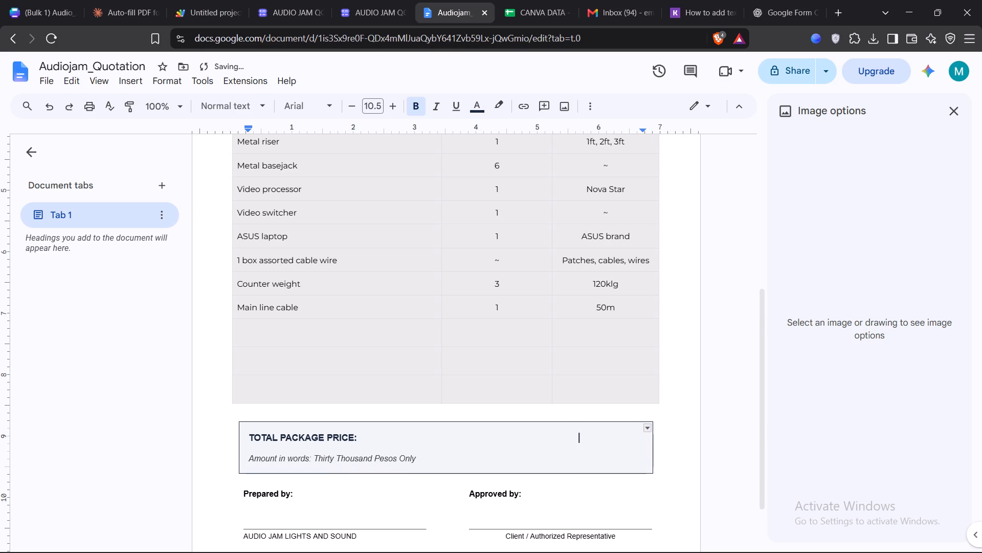
pyautogui.press('BackSpace')
pyautogui.press('BackSpace')
pyautogui.press('BackSpace')
pyautogui.press('BackSpace')
pyautogui.press('BackSpace')
pyautogui.hotkey('ctrl', 'v')
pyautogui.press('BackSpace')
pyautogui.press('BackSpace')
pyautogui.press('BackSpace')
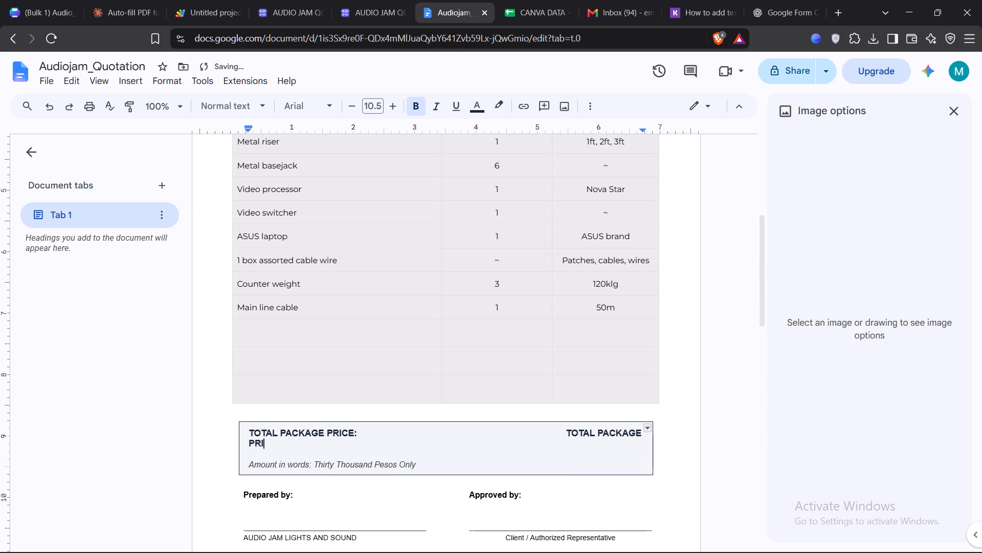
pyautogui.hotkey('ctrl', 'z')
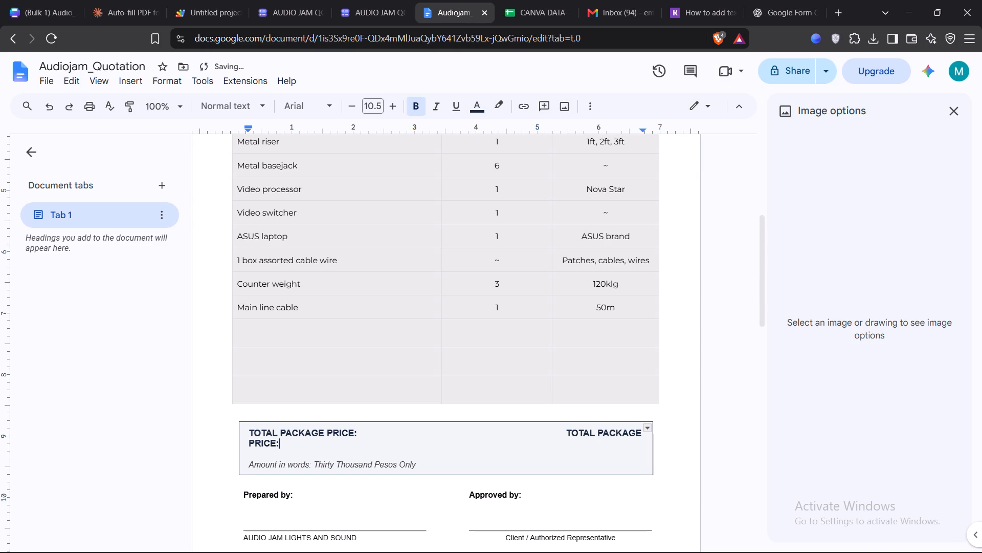
# Delete spaces before the pasted TOTAL PACKAGE PRICE: text until it fits on the label's line with room after it.
pyautogui.click(569, 432)
pyautogui.click(565, 432)
pyautogui.press('BackSpace')
pyautogui.press('BackSpace')
pyautogui.press('BackSpace')
pyautogui.press('BackSpace')
pyautogui.press('BackSpace')
pyautogui.press('BackSpace')
pyautogui.press('BackSpace')
pyautogui.press('BackSpace')
pyautogui.press('BackSpace')
pyautogui.press('BackSpace')
pyautogui.press('BackSpace')
pyautogui.press('BackSpace')
pyautogui.press('BackSpace')
pyautogui.press('BackSpace')
pyautogui.press('BackSpace')
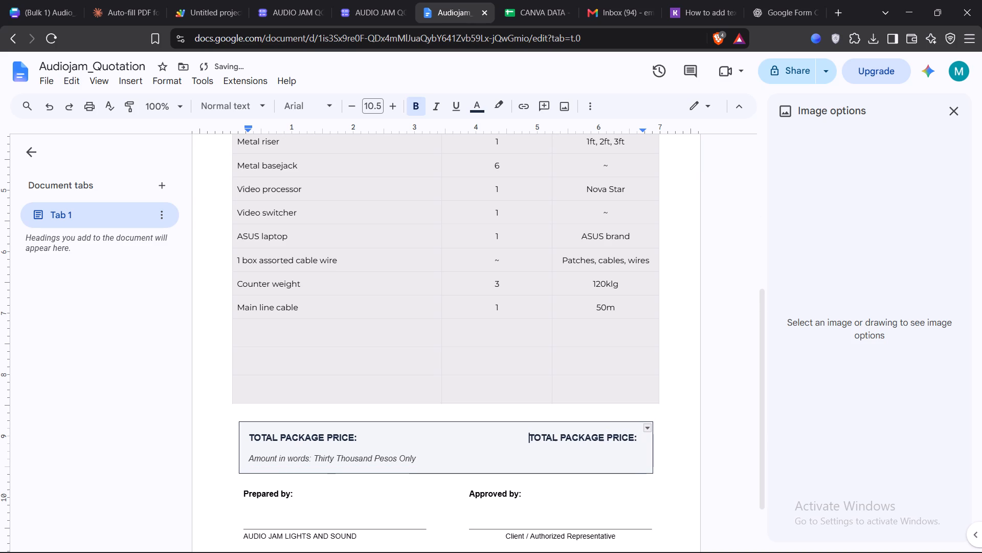
pyautogui.press('BackSpace')
pyautogui.press('BackSpace')
pyautogui.press('BackSpace')
pyautogui.press('BackSpace')
pyautogui.press('BackSpace')
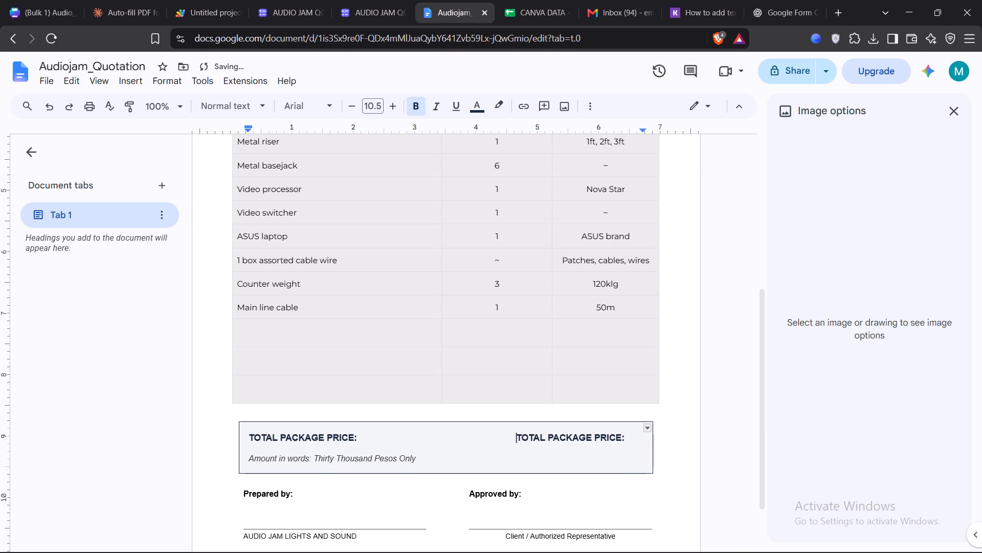
# Set the font size of the pasted TOTAL PACKAGE PRICE: text in the price box to 9.5.
pyautogui.moveTo(516, 438); pyautogui.dragTo(627, 441)
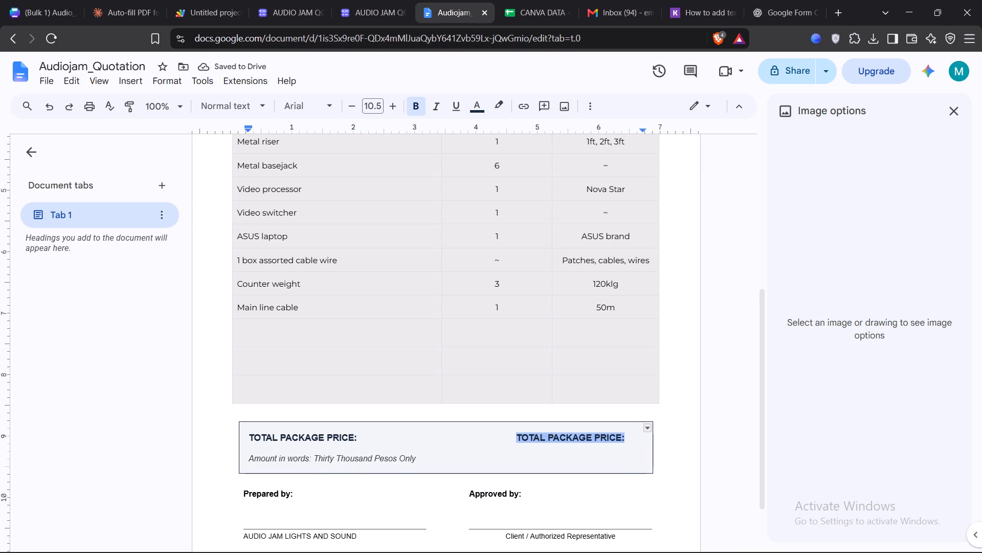
pyautogui.moveTo(627, 441); pyautogui.dragTo(626, 440)
pyautogui.click(359, 103)
pyautogui.click(359, 103)
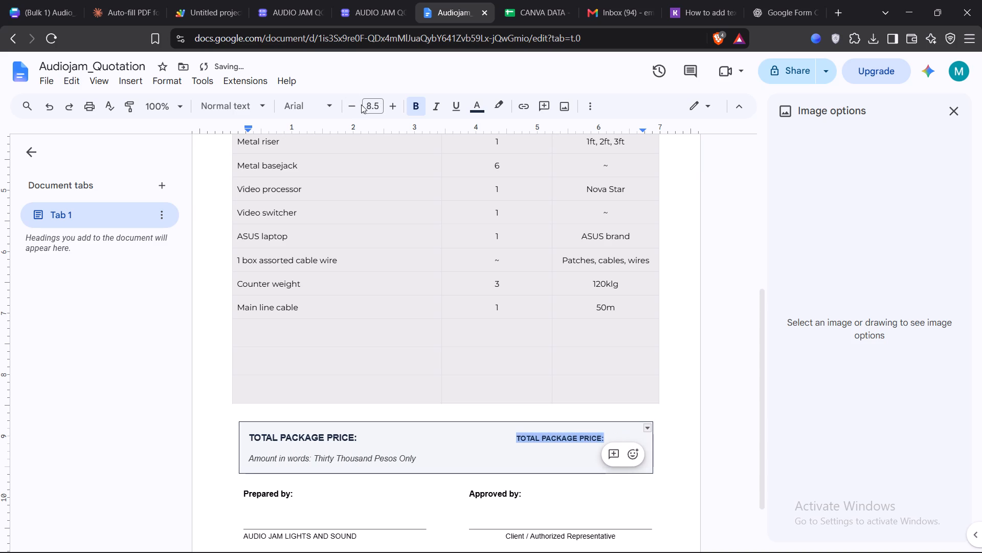
pyautogui.click(393, 108)
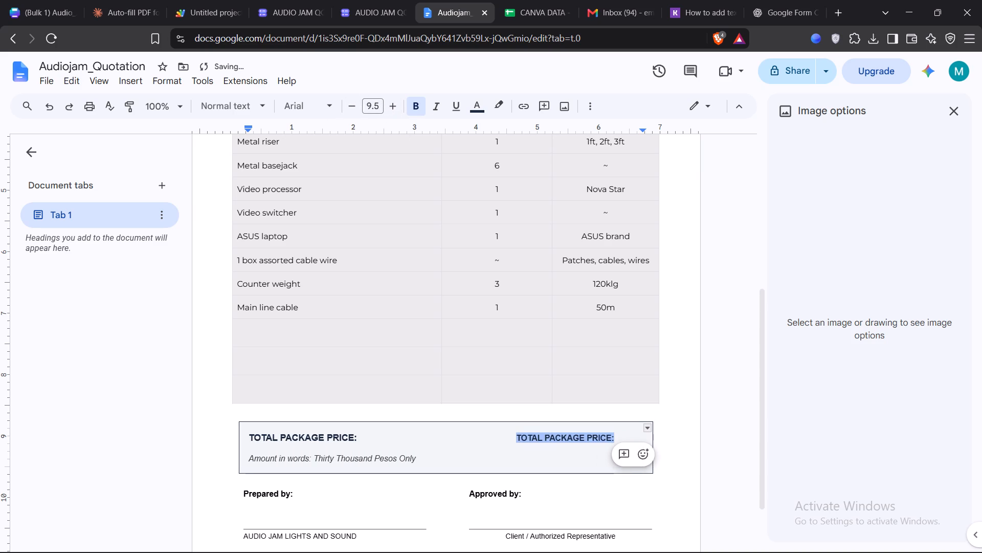
# Wrap the pasted TOTAL PACKAGE PRICE: text in double curly braces to make it a placeholder.
pyautogui.click(516, 438)
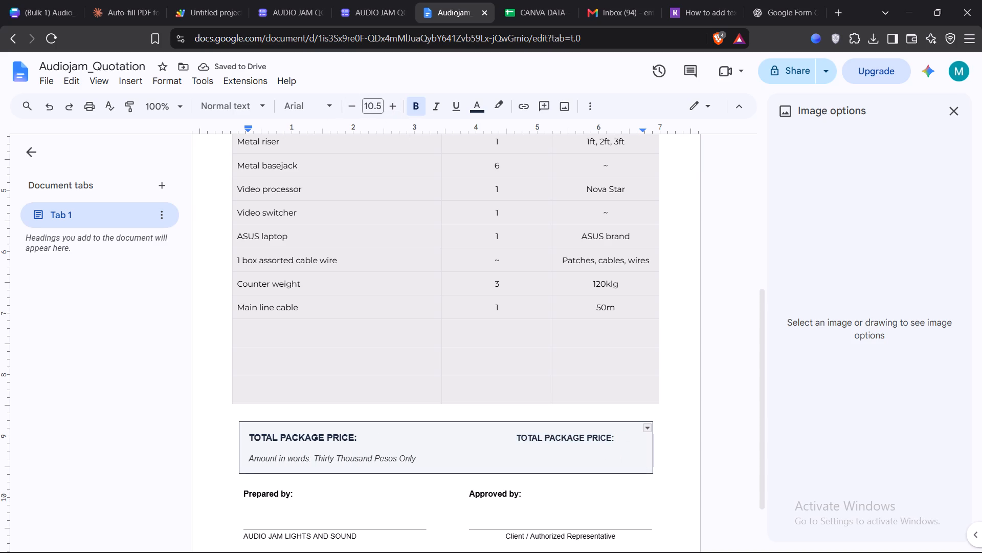
pyautogui.write('{{')
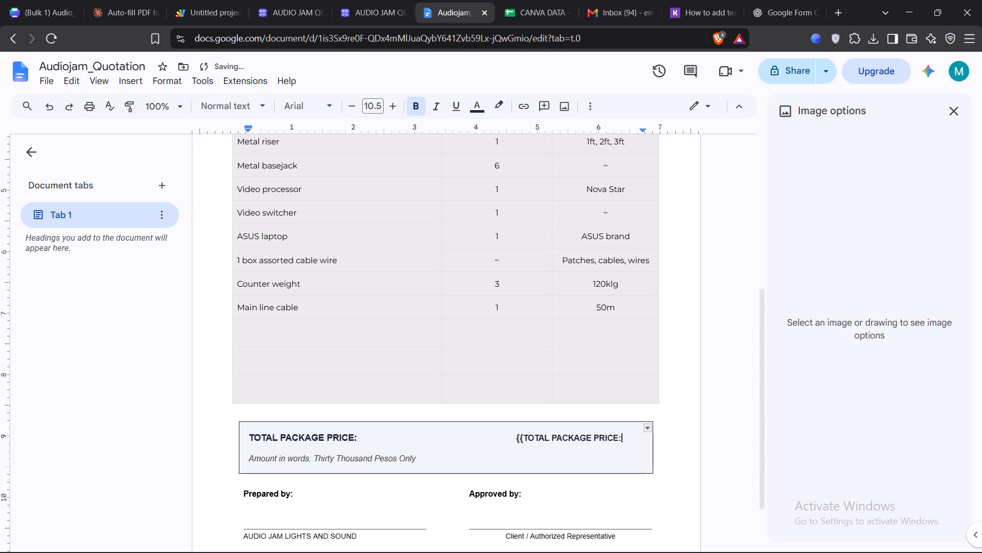
pyautogui.click(623, 440)
pyautogui.write('}}')
# Switch to the AUDIO JAM QOUTATION FILLER form and review its sections, including the LED wall size options and Panel Quantity.
pyautogui.scroll(4, 551, 465)
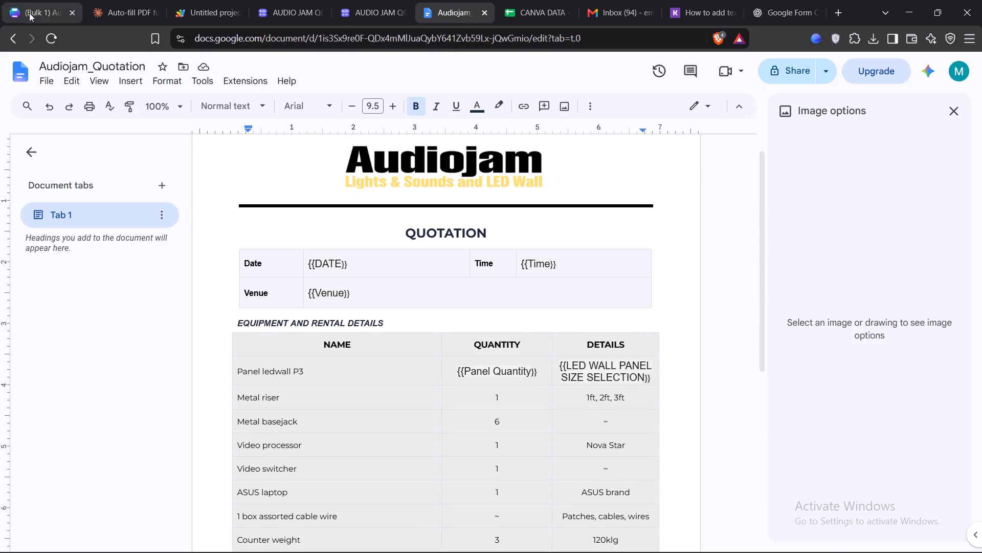
pyautogui.click(192, 3)
pyautogui.click(297, 6)
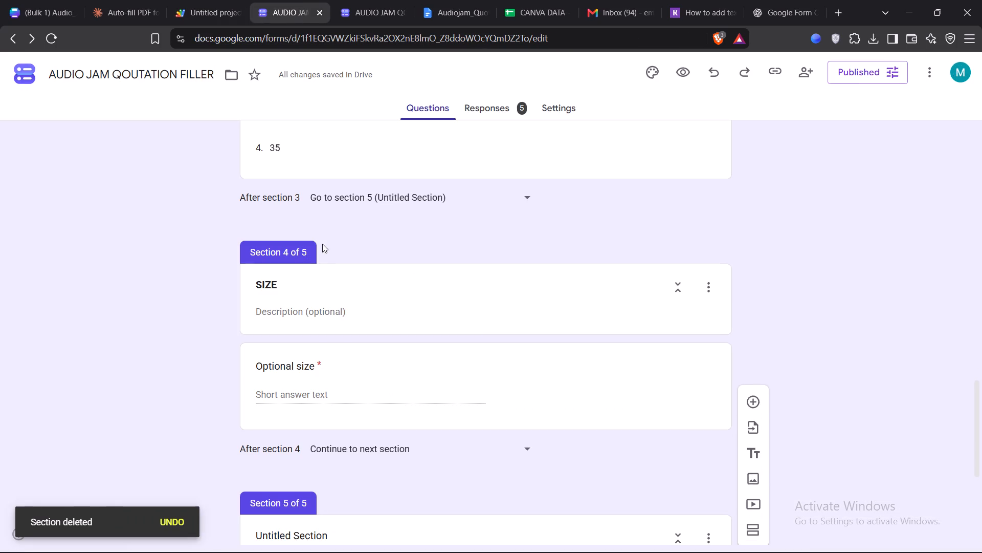
pyautogui.keyDown('ctrl'); pyautogui.scroll(-5, 418, 269); pyautogui.keyUp('ctrl')
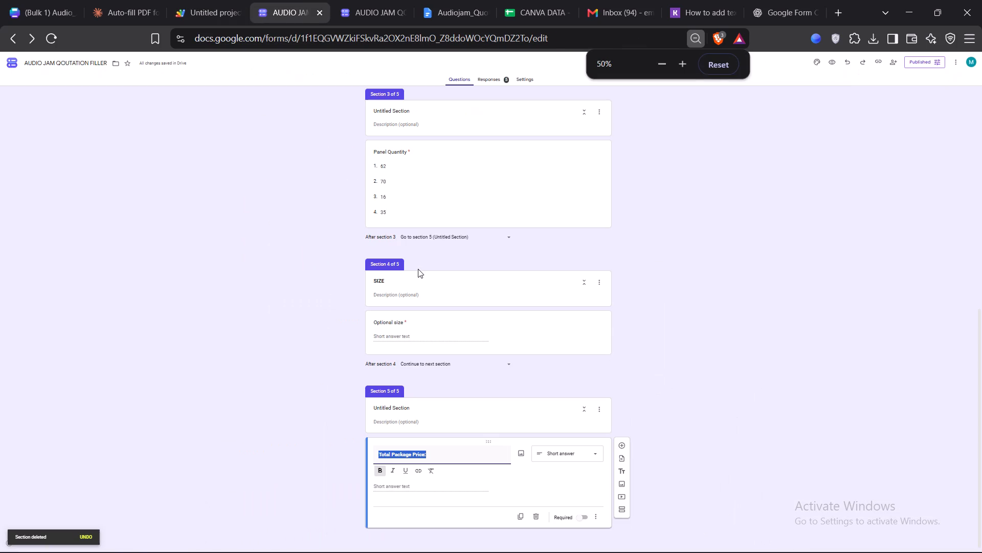
pyautogui.keyDown('ctrl'); pyautogui.scroll(1, 501, 365); pyautogui.keyUp('ctrl')
pyautogui.scroll(-1, 485, 349)
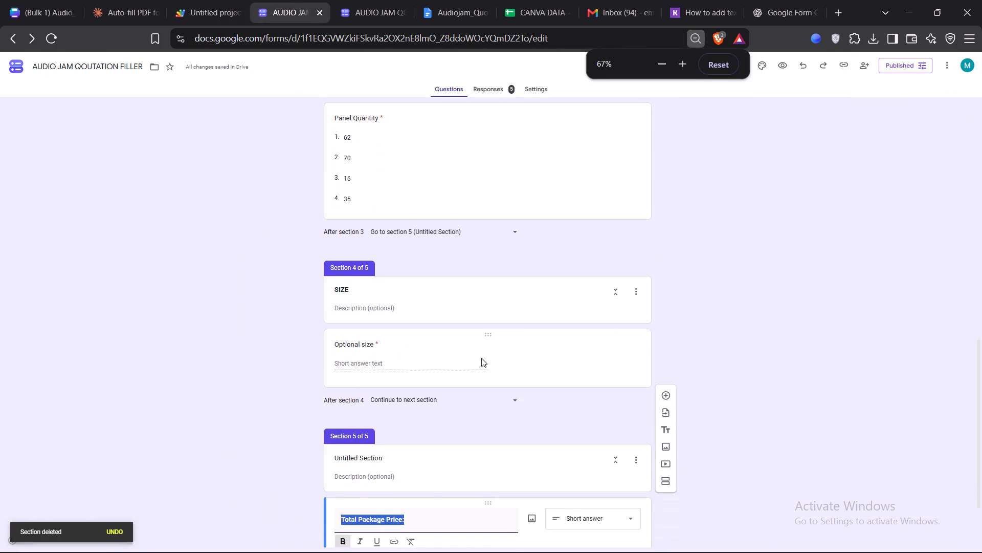
pyautogui.scroll(2, 446, 380)
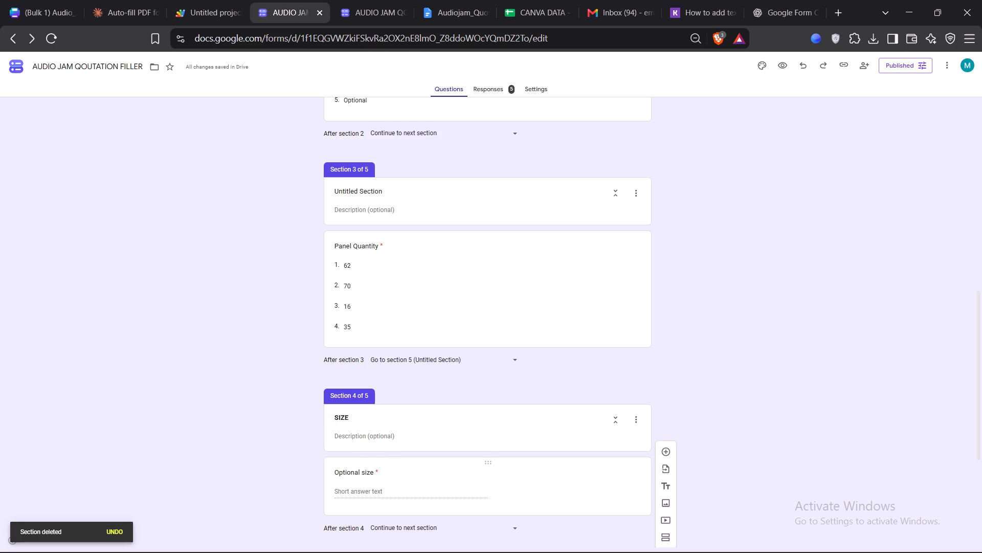
pyautogui.scroll(1, 319, 387)
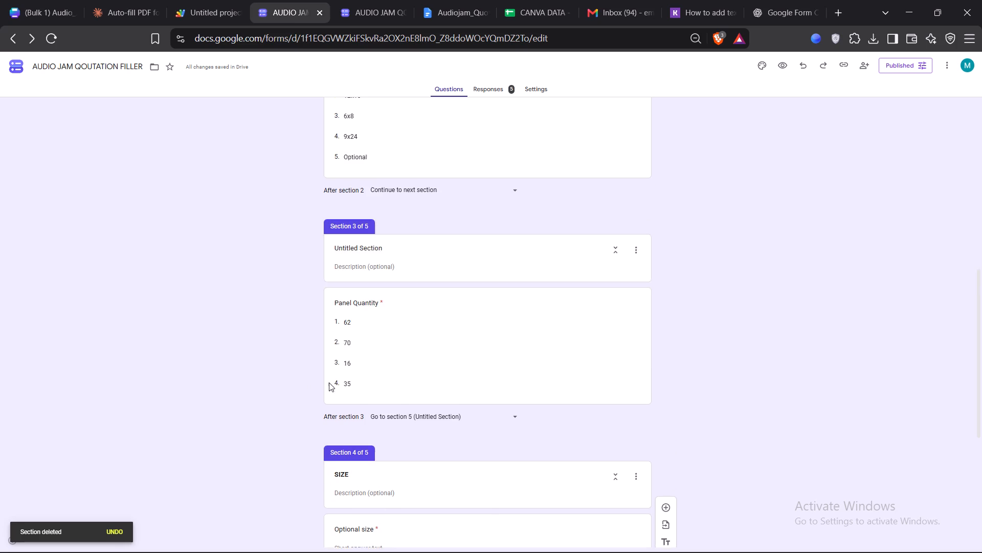
pyautogui.scroll(3, 351, 371)
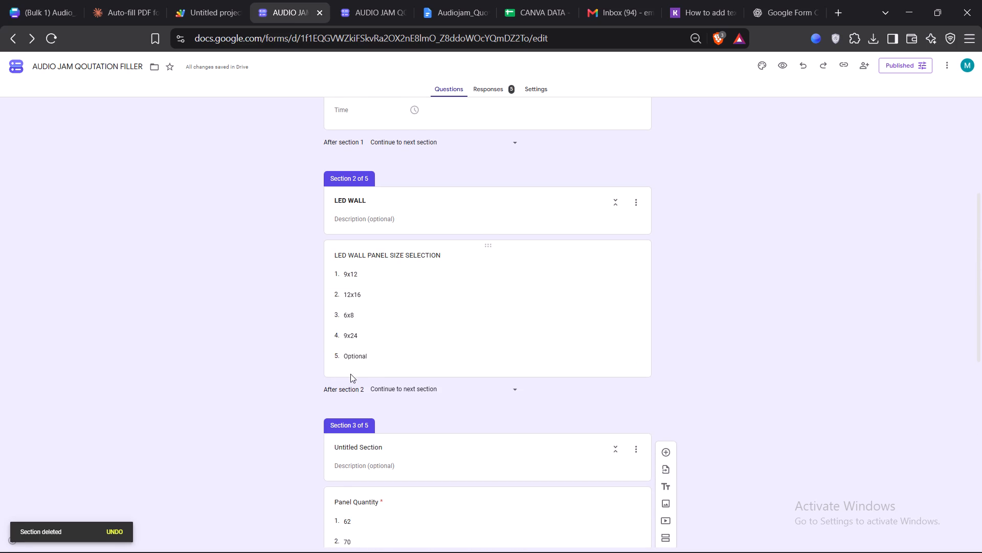
pyautogui.scroll(-2, 395, 358)
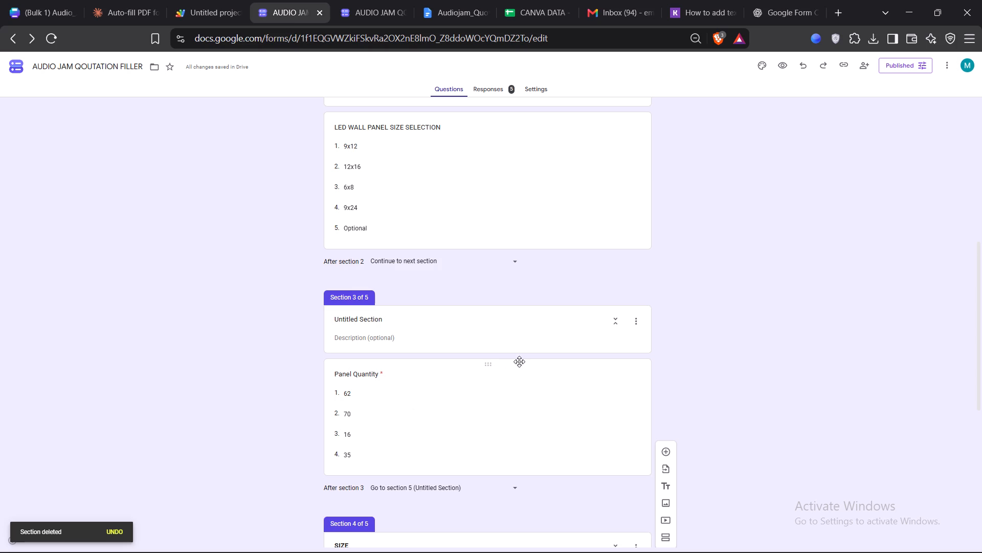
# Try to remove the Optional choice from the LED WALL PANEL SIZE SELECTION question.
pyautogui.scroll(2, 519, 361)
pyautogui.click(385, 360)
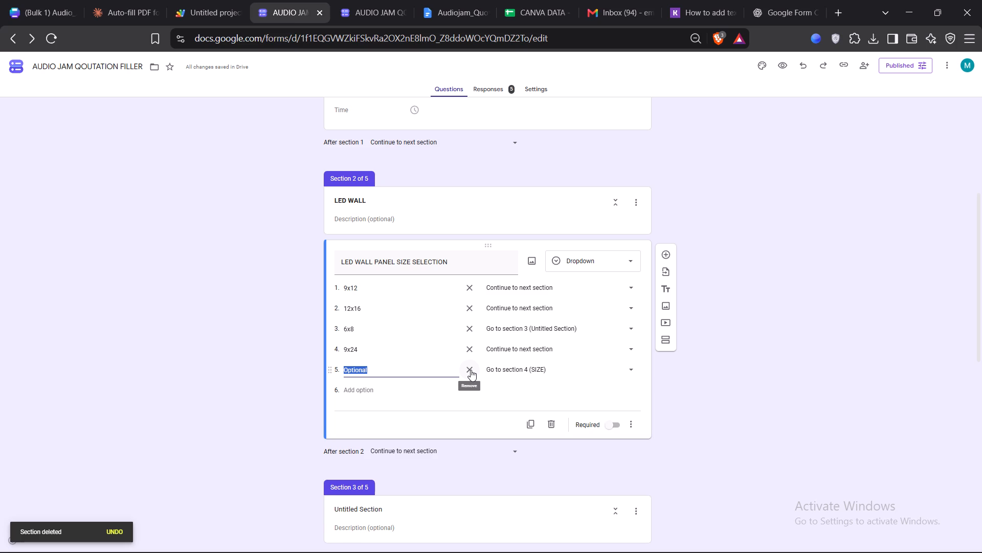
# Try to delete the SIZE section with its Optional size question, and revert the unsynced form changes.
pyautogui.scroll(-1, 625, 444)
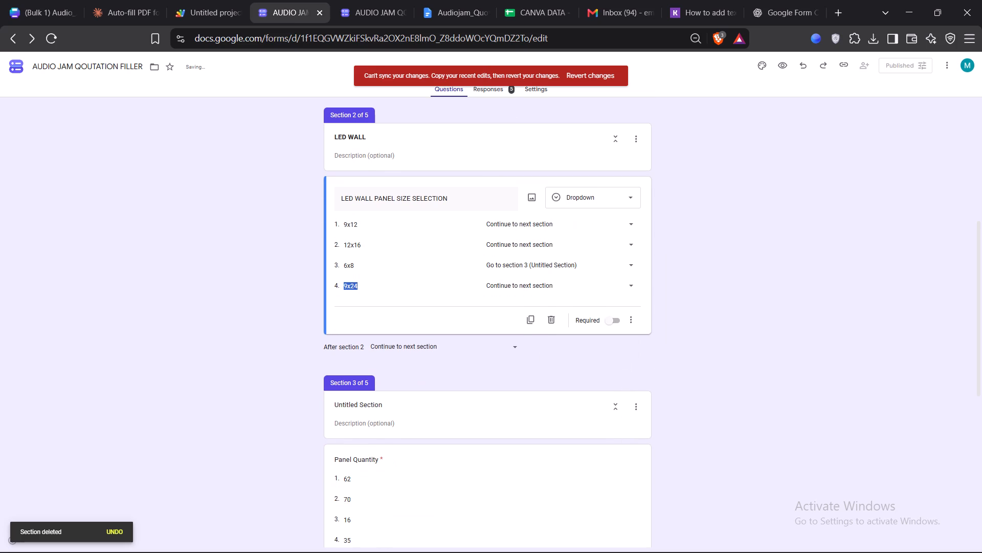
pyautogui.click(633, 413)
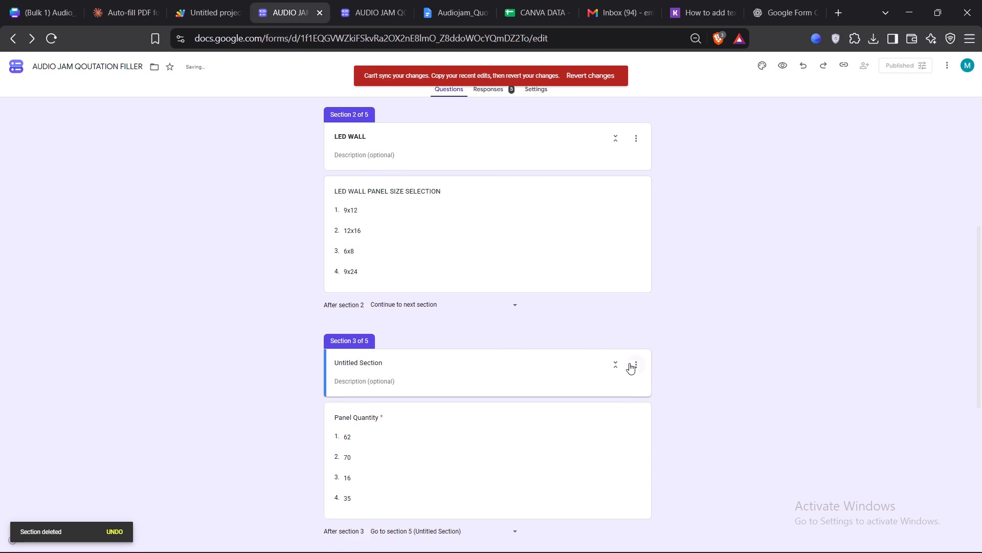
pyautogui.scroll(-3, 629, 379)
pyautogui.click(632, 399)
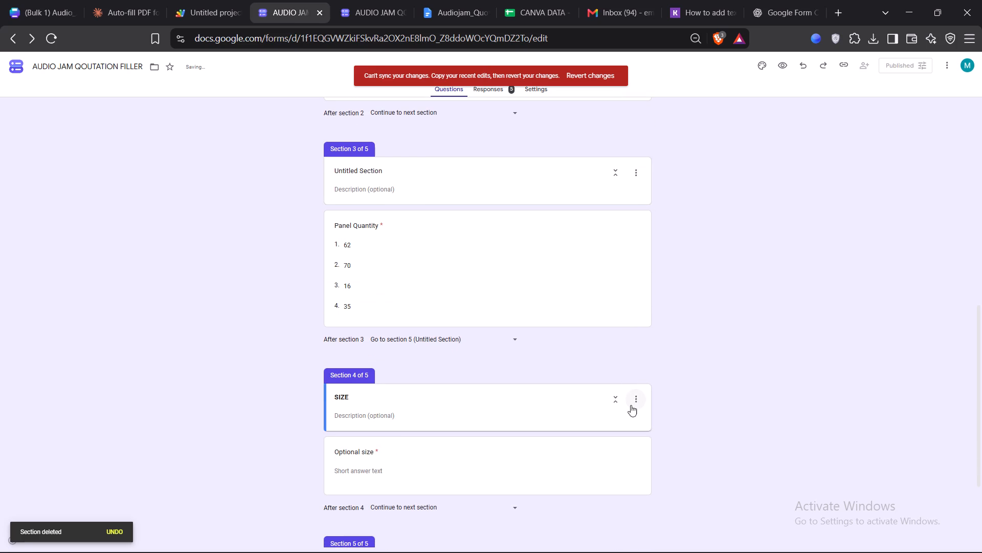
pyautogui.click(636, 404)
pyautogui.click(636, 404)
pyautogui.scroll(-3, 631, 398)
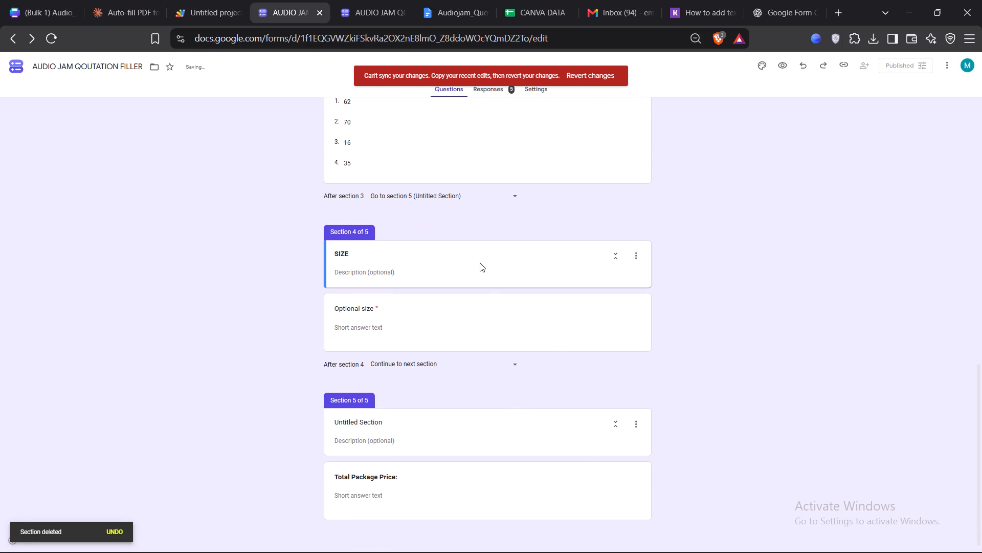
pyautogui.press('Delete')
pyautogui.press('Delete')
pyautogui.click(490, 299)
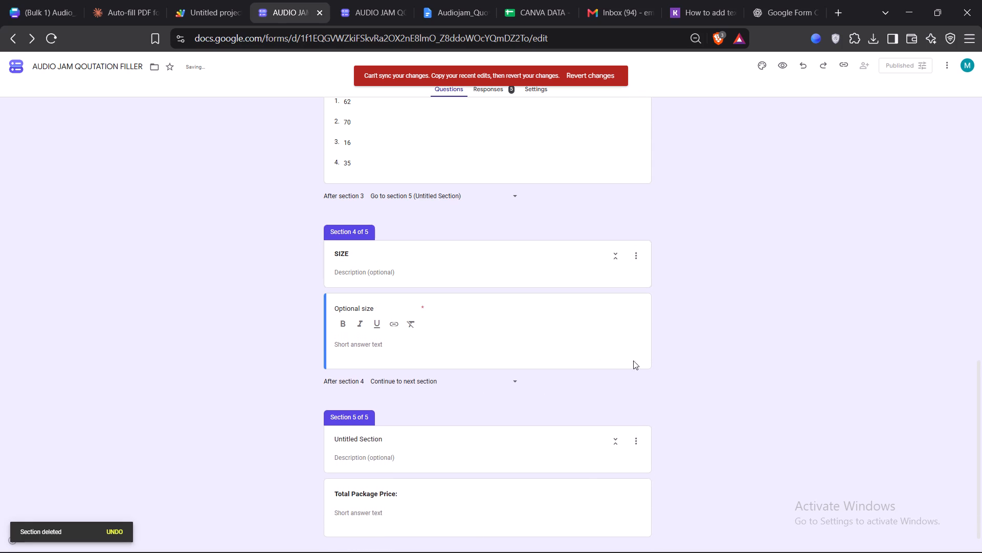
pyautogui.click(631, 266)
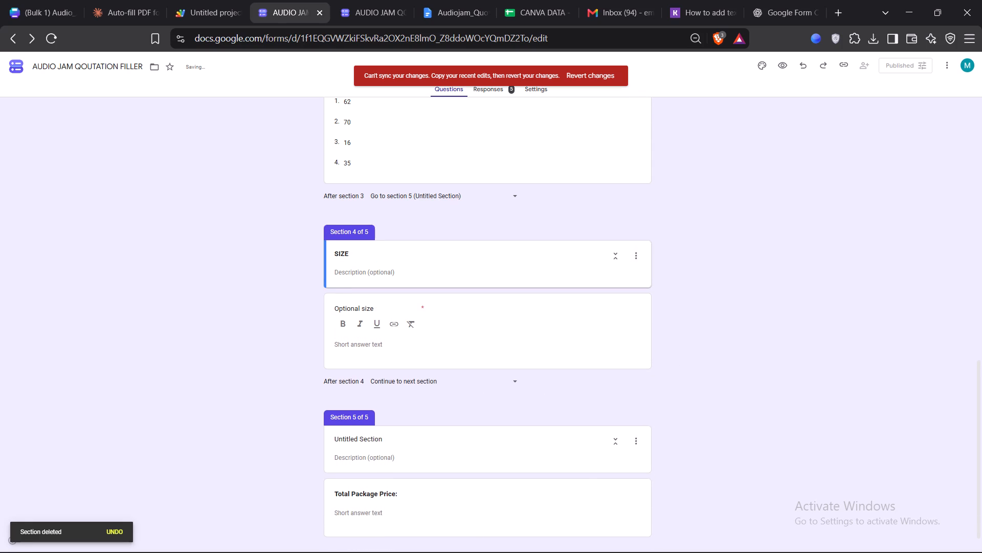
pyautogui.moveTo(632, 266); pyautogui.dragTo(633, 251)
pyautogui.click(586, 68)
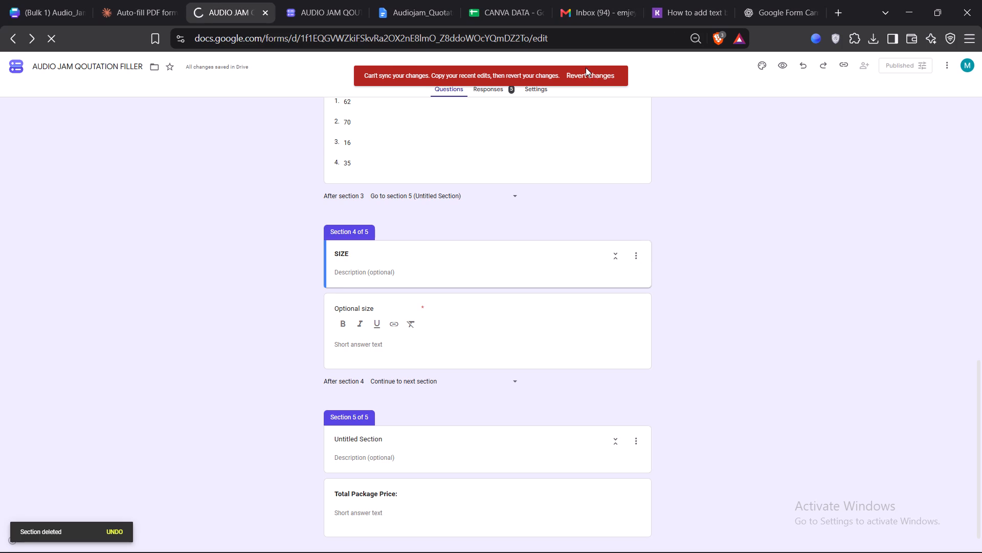
# Delete the SIZE section together with its Optional size question from the form.
pyautogui.scroll(-10, 473, 370)
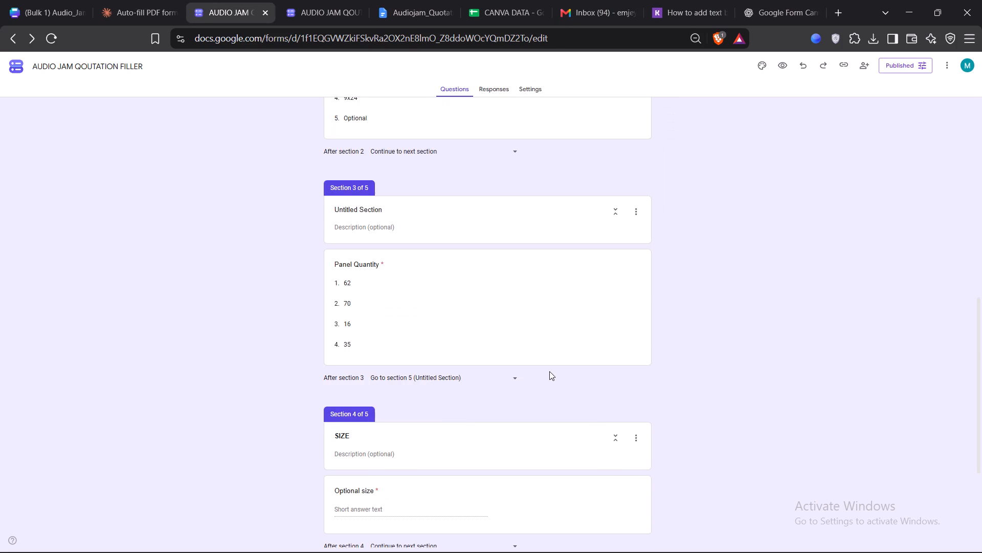
pyautogui.scroll(-2, 549, 371)
pyautogui.scroll(2, 593, 308)
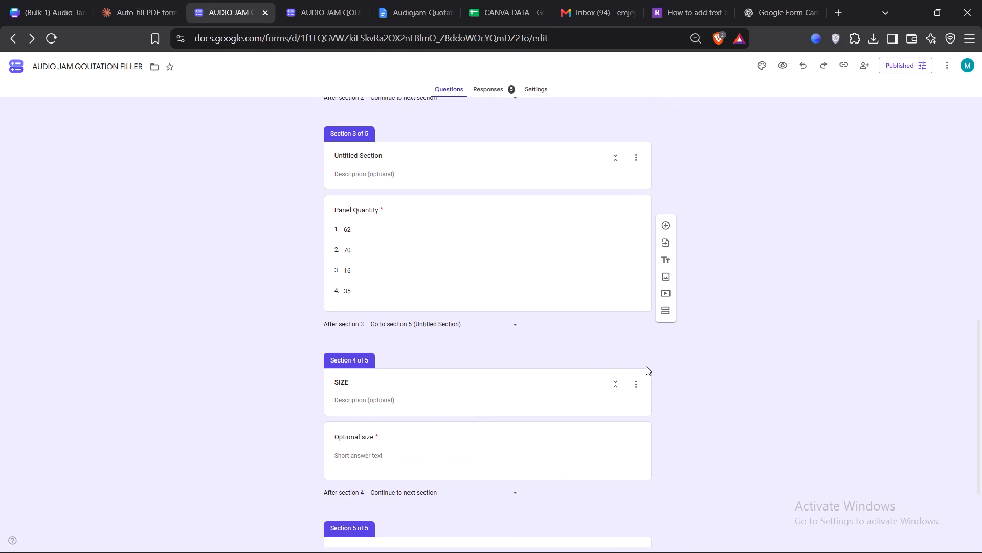
pyautogui.click(637, 380)
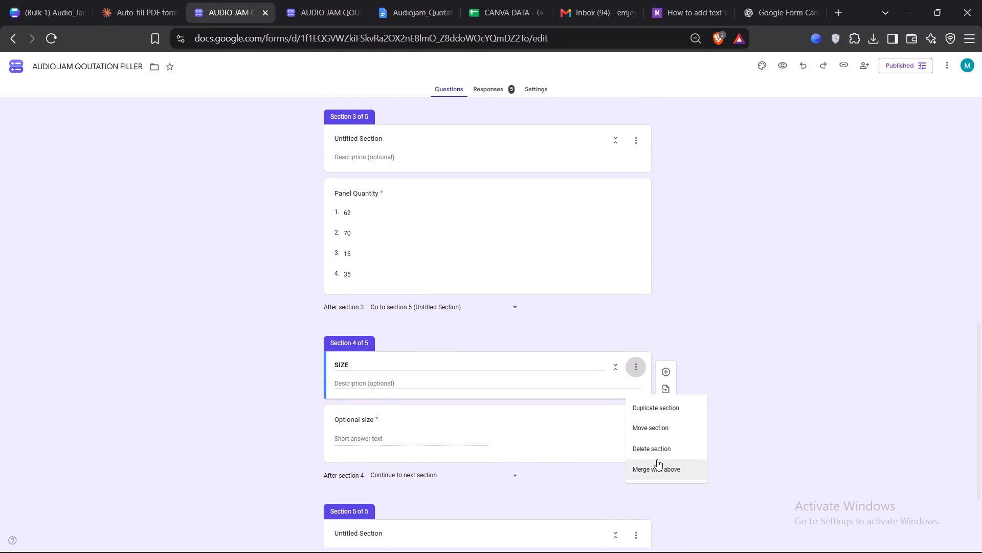
pyautogui.click(656, 452)
pyautogui.click(545, 342)
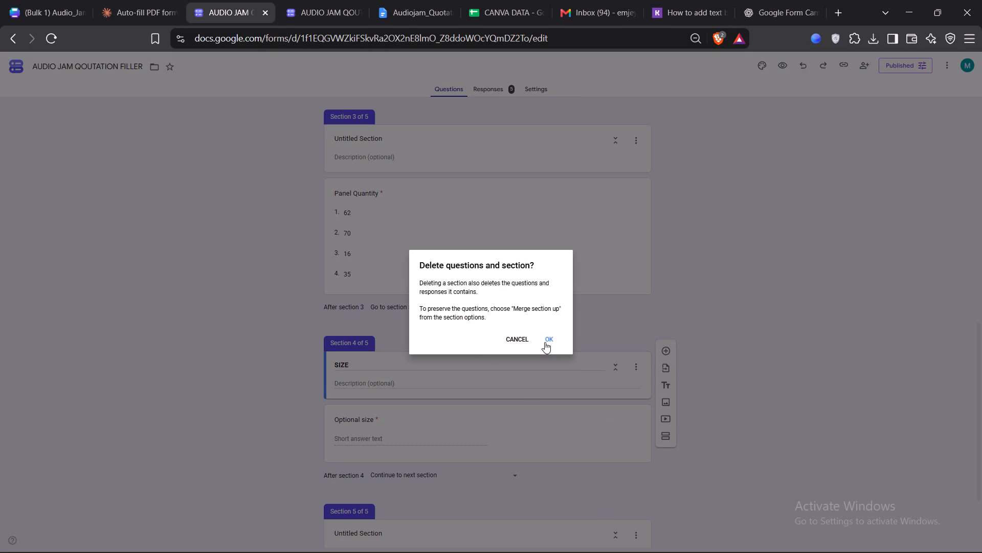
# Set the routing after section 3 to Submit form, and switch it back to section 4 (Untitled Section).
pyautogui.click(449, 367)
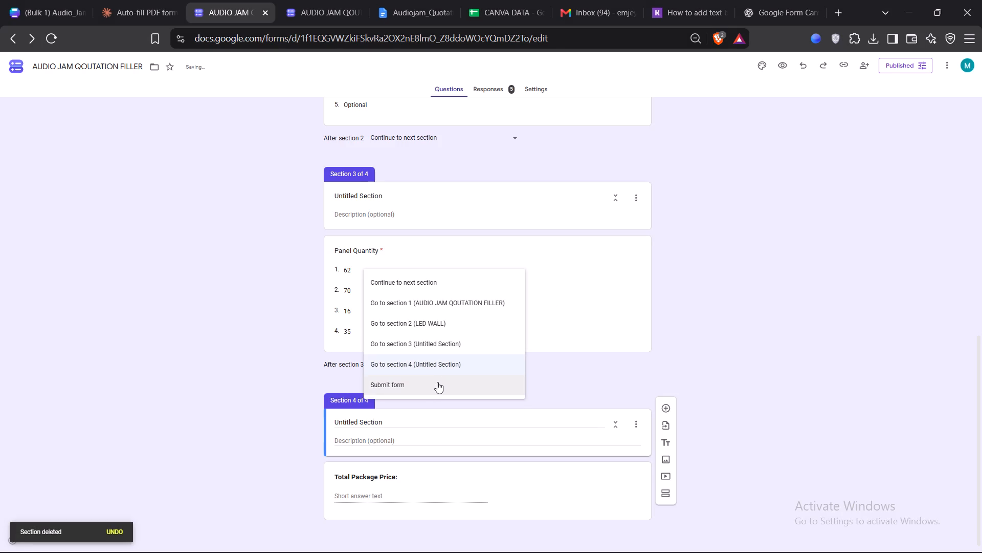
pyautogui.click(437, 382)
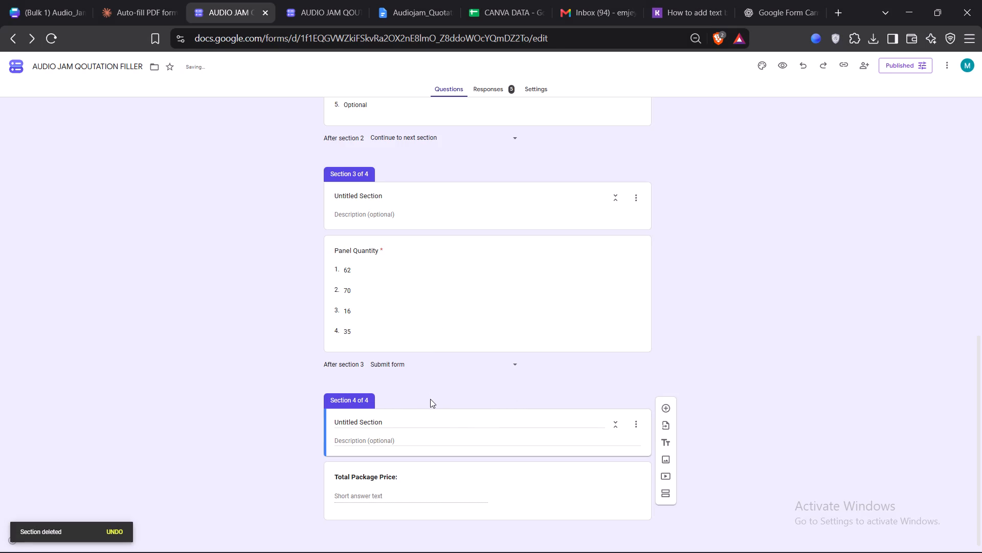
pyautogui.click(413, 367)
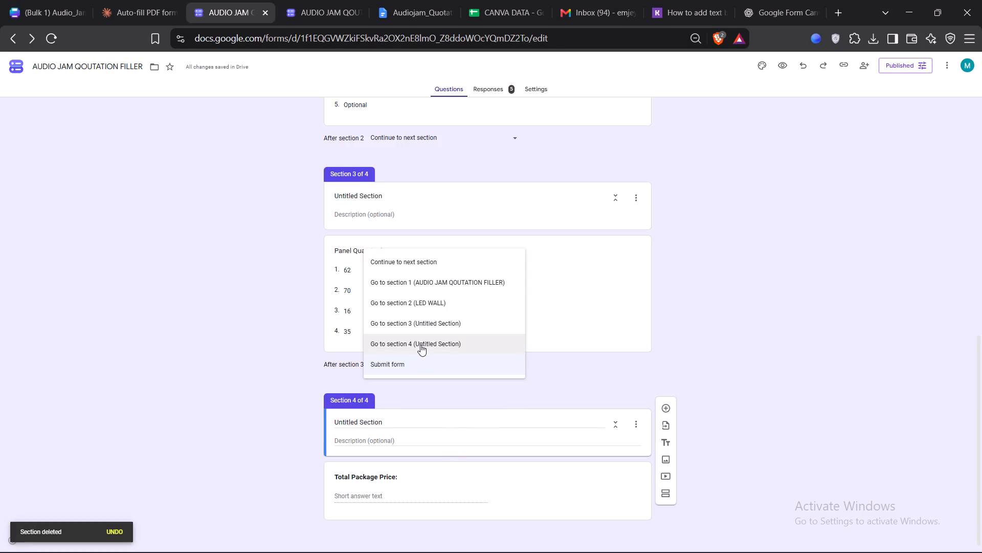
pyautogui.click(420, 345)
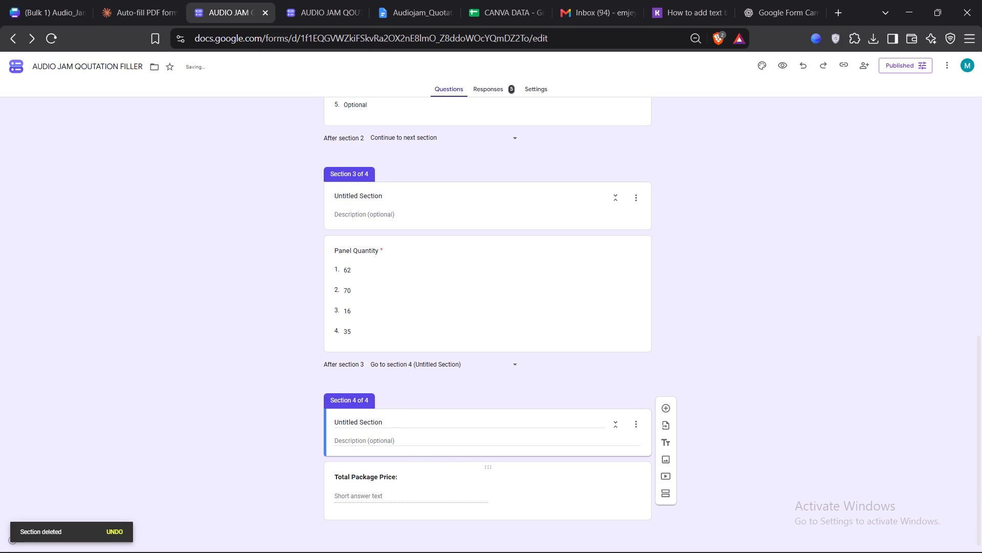
# Copy the question title Total Package Price: from the form's last section.
pyautogui.scroll(3, 559, 460)
pyautogui.scroll(-4, 559, 460)
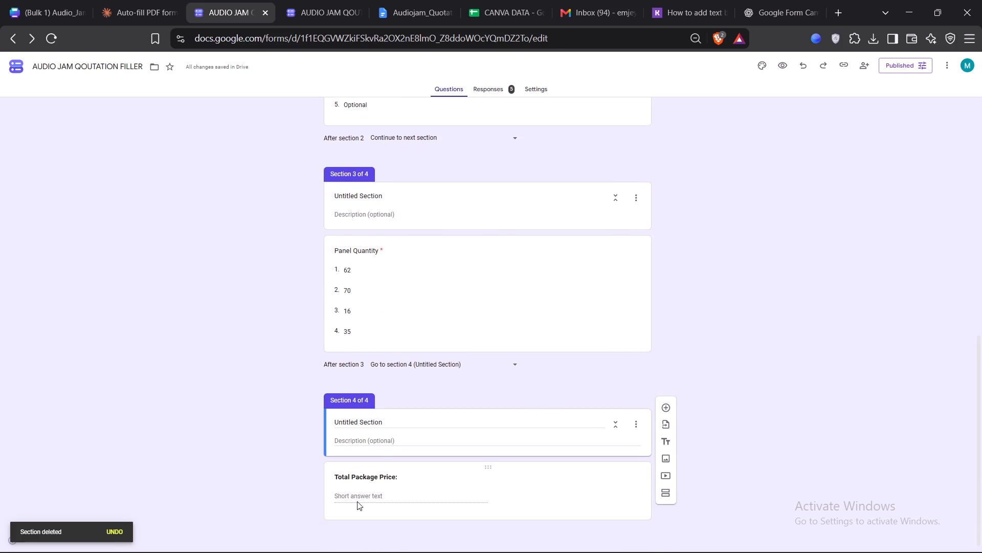
pyautogui.doubleClick(353, 474)
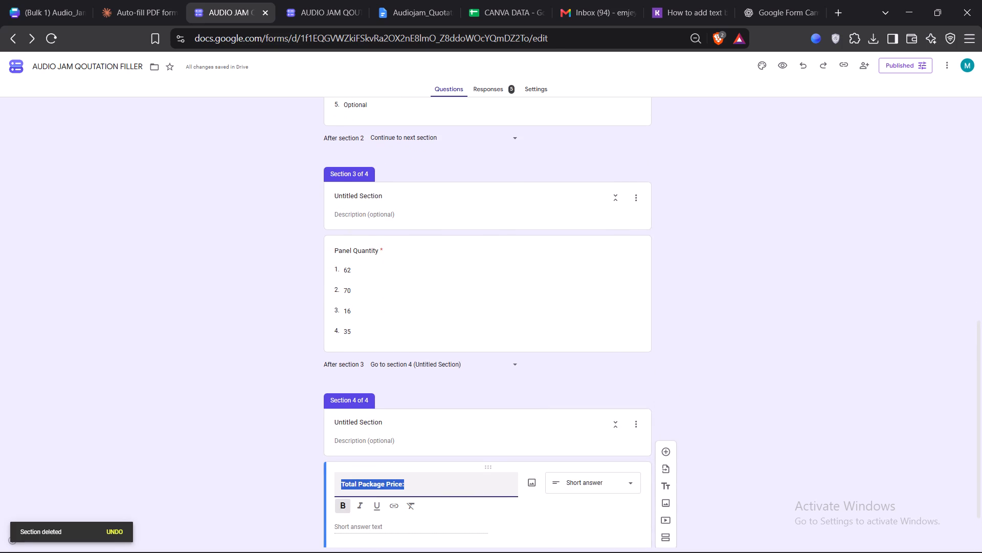
pyautogui.hotkey('ctrl', 'c')
# In the Audiojam_Quotation doc, replace the text inside the total price placeholder's braces with the copied title Total Package Price:.
pyautogui.click(432, 6)
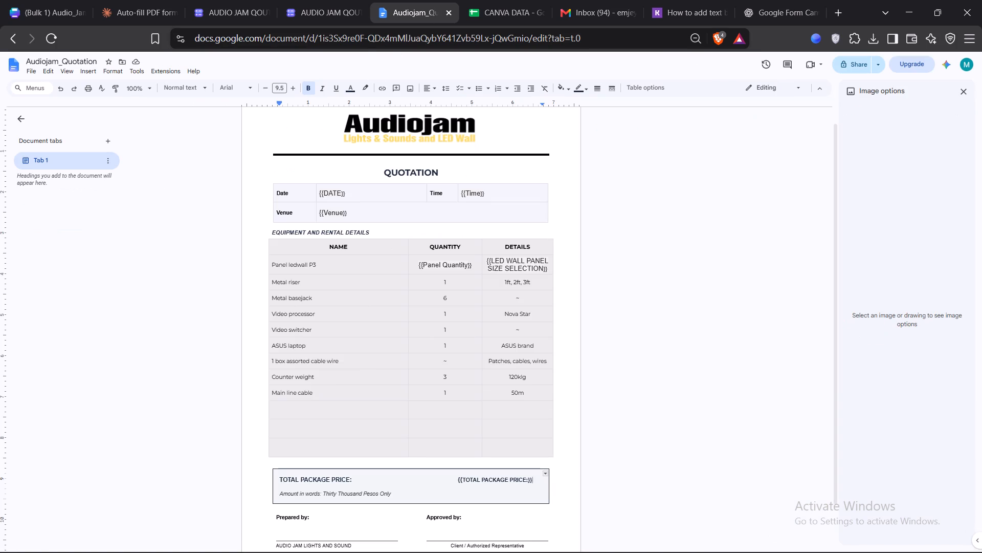
pyautogui.tripleClick(499, 481)
pyautogui.click(499, 481)
pyautogui.moveTo(462, 479); pyautogui.dragTo(520, 479)
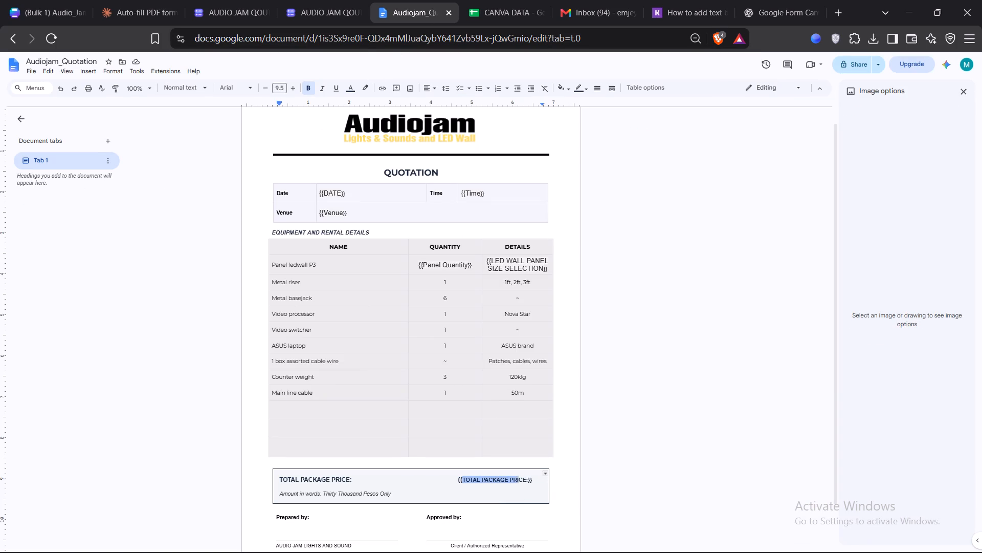
pyautogui.moveTo(520, 479); pyautogui.dragTo(528, 480)
pyautogui.hotkey('ctrl', 'v')
pyautogui.press('BackSpace')
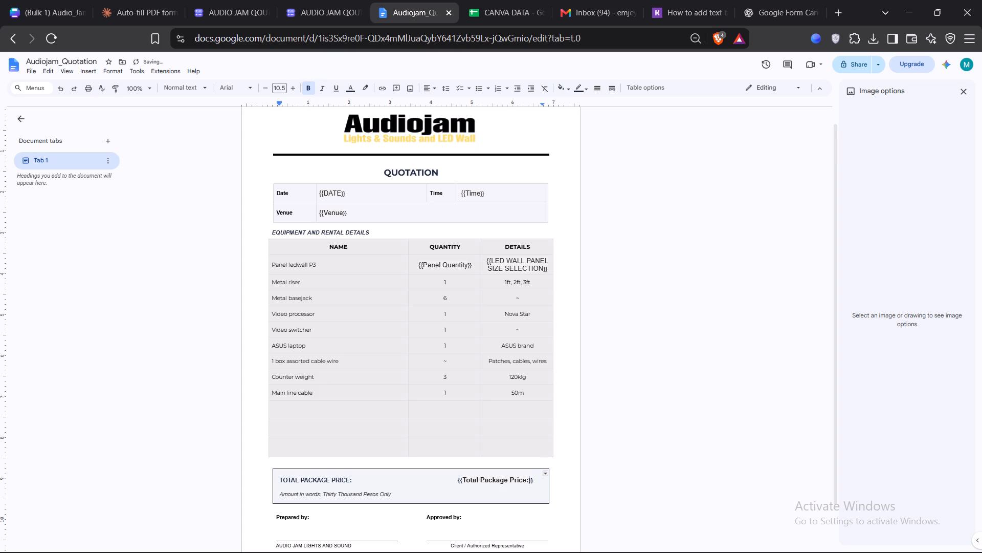
# Search the web for "peso sign" and copy the ₱ symbol for use before the doc's {{Total Package Price:}} placeholder.
pyautogui.click(453, 479)
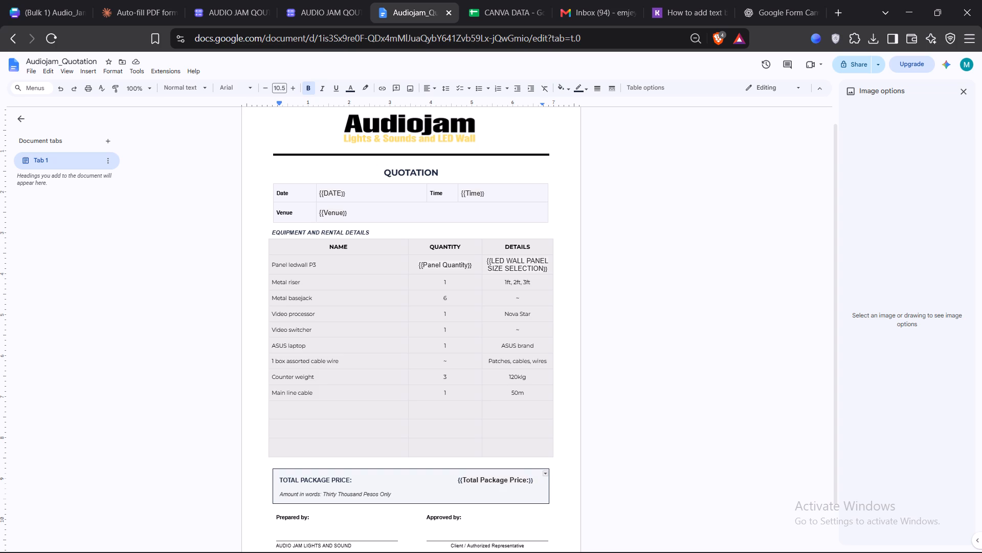
pyautogui.click(456, 485)
pyautogui.click(456, 479)
pyautogui.click(690, 5)
pyautogui.click(633, 36)
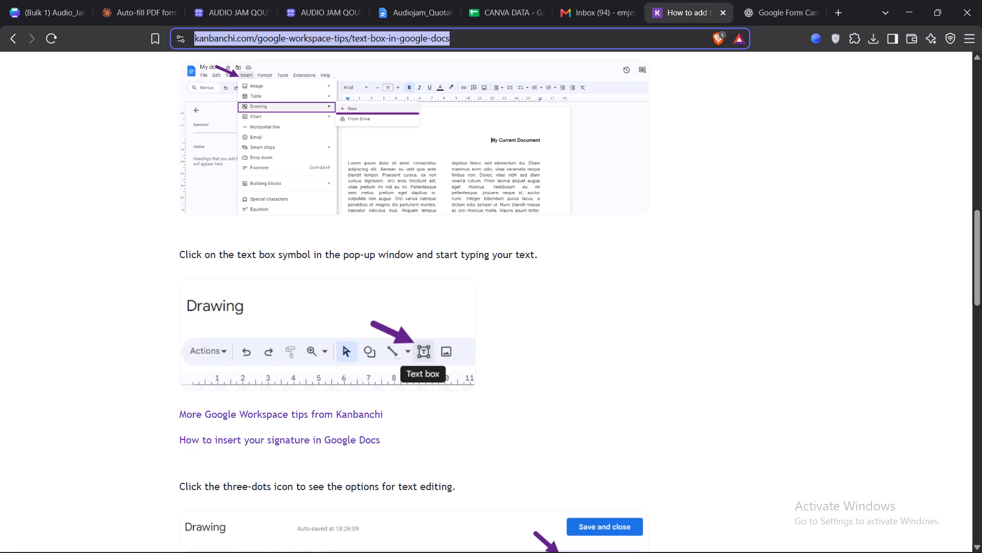
pyautogui.write('peso sign')
pyautogui.press('Return')
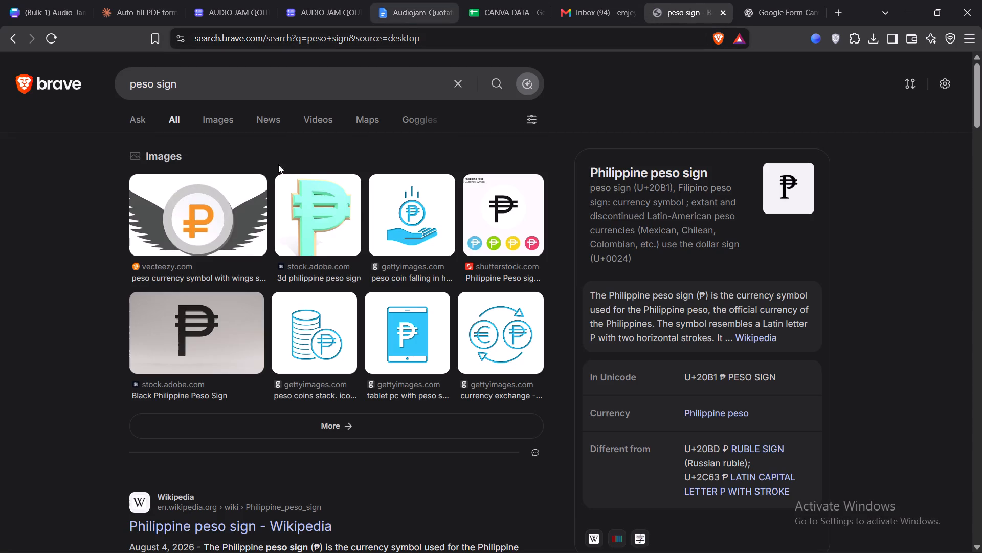
pyautogui.scroll(-3, 186, 254)
pyautogui.moveTo(314, 357); pyautogui.dragTo(319, 357)
pyautogui.hotkey('ctrl', 'c')
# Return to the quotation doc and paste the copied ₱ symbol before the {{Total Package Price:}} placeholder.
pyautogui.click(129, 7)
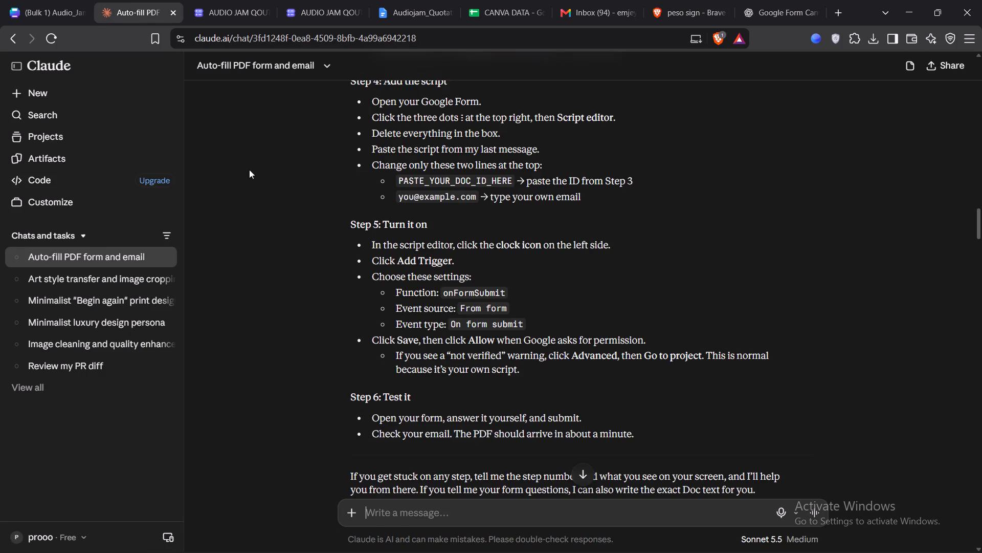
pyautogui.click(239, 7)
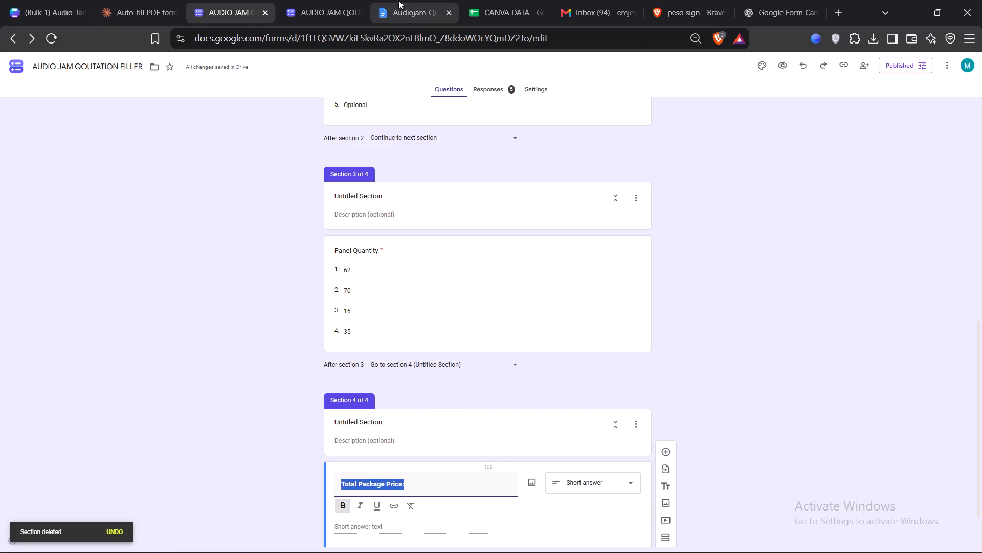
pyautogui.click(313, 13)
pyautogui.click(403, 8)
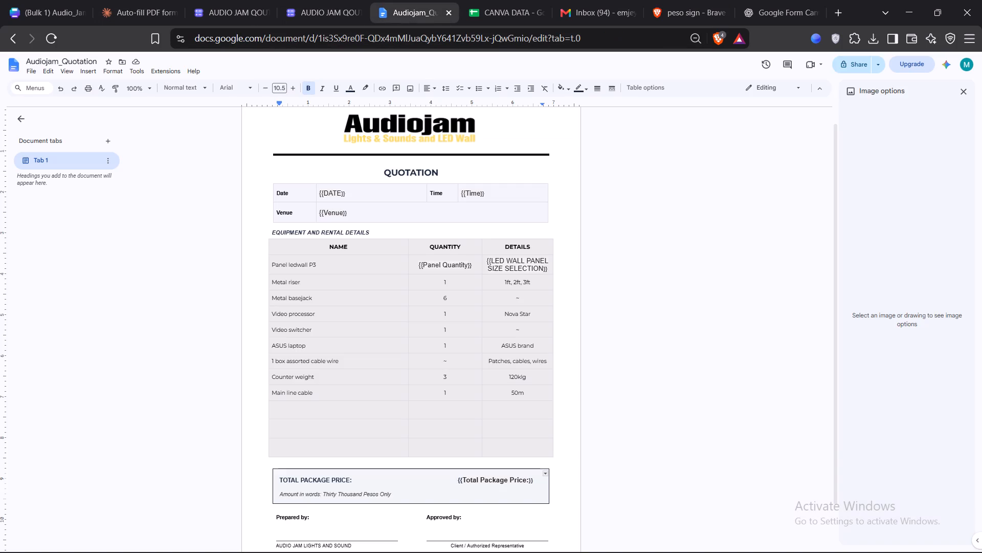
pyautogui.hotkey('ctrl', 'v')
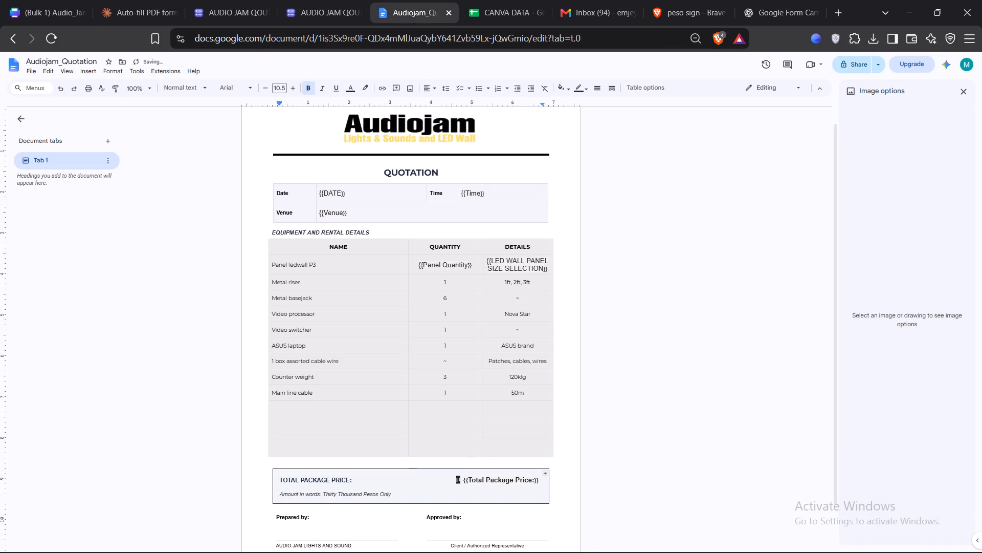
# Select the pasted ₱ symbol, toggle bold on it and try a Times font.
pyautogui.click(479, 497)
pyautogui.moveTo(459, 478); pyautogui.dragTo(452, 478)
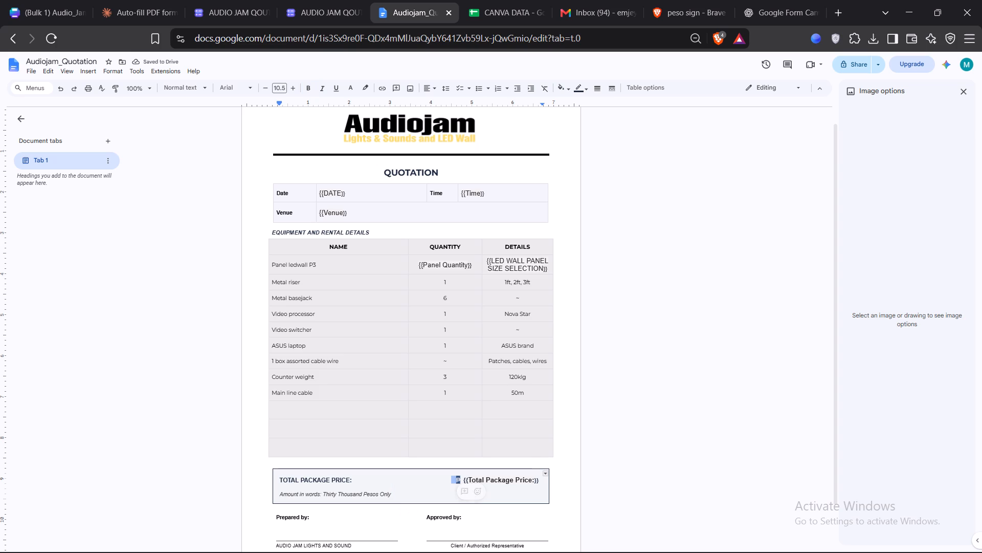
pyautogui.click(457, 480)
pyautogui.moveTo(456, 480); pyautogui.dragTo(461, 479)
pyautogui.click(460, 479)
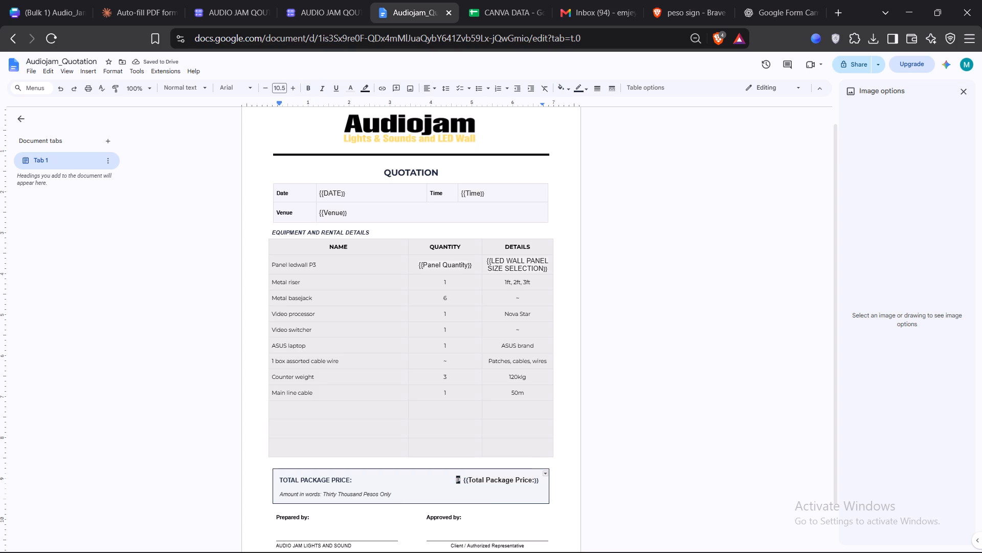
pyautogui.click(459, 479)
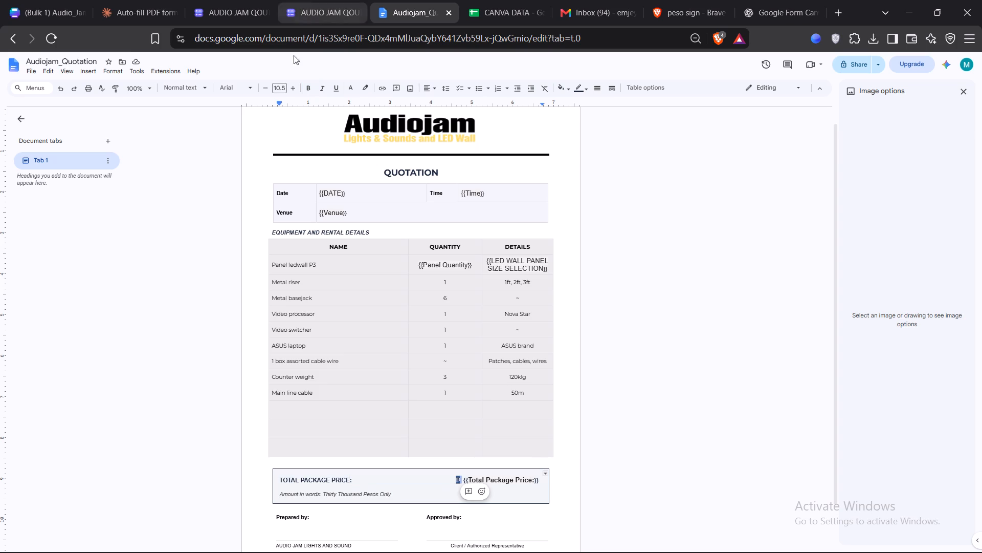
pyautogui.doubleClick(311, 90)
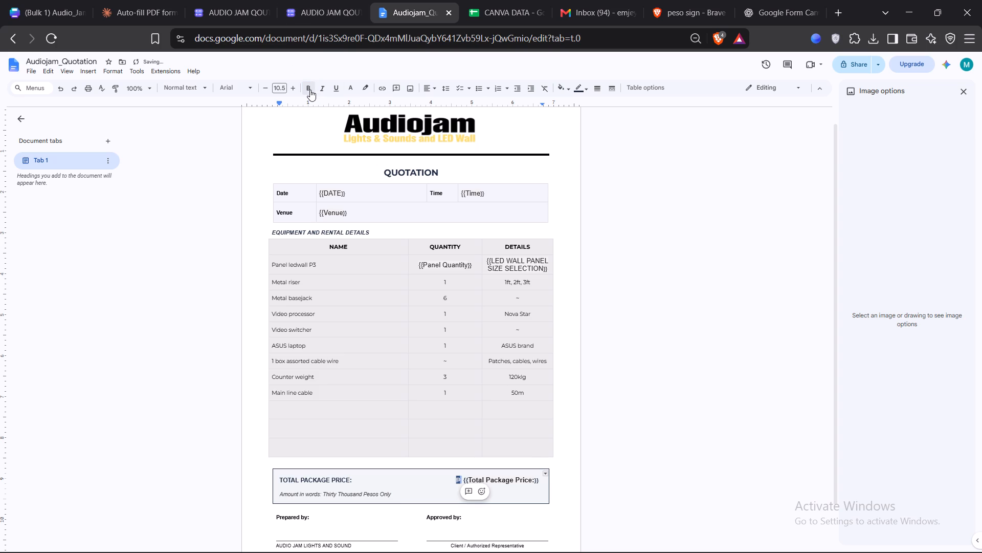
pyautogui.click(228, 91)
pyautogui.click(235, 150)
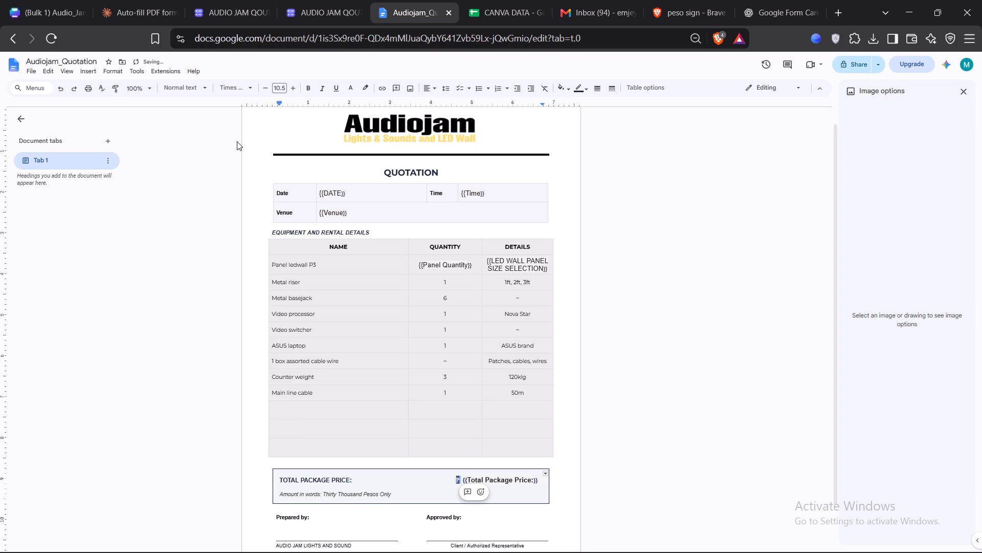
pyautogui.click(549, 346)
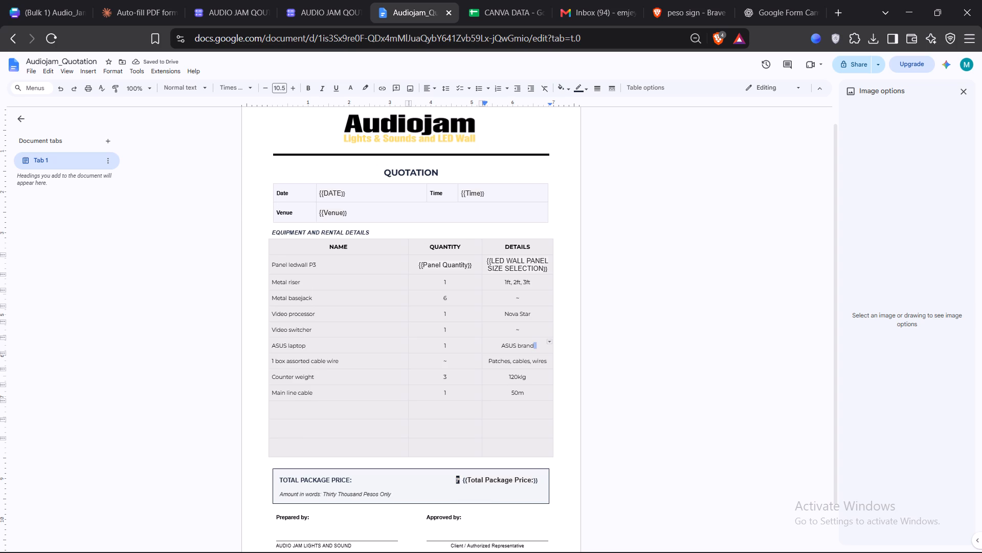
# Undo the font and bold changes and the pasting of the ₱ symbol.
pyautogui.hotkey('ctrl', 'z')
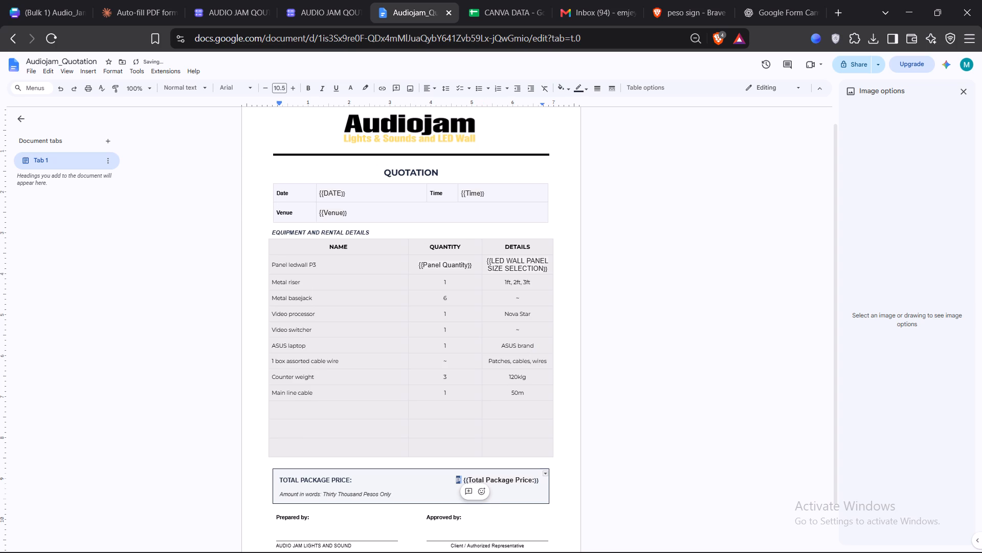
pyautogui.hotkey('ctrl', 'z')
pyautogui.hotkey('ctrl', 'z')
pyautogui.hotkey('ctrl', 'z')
# Recopy the ₱ symbol as plain text through the browser's address bar, and place the cursor before the {{Total Package Price:}} placeholder.
pyautogui.click(593, 41)
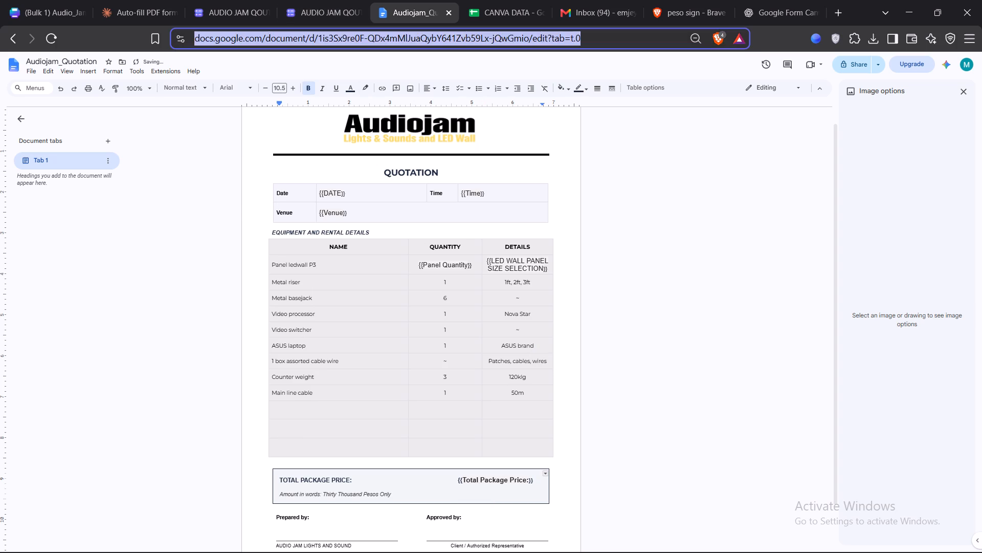
pyautogui.press('space')
pyautogui.hotkey('ctrl', 'v')
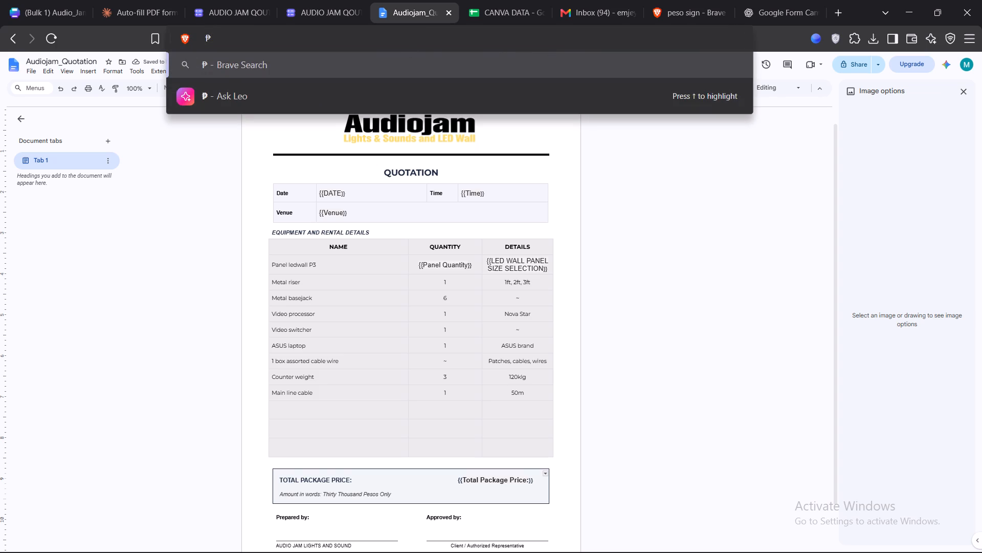
pyautogui.moveTo(215, 38); pyautogui.dragTo(200, 38)
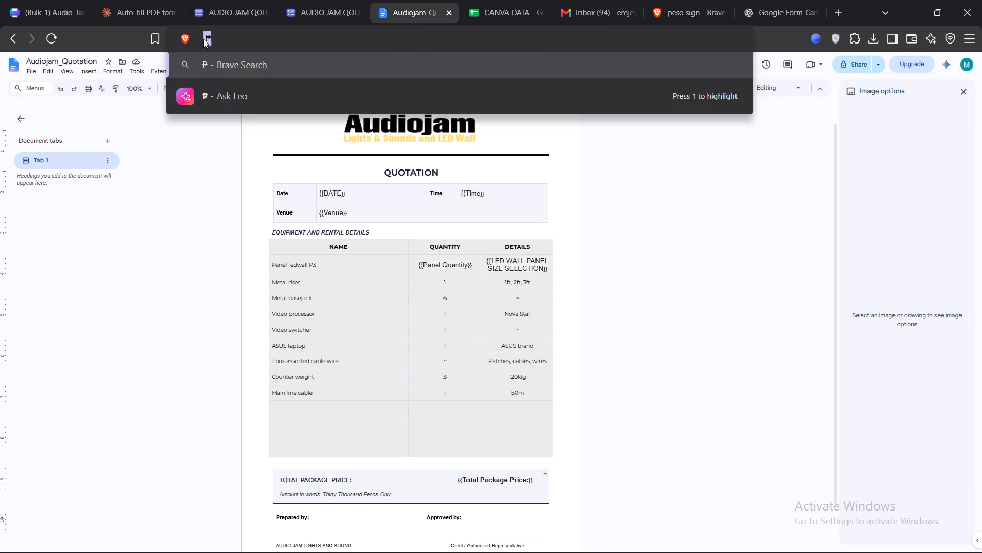
pyautogui.click(204, 39)
pyautogui.click(203, 35)
pyautogui.doubleClick(202, 35)
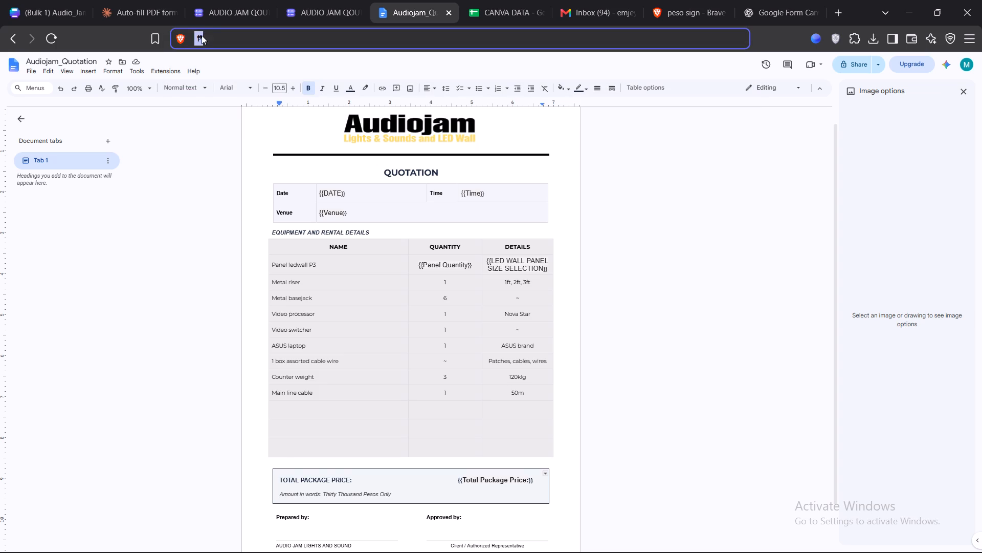
pyautogui.click(202, 35)
pyautogui.click(198, 36)
pyautogui.hotkey('ctrl', 'c')
pyautogui.click(453, 481)
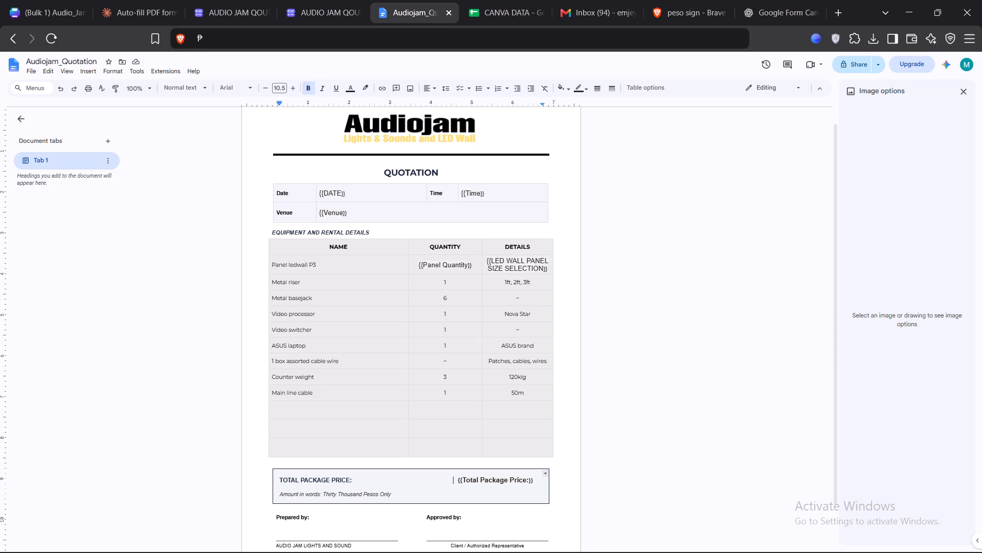
# Paste the ₱ symbol followed by a space directly before the {{Total Package Price:}} placeholder in the quotation.
pyautogui.click(459, 479)
pyautogui.hotkey('ctrl', 'v')
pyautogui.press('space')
pyautogui.scroll(2, 420, 205)
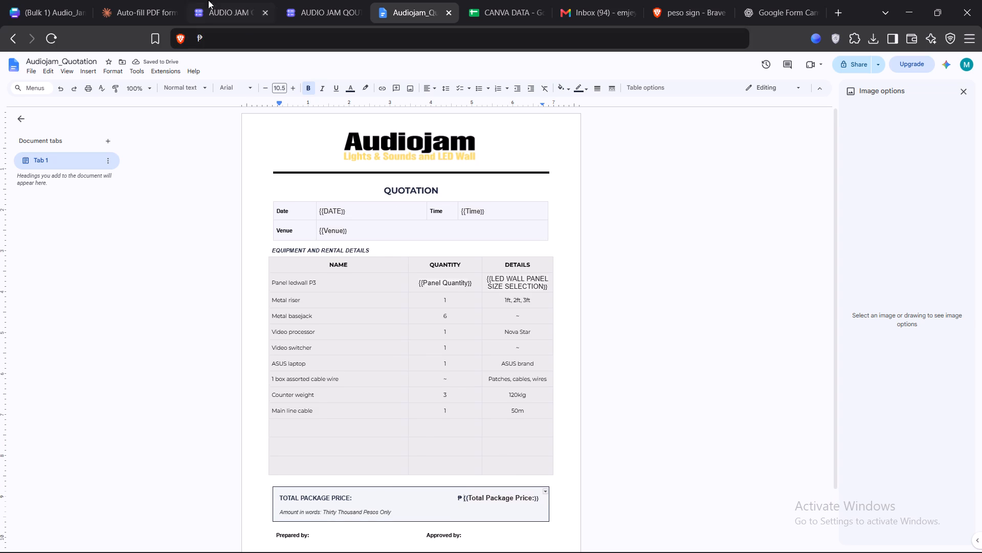
# Return to the editor of the AUDIO JAM QOUTATION FILLER form.
pyautogui.click(298, 15)
pyautogui.click(221, 13)
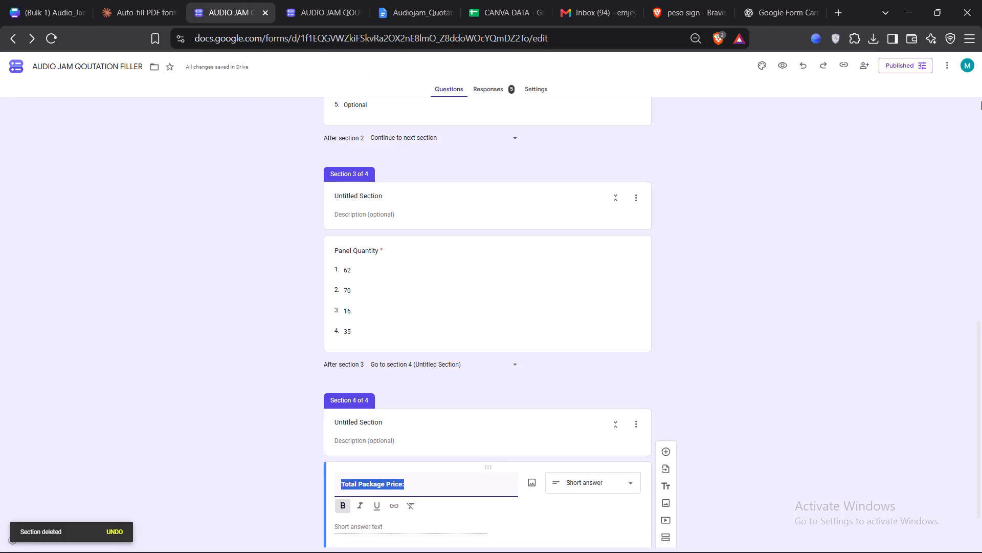
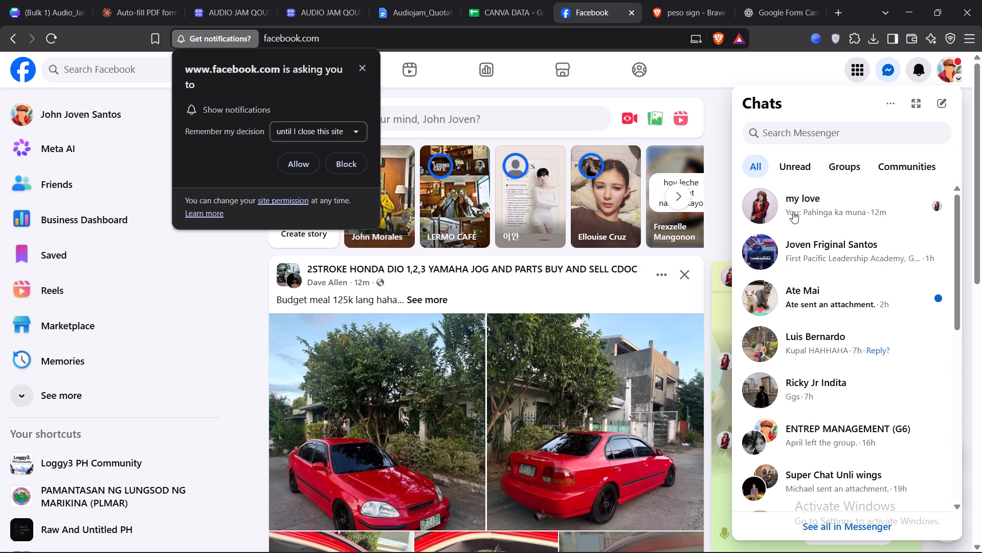
pyautogui.click(858, 245)
pyautogui.click(364, 69)
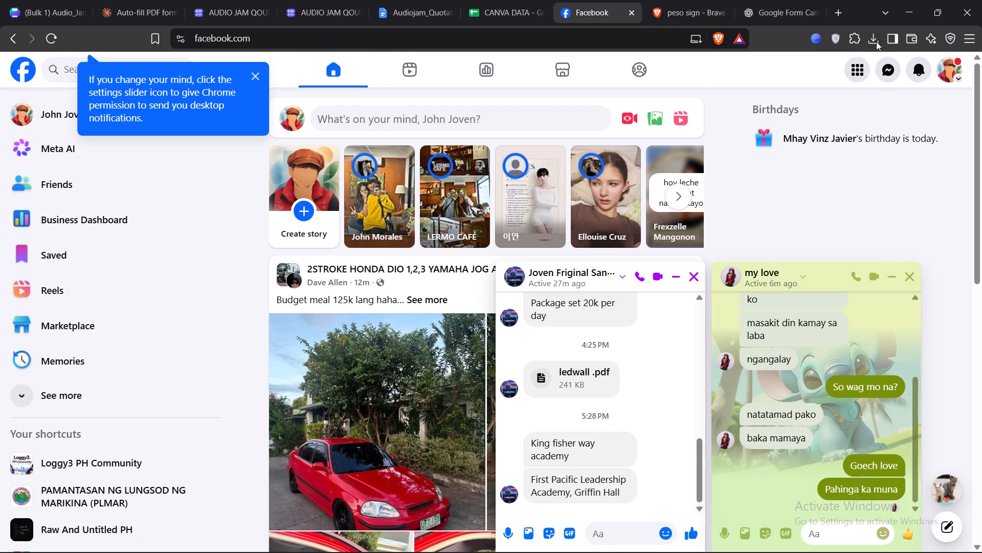
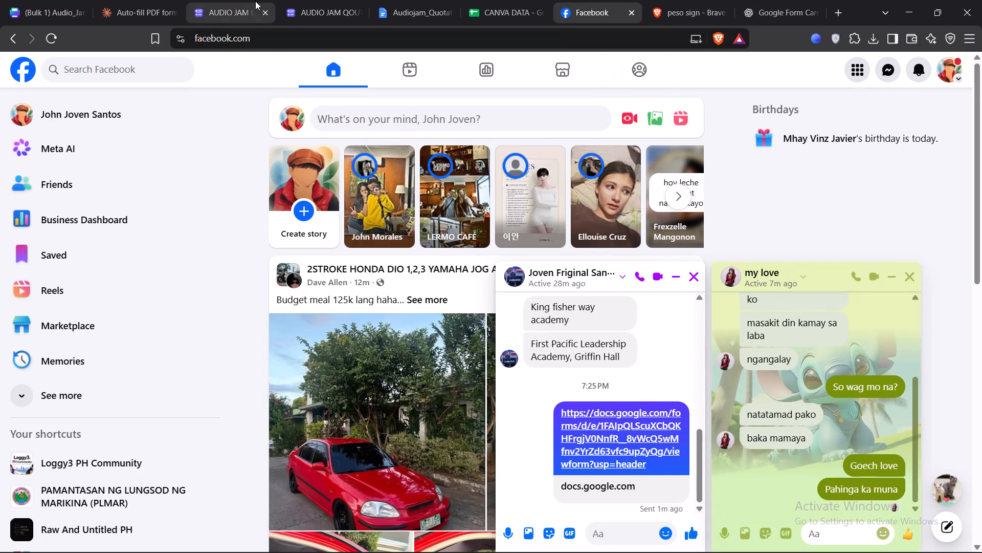
# Return to the Audiojam_Quotation doc and increase the font size of the ₱ {{Total Package Price:}} text by one increment.
pyautogui.click(412, 13)
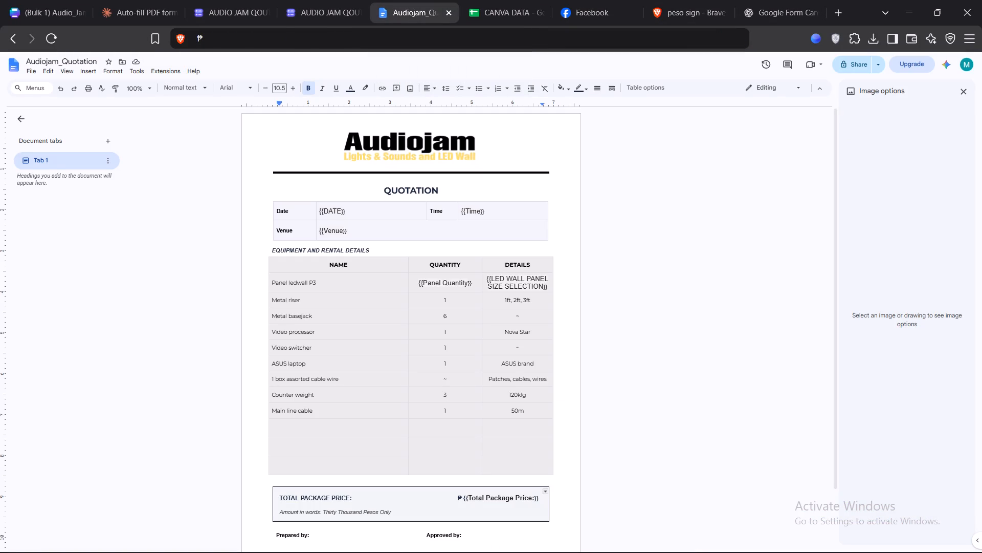
pyautogui.click(458, 283)
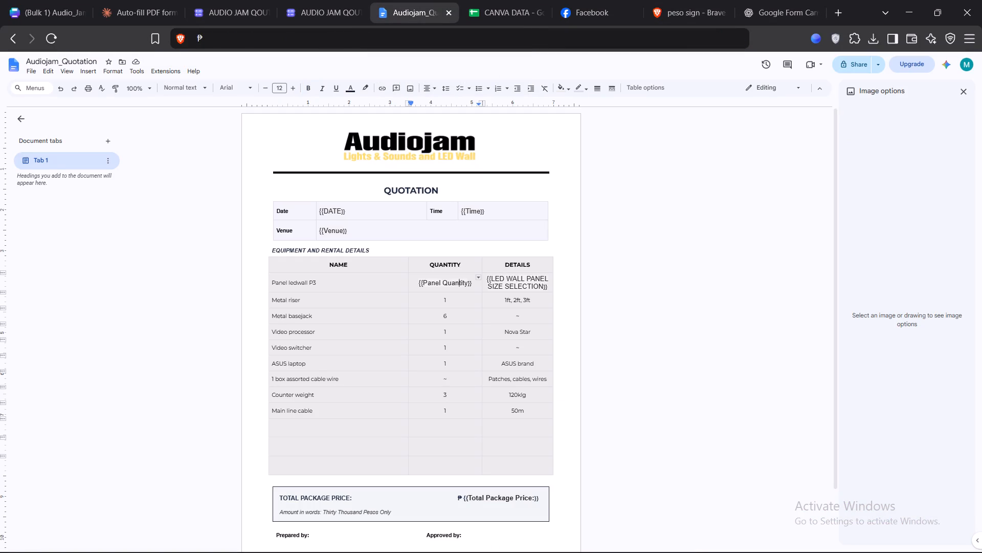
pyautogui.moveTo(458, 499); pyautogui.dragTo(548, 501)
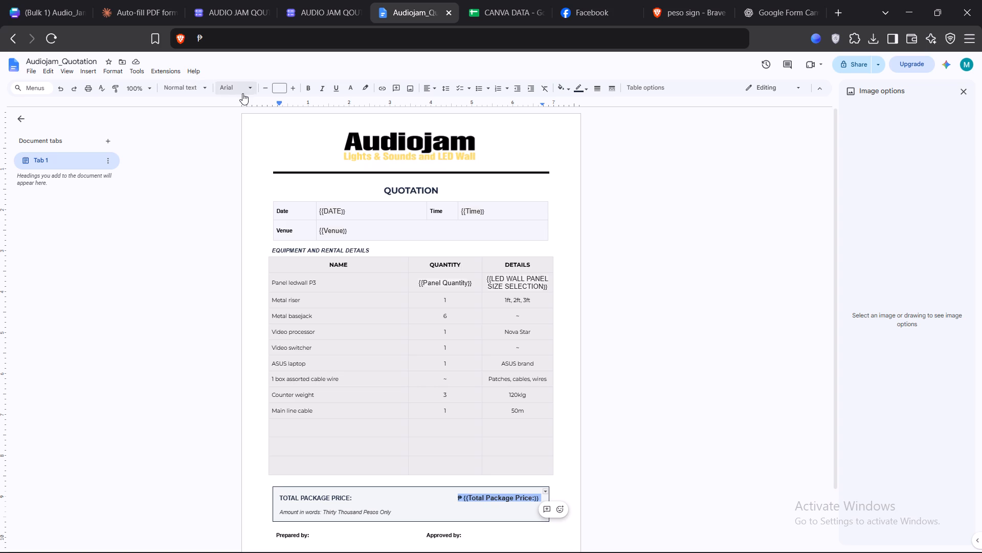
pyautogui.click(297, 91)
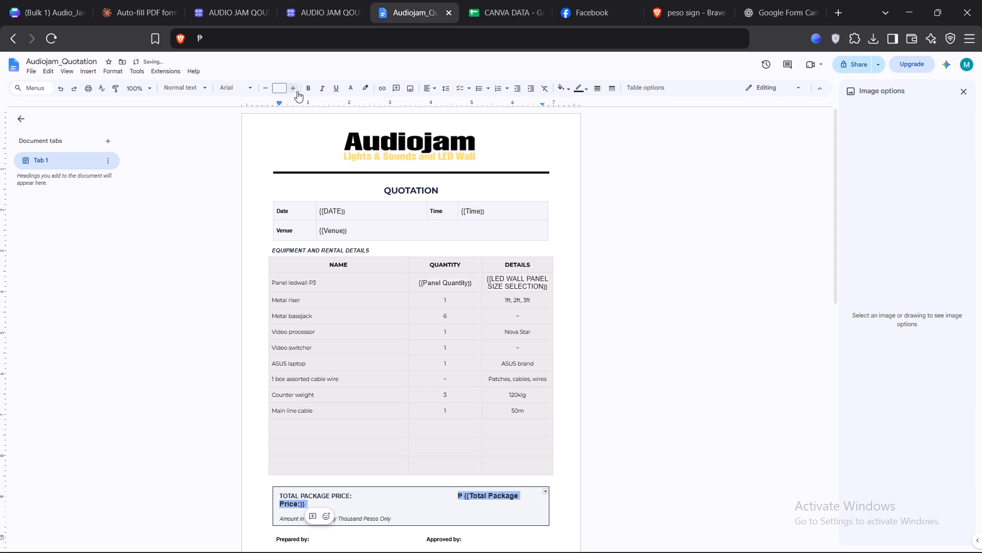
# Increase the font size of the selected ₱ {{Total Package Price:}} text by one point.
pyautogui.click(297, 91)
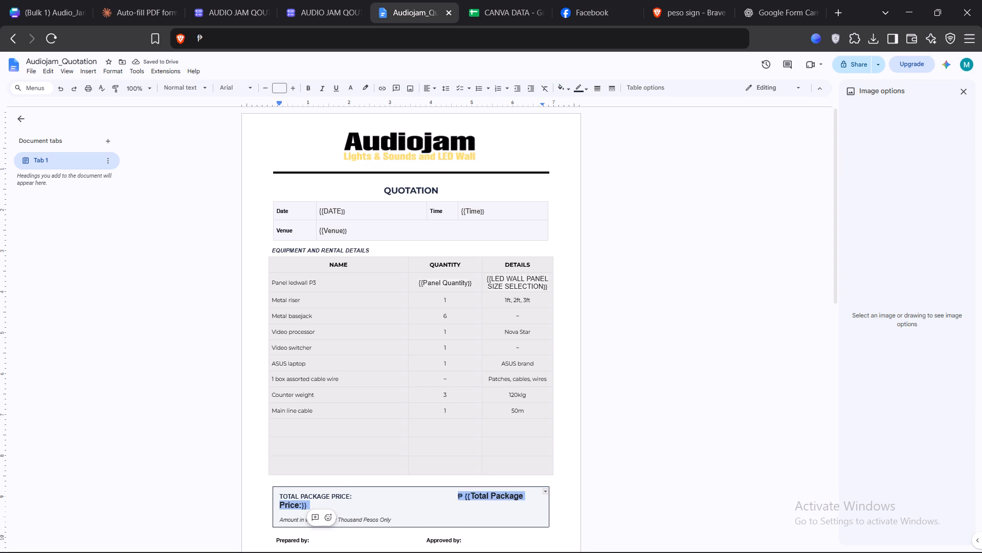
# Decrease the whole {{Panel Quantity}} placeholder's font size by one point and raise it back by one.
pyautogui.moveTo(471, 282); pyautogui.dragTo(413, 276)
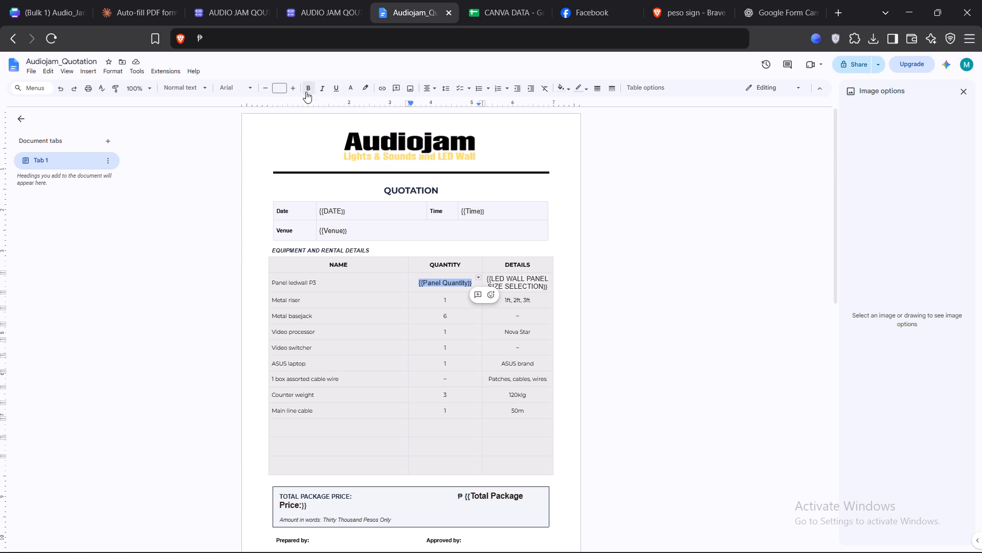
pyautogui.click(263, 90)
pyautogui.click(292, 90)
# Set the closing braces of the {{Panel Quantity}} placeholder to font size 12, matching the rest of its text.
pyautogui.moveTo(467, 284); pyautogui.dragTo(469, 284)
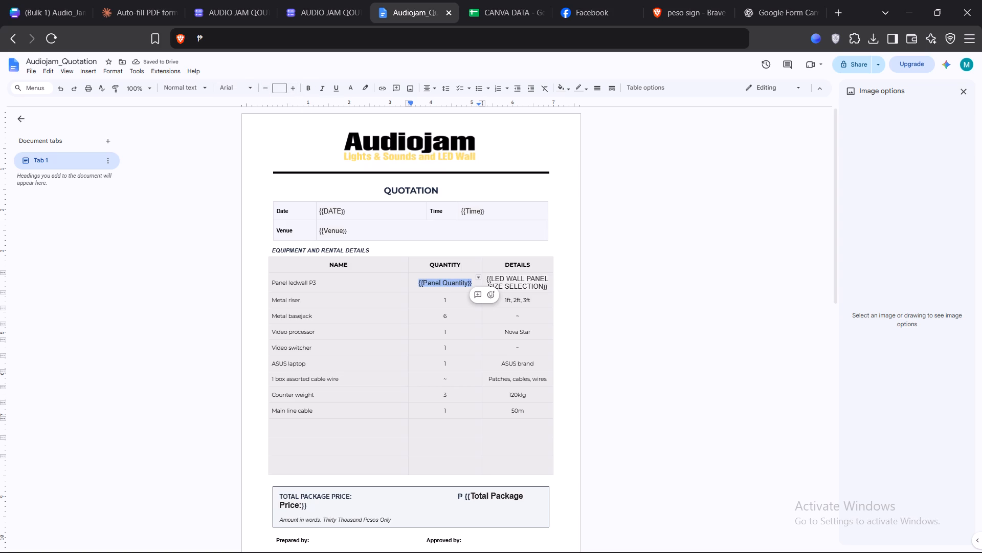
pyautogui.moveTo(469, 284); pyautogui.dragTo(473, 284)
pyautogui.click(467, 284)
pyautogui.moveTo(467, 284); pyautogui.dragTo(473, 284)
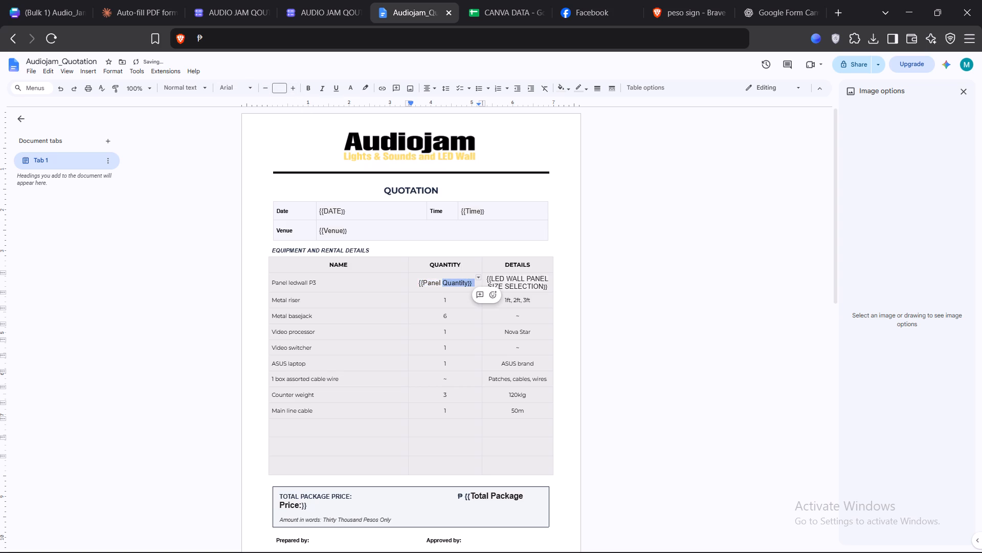
pyautogui.click(468, 284)
pyautogui.click(468, 284)
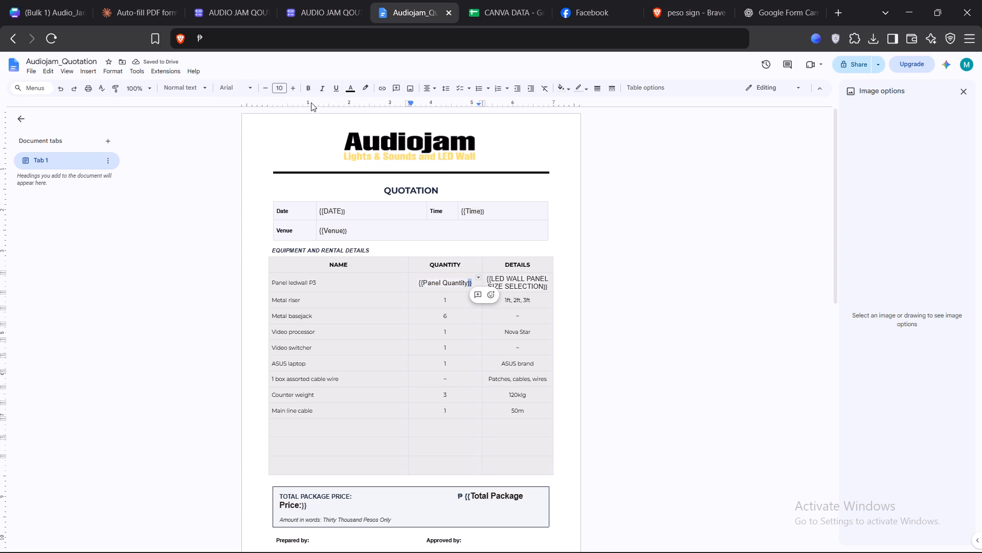
pyautogui.click(293, 91)
pyautogui.click(293, 91)
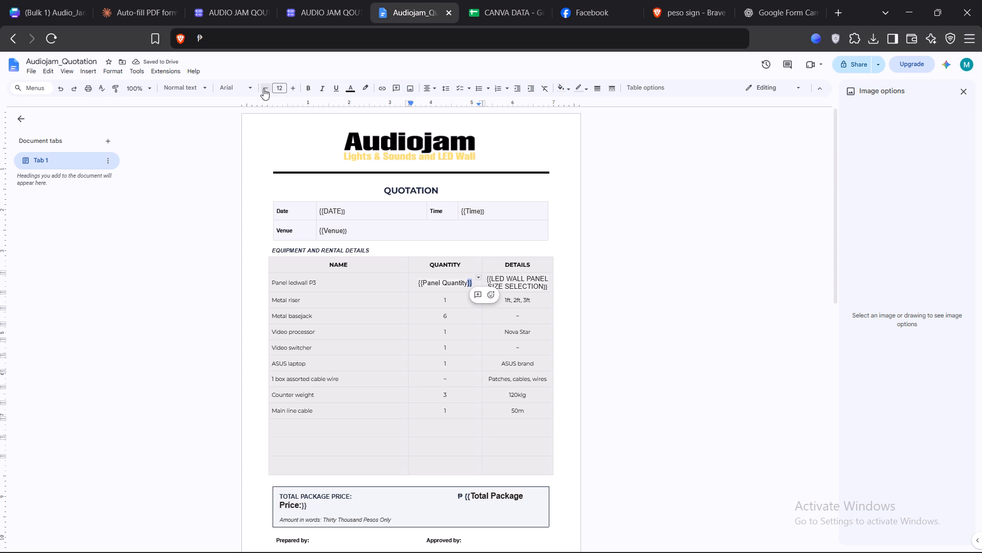
pyautogui.click(263, 89)
pyautogui.moveTo(431, 280); pyautogui.dragTo(453, 283)
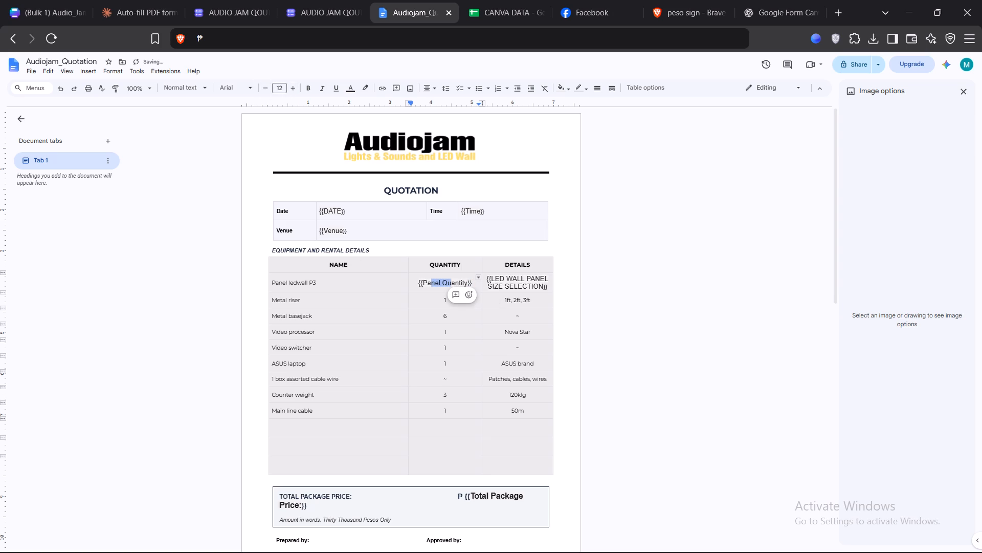
pyautogui.moveTo(418, 282); pyautogui.dragTo(472, 283)
pyautogui.click(447, 289)
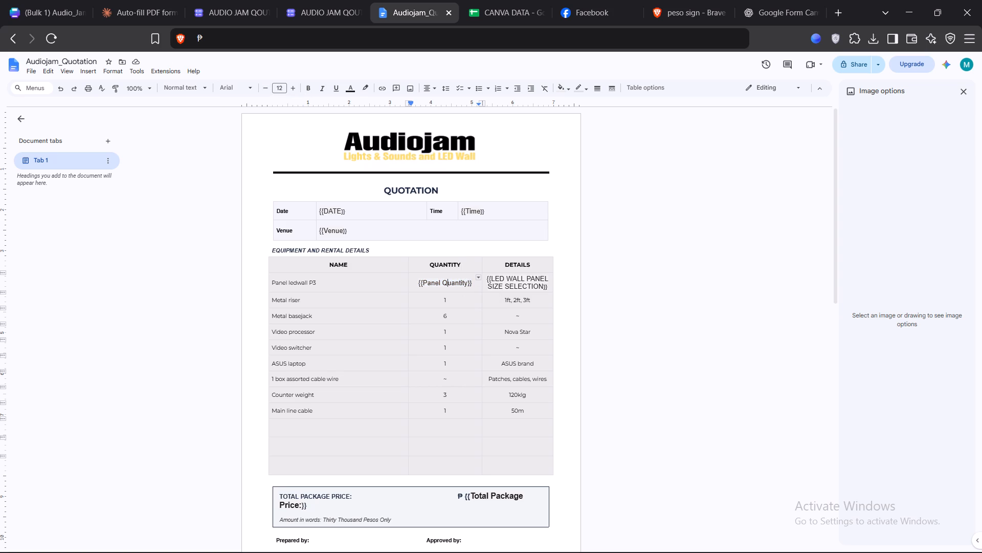
pyautogui.moveTo(466, 284); pyautogui.dragTo(472, 284)
pyautogui.moveTo(472, 284); pyautogui.dragTo(473, 284)
pyautogui.click(291, 89)
pyautogui.click(442, 301)
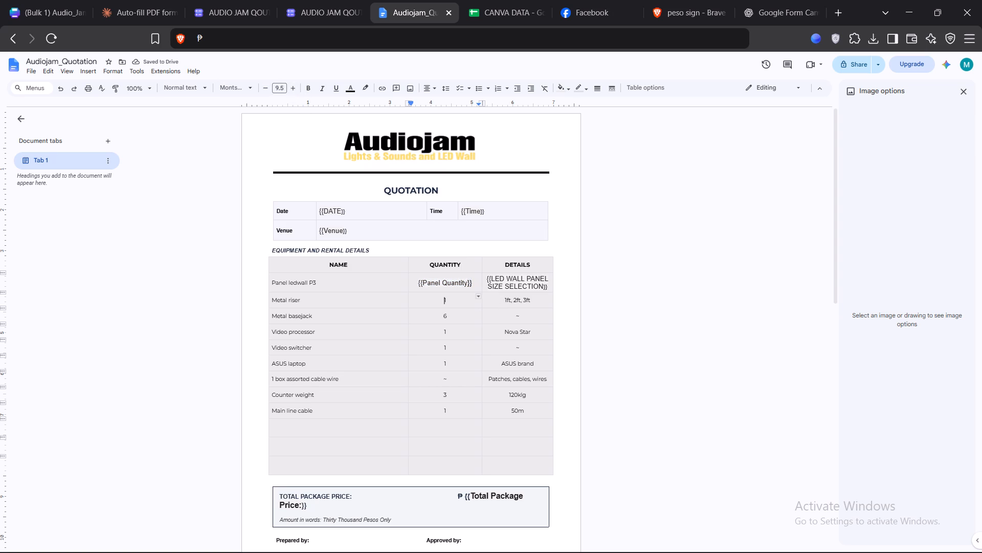
# Clear the leftover ₱ symbol from the browser's address bar and return to the quotation doc.
pyautogui.scroll(-1, 371, 393)
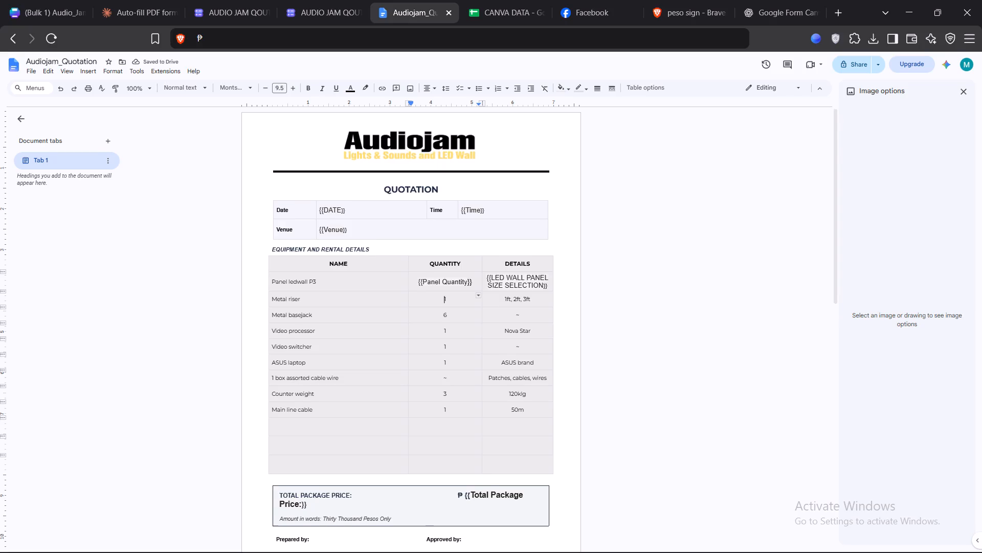
pyautogui.scroll(2, 371, 393)
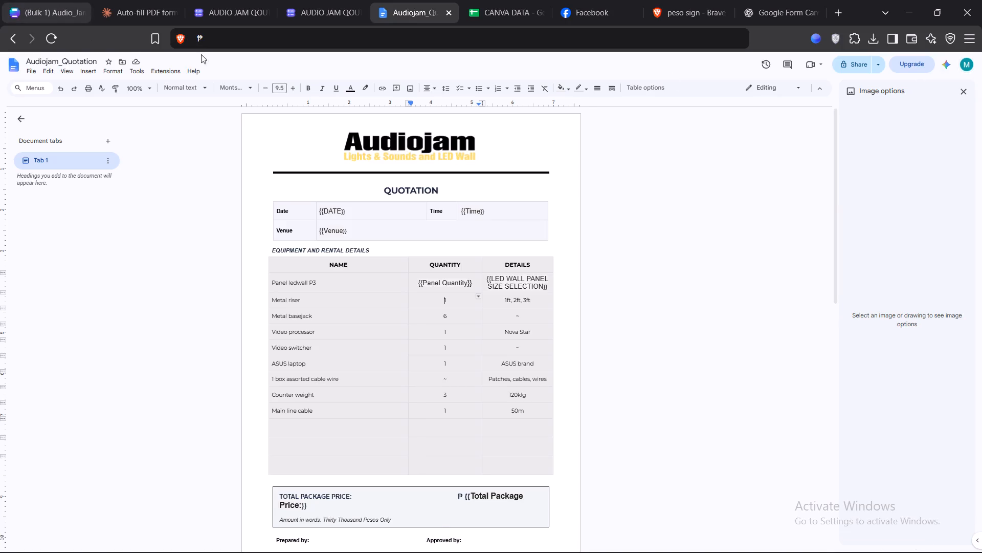
pyautogui.click(250, 38)
pyautogui.press('BackSpace')
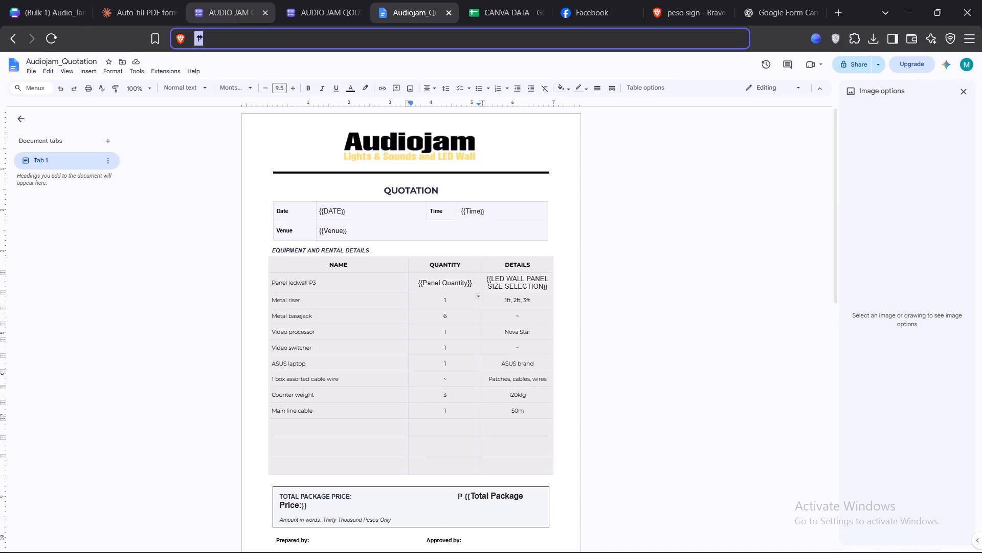
pyautogui.click(609, 353)
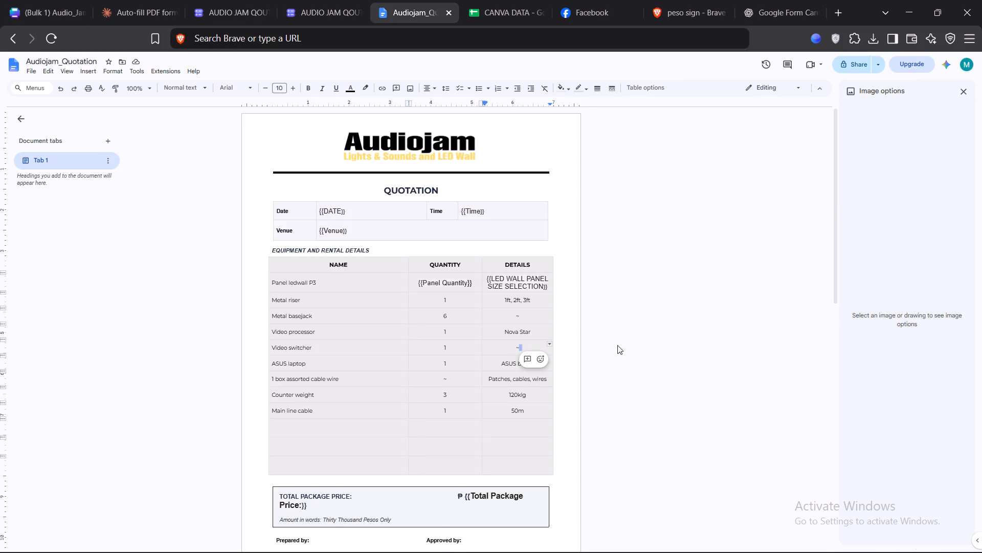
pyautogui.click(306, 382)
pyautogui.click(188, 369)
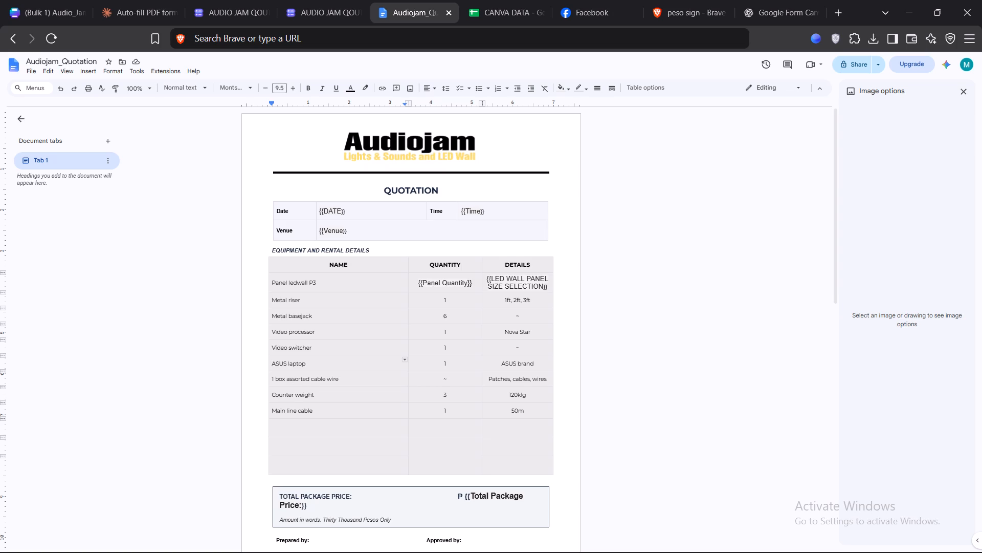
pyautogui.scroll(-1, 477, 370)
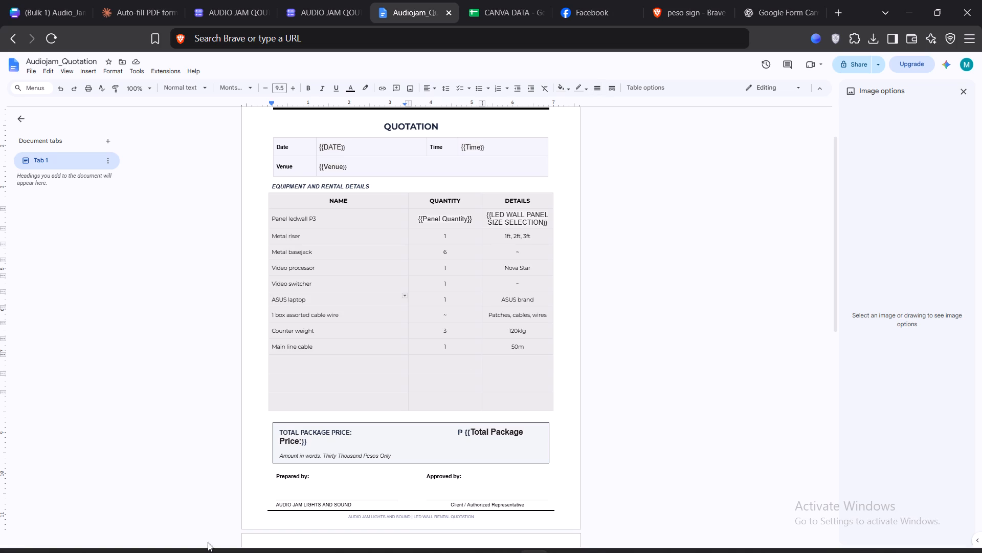
# Open the Windows power options.
pyautogui.click(343, 540)
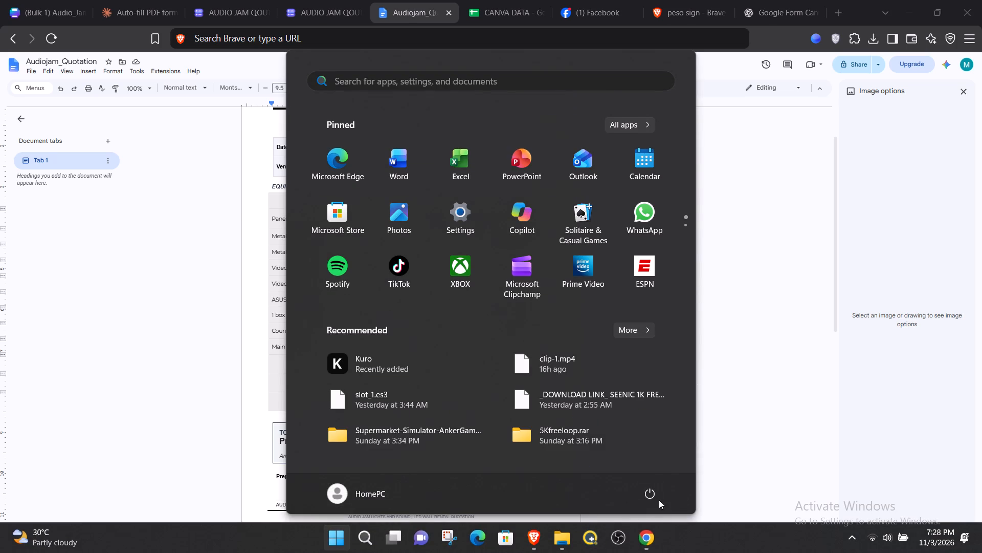
pyautogui.click(658, 485)
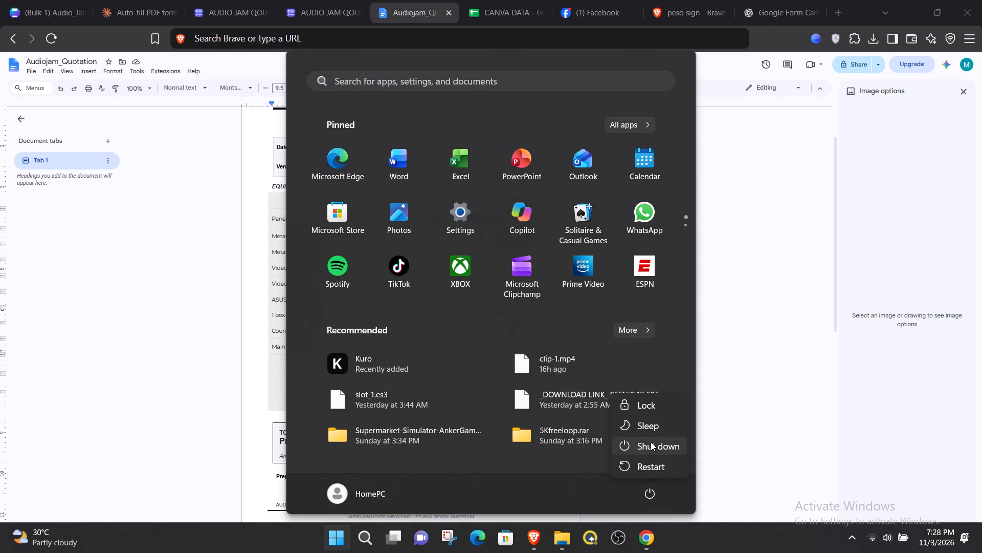